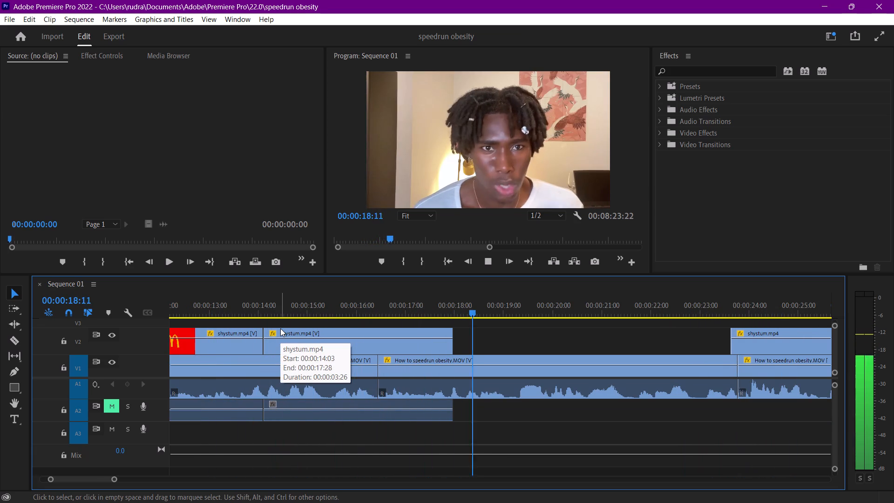
Split the "How to speedrun obesity.MOV" clip on V1 at 00:00:17:28, where the shystum.mp4 overlay ends.
scroll(570, 428, "down", 3)
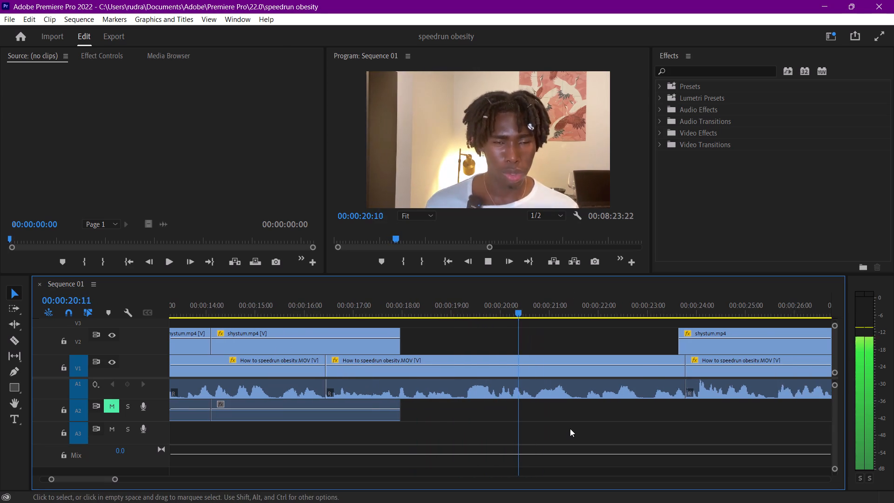
scroll(570, 428, "down", 5)
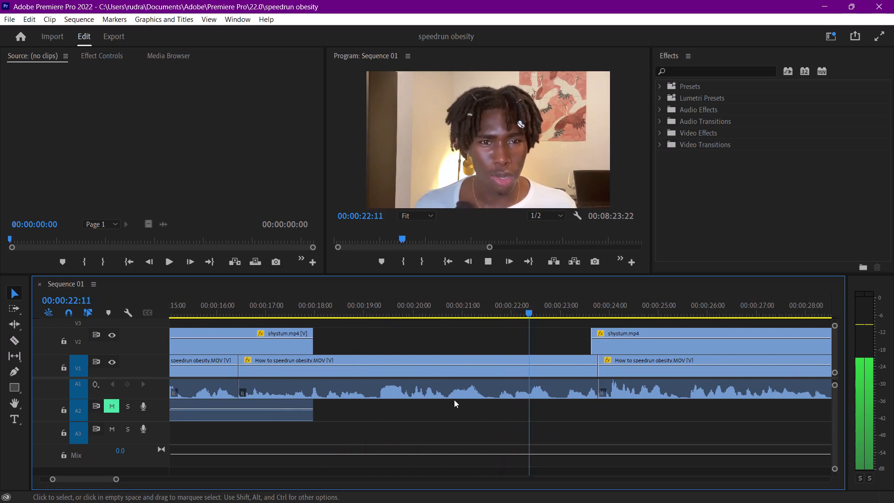
key("space")
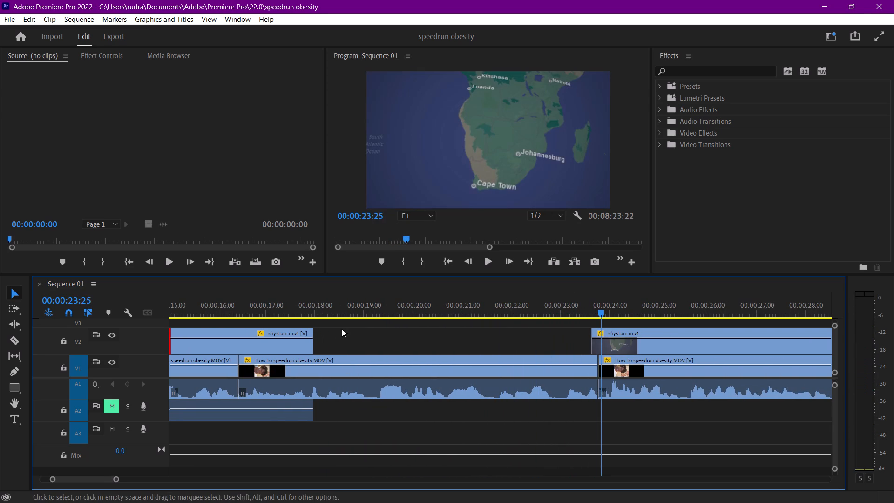
left_click(318, 307)
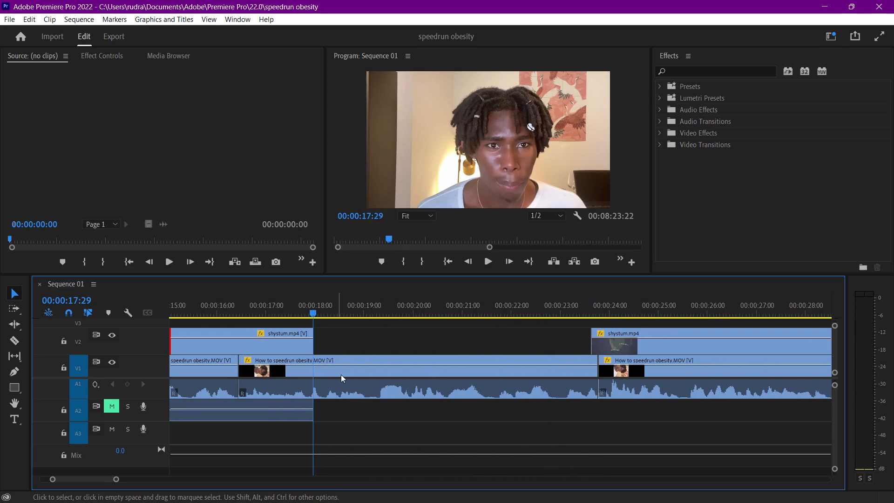
left_click(341, 372)
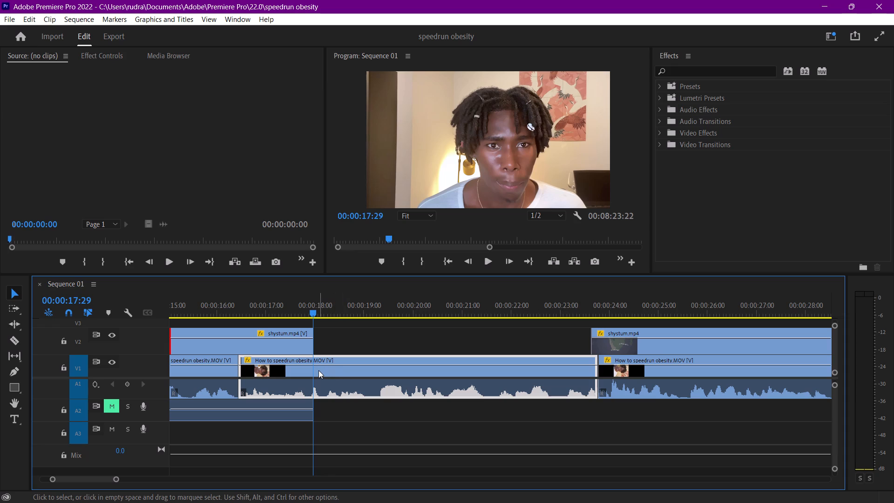
left_click(314, 313)
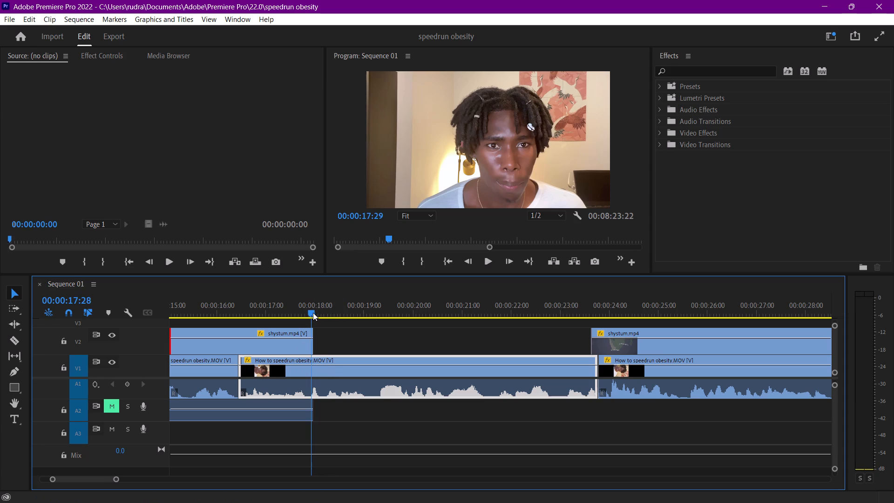
key("f")
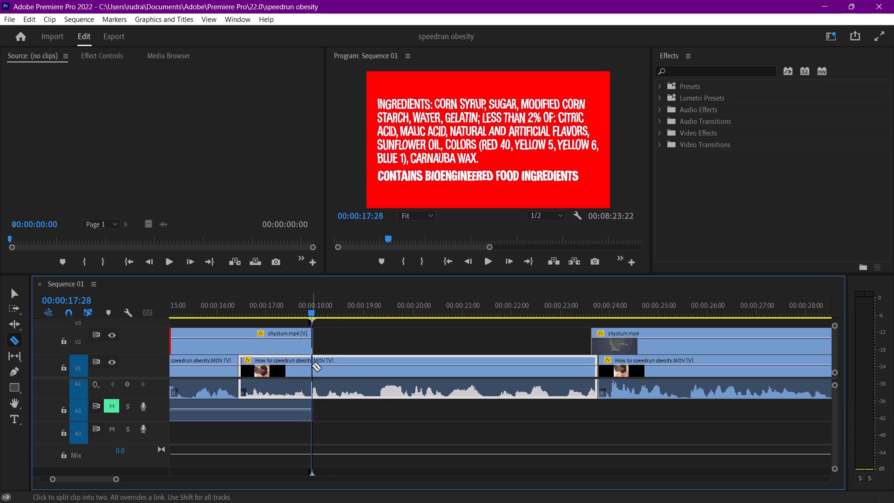
left_click(312, 366)
key("space")
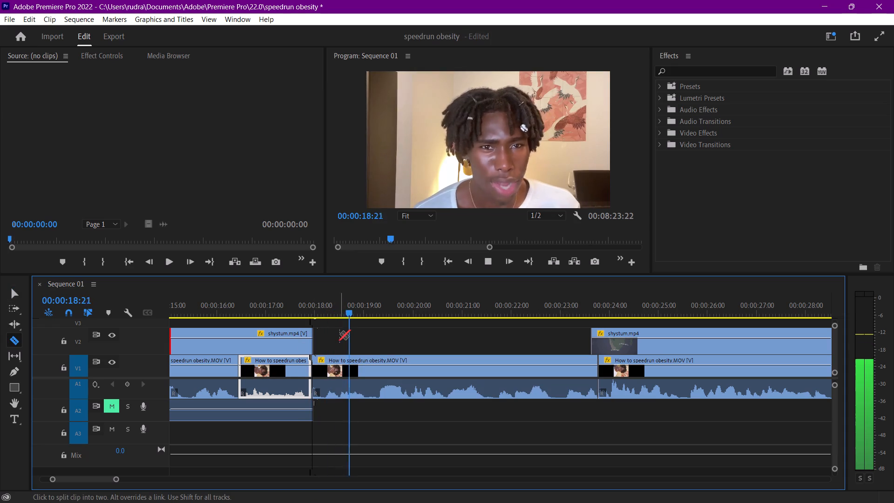
key("v")
Set the Scale of the V1 segment after the cut to 128 and start keyframing it at 00:00:18:01.
left_click_drag(331, 309, 318, 306)
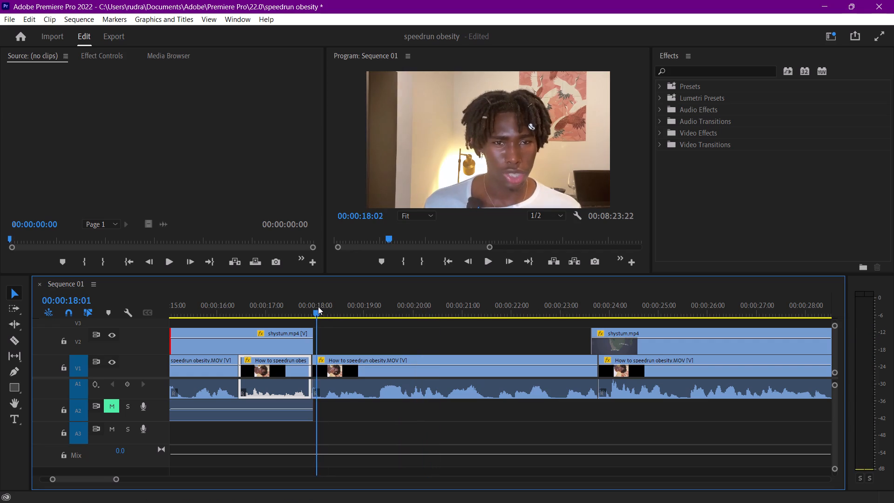
left_click_drag(318, 306, 313, 304)
left_click(334, 361)
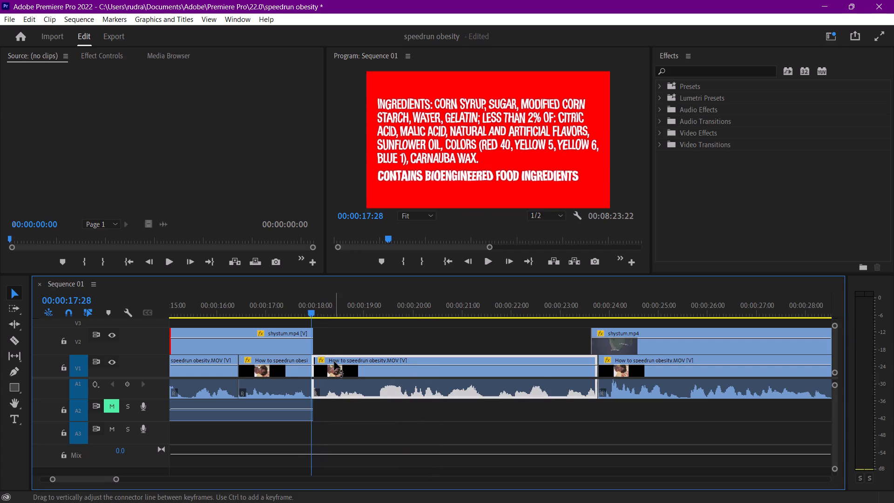
left_click(111, 57)
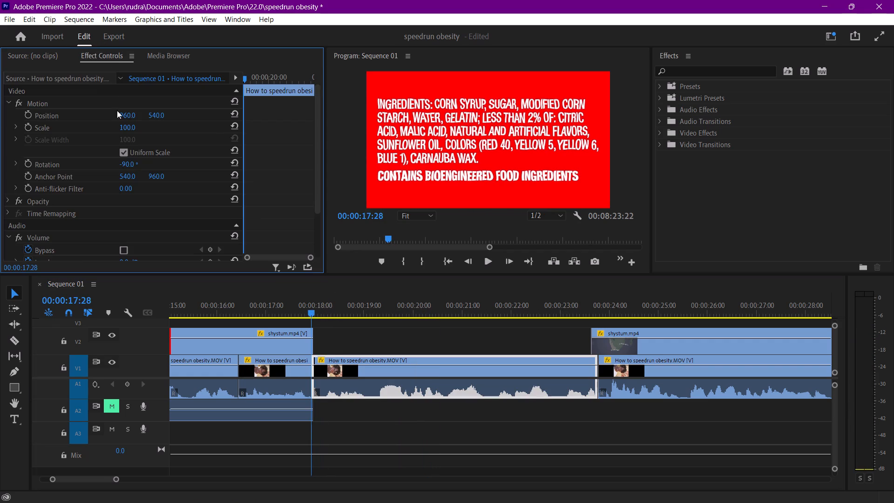
left_click(244, 78)
left_click(245, 77)
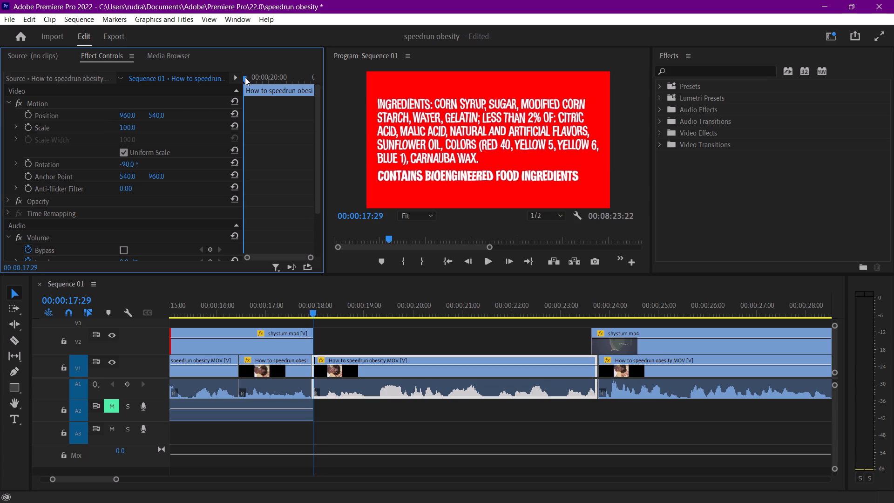
left_click(246, 77)
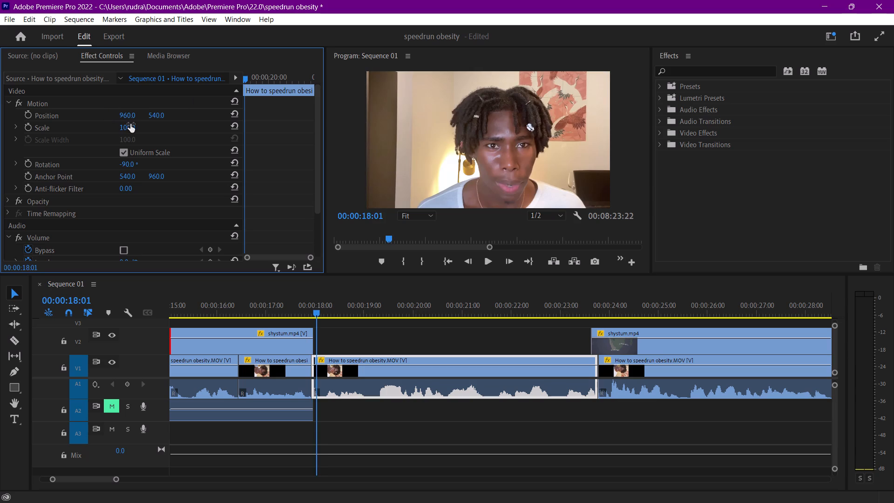
left_click_drag(130, 124, 147, 124)
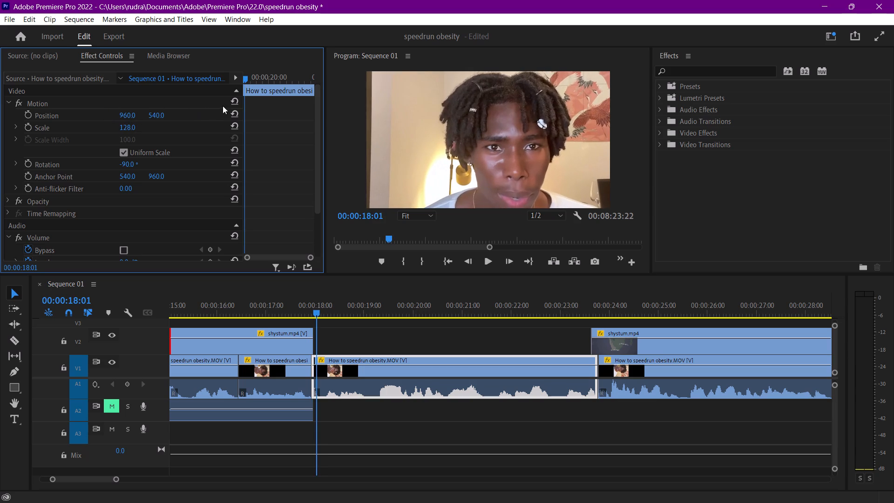
left_click(29, 128)
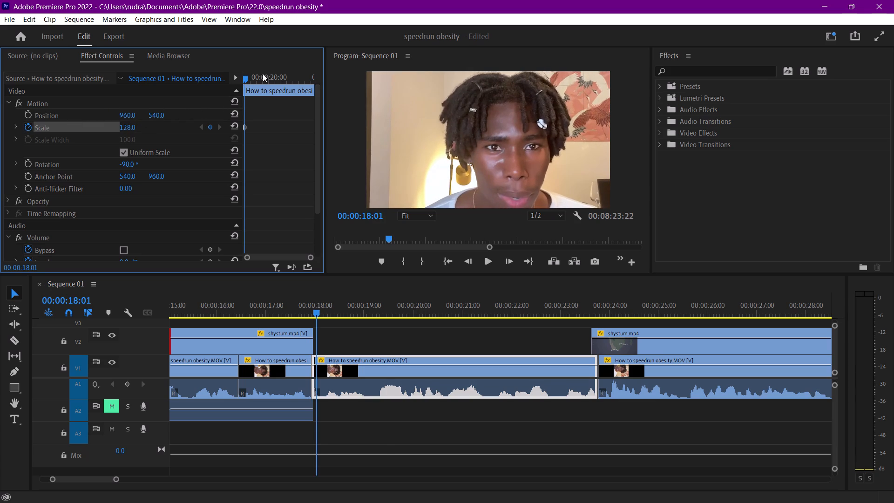
Reset the Scale to 100 at 00:00:18:21 as a second keyframe.
left_click_drag(263, 74, 254, 75)
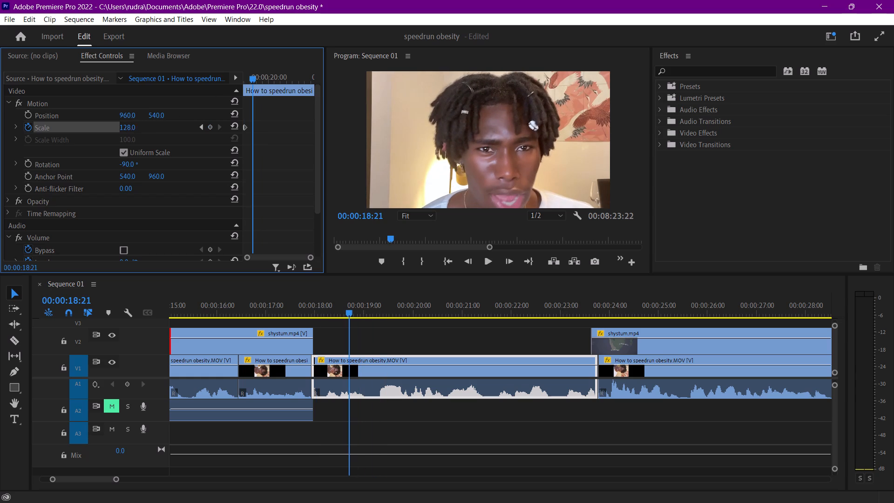
left_click(132, 127)
left_click(235, 122)
Apply Ease In interpolation to both Scale keyframes.
left_click_drag(264, 119, 257, 120)
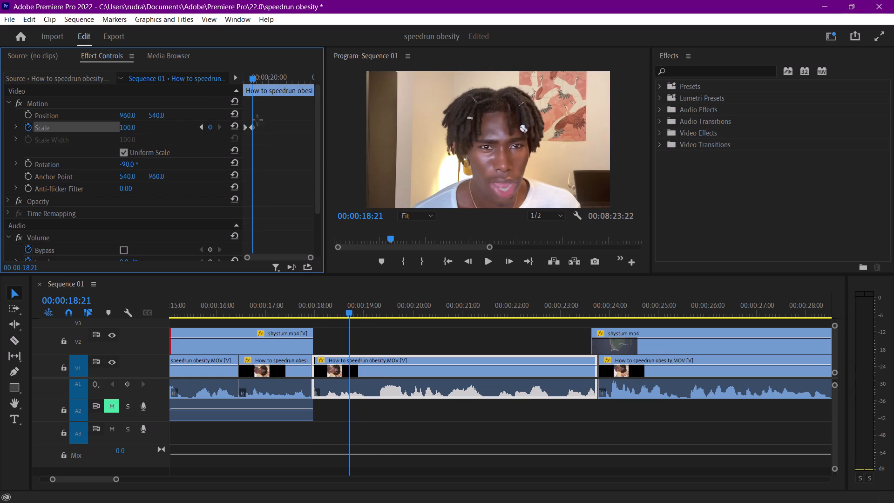
left_click_drag(257, 120, 237, 132)
right_click(253, 127)
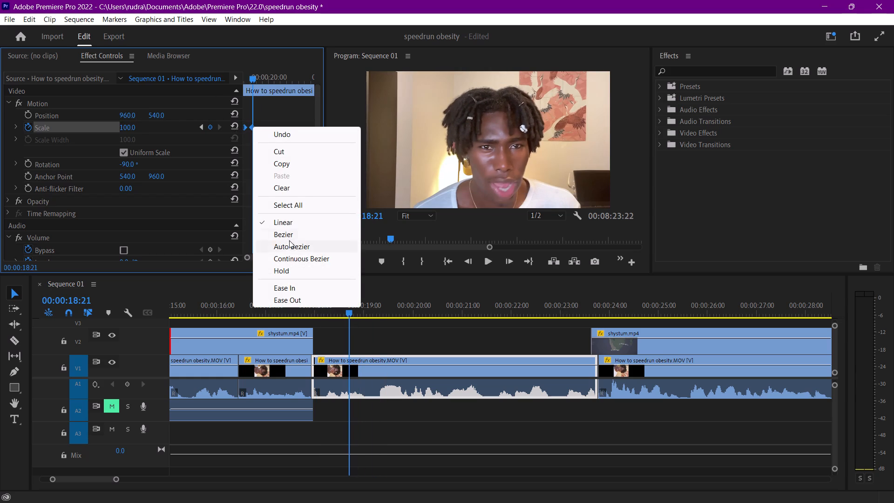
left_click(297, 287)
Reshape the Scale velocity curve so the zoom-out starts fast and slows into the second keyframe, and preview it.
left_click(14, 127)
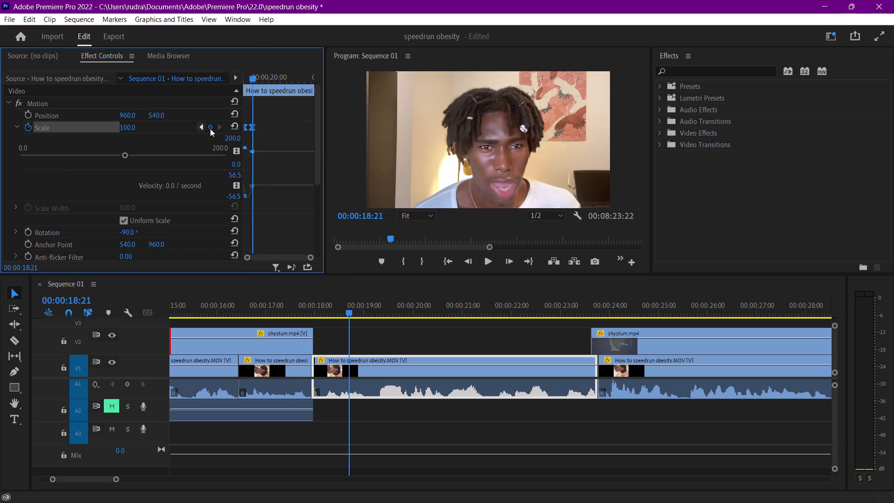
left_click(270, 132)
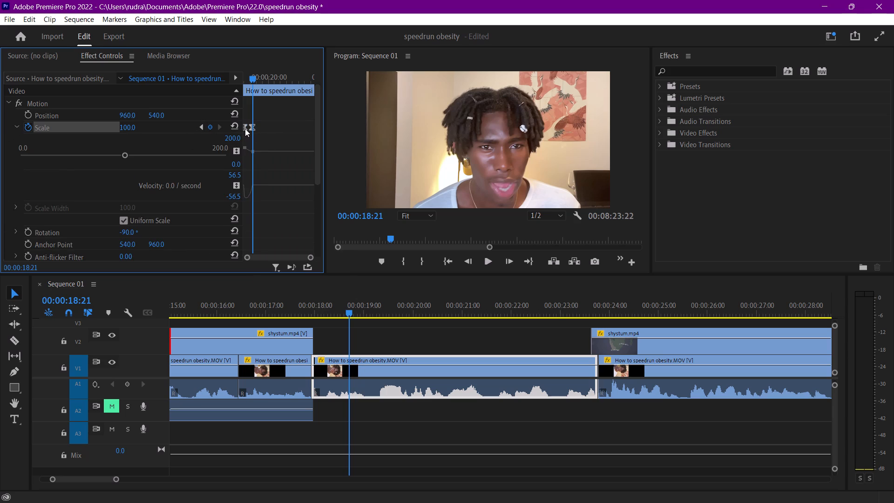
left_click(245, 129)
left_click_drag(250, 187, 244, 187)
left_click_drag(251, 81, 231, 81)
key("space")
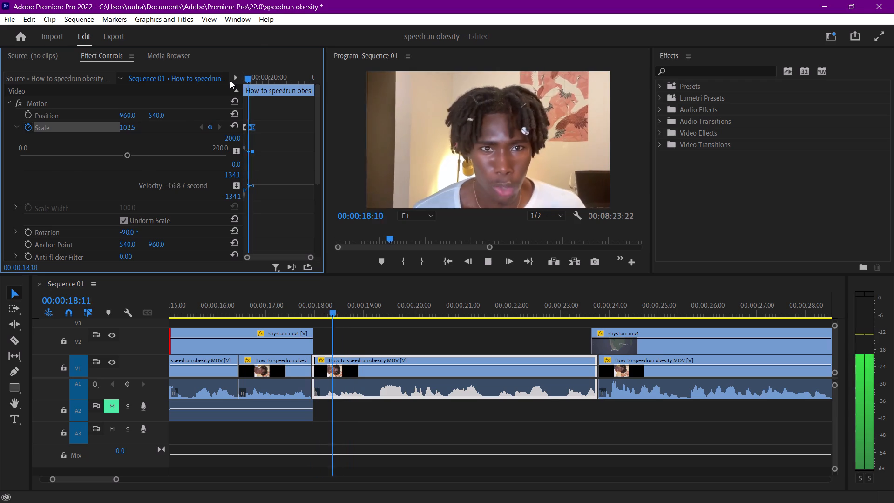
key("space")
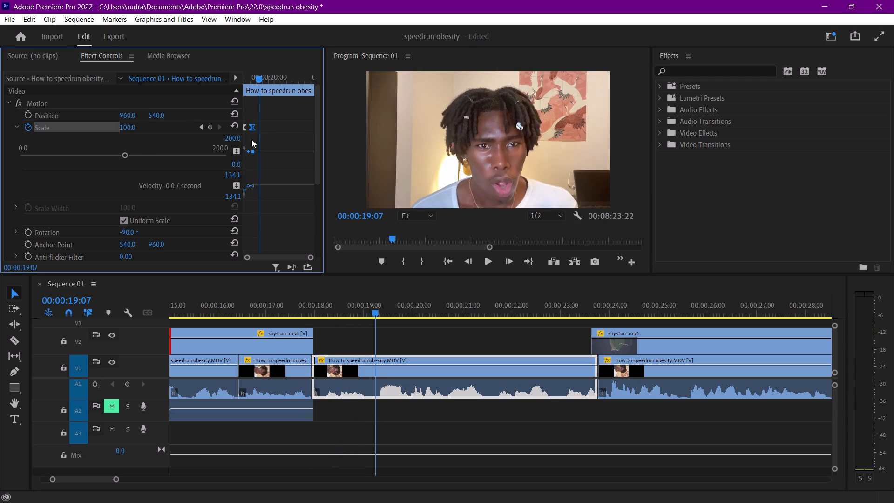
Add a third Scale keyframe at 00:00:19:10, holding the value at 100.
key("space")
key("space")
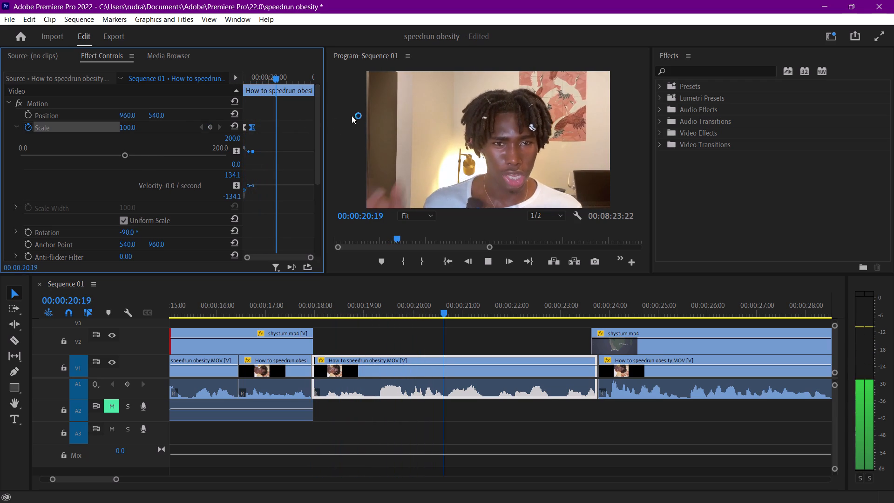
left_click_drag(274, 75, 260, 79)
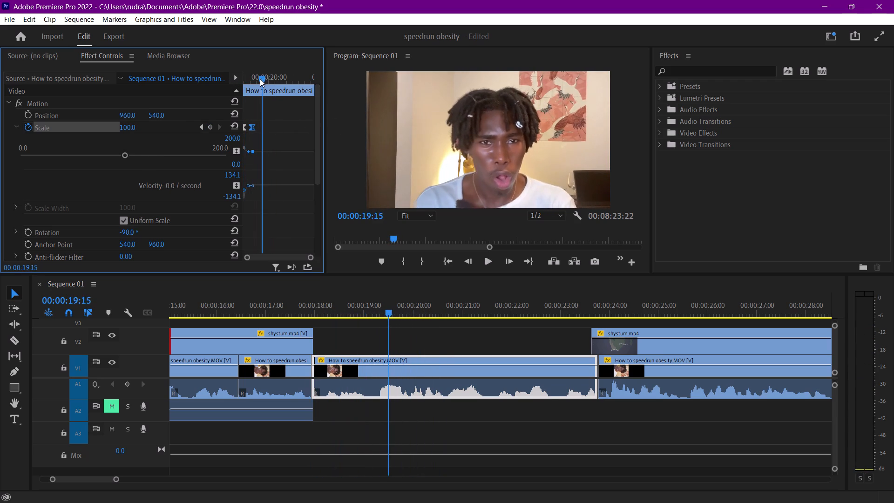
left_click_drag(260, 79, 258, 79)
left_click(13, 125)
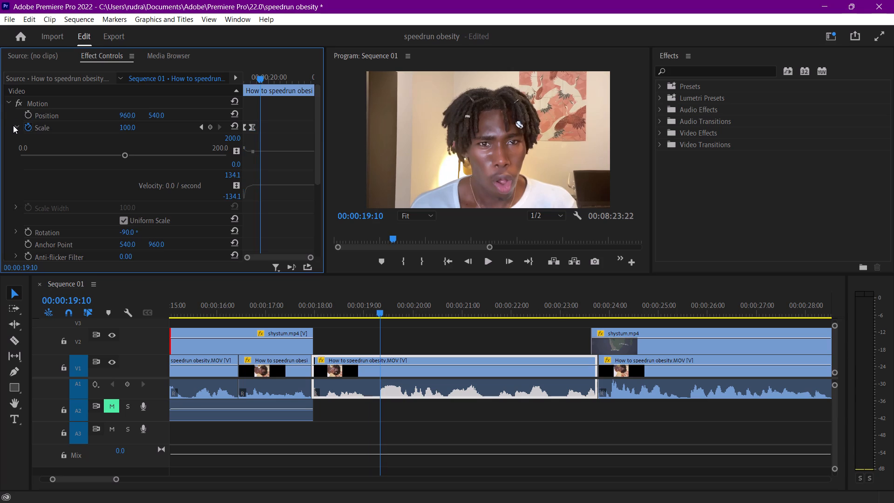
left_click(208, 127)
Keyframe the Scale to 118 at 00:00:20:10 for a slow zoom-in.
key("space")
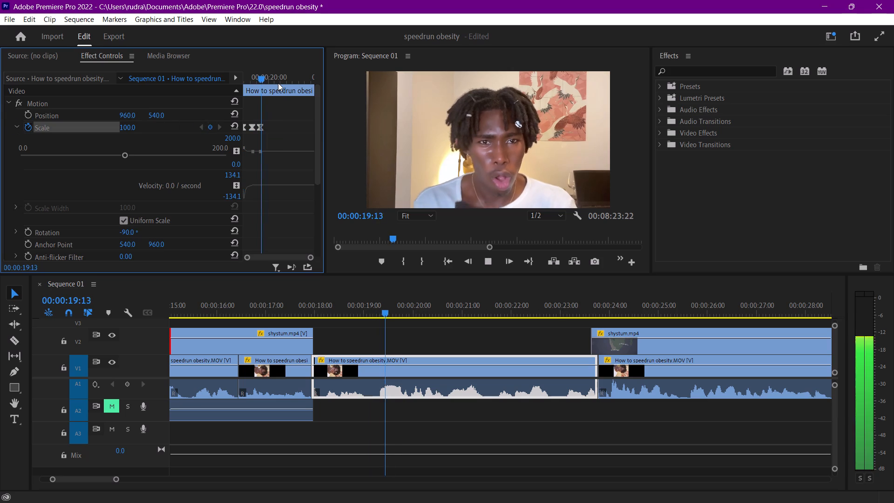
key("space")
key("space")
key("space")
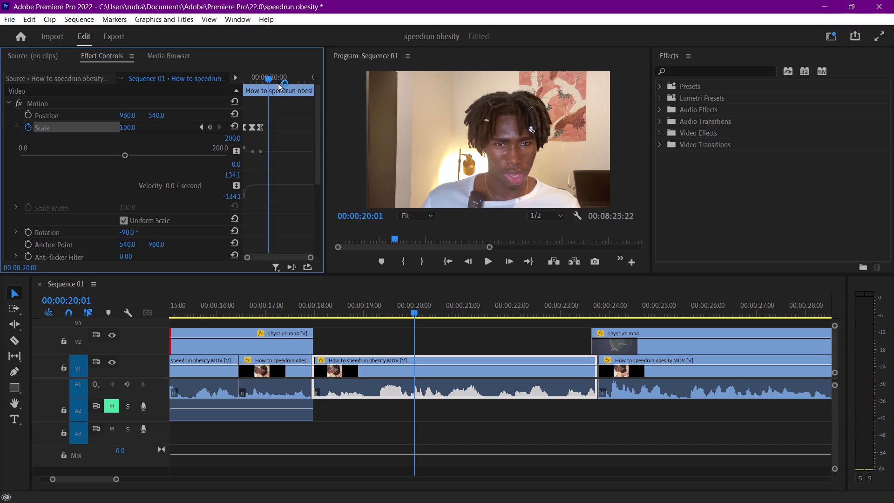
key("space")
key("space")
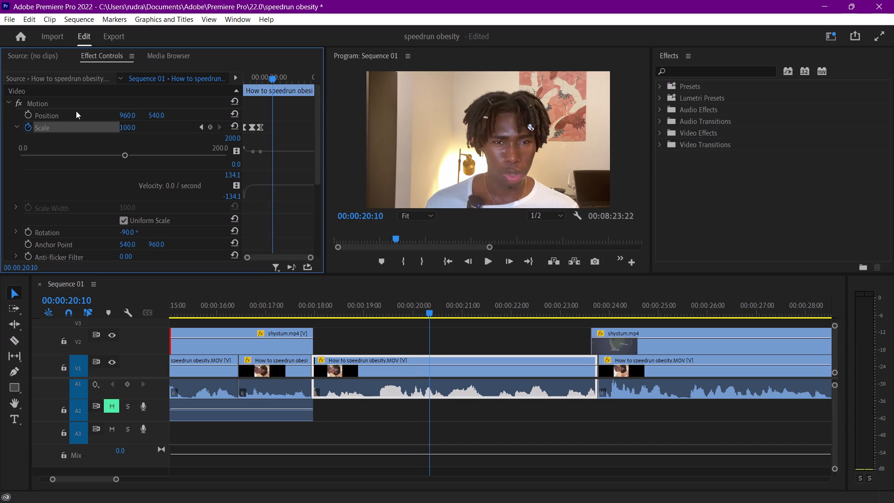
left_click_drag(129, 126, 138, 126)
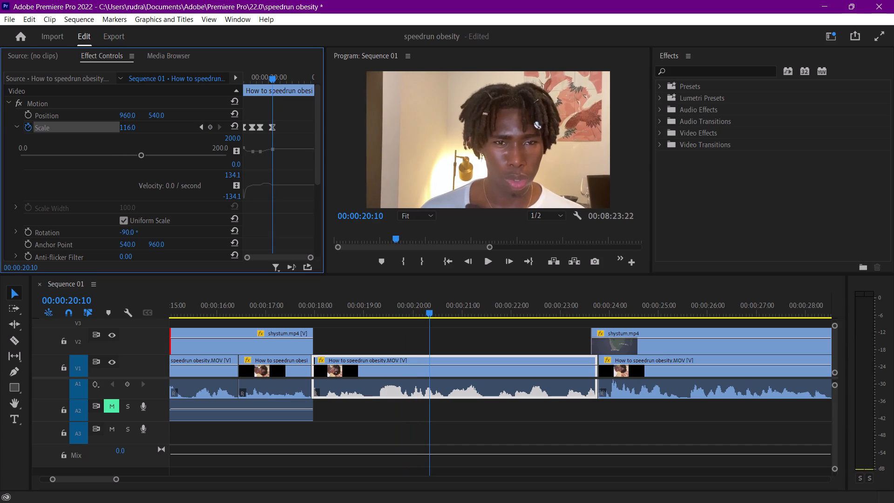
left_click_drag(138, 126, 139, 126)
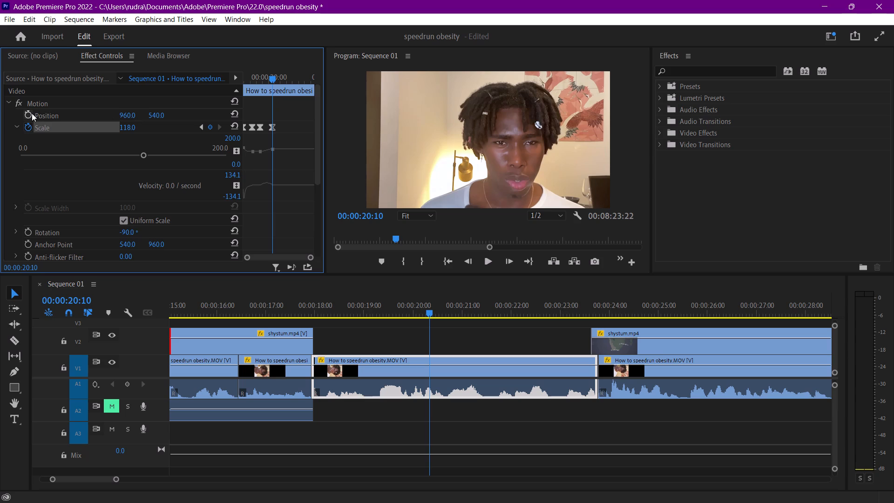
Add a Position keyframe at 960, 540 and align it with the third Scale keyframe.
left_click(31, 113)
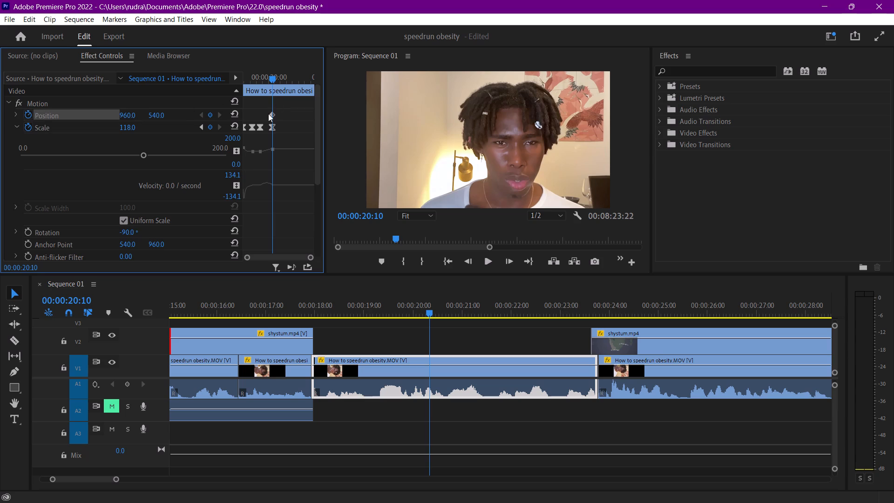
left_click_drag(271, 114, 261, 114)
Keyframe the horizontal Position to 841 at 00:00:20:10 so the subject is reframed with the zoom-in.
left_click_drag(129, 115, 60, 112)
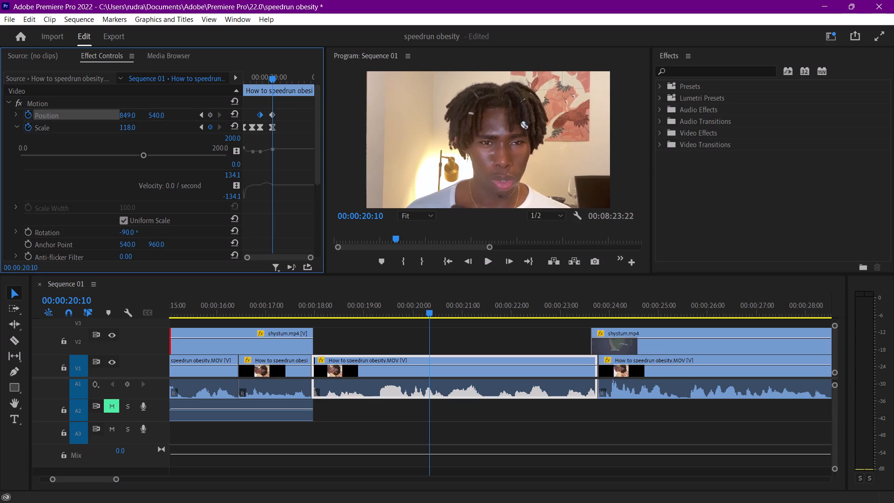
left_click_drag(60, 112, 55, 112)
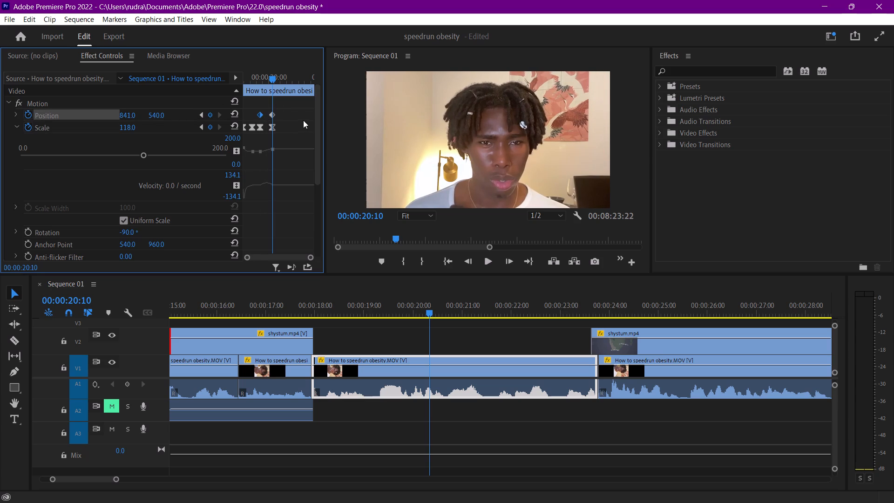
Apply Ease In temporal interpolation to the last Position and last Scale keyframes together.
left_click_drag(294, 109, 262, 129)
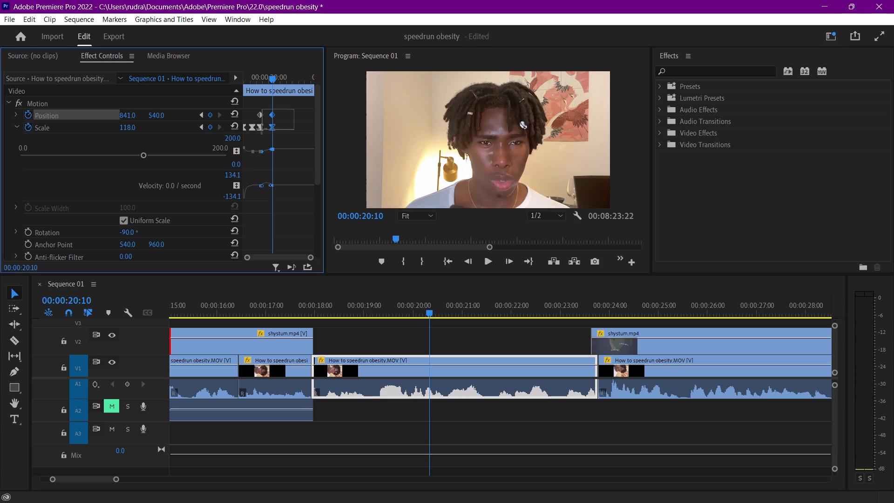
left_click_drag(262, 129, 261, 136)
right_click(271, 126)
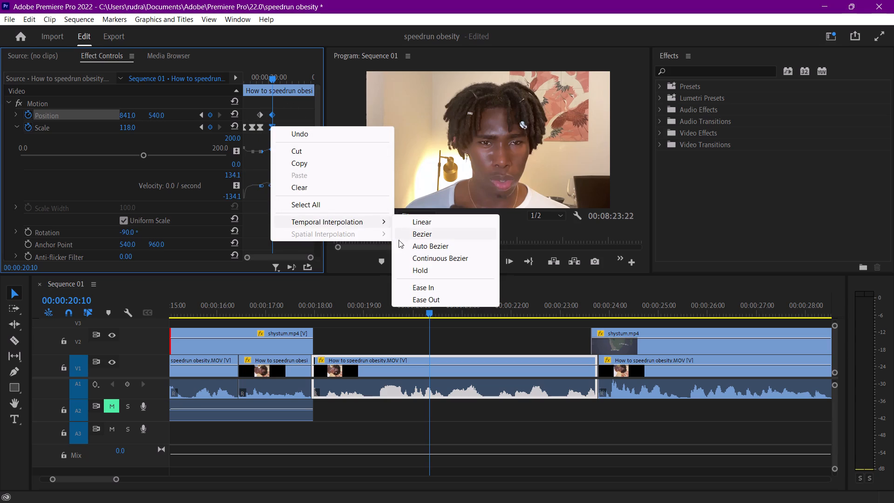
left_click(424, 290)
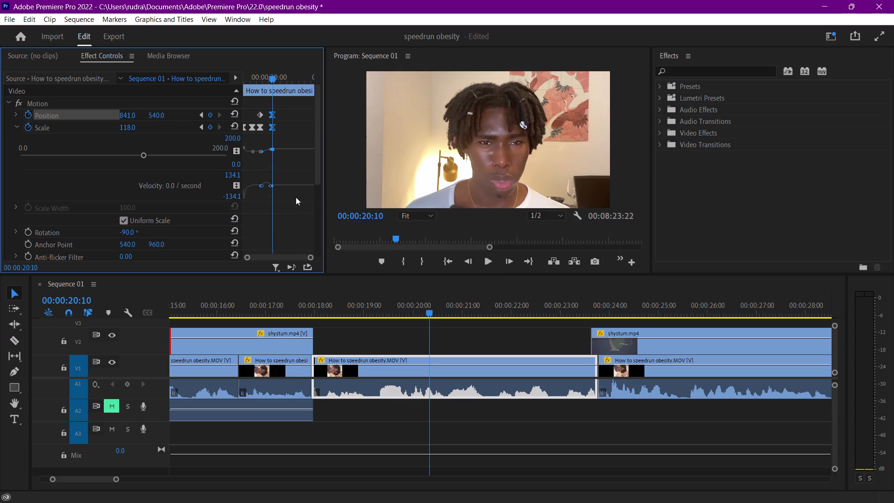
Reshape the Scale velocity curve so the zoom-in peaks in speed just before the last keyframe.
left_click_drag(264, 186, 270, 186)
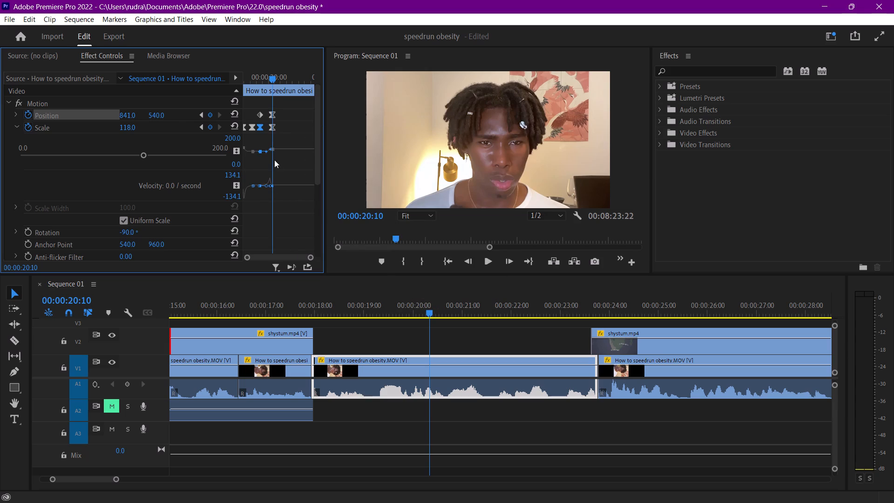
Set the first Position keyframe to Bezier, stretch its velocity handle toward the second keyframe, and preview the move.
left_click(260, 114)
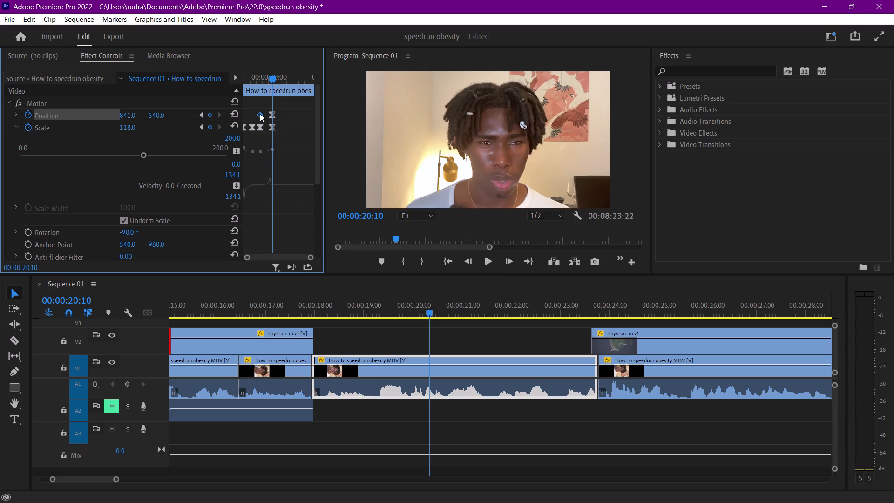
right_click(260, 114)
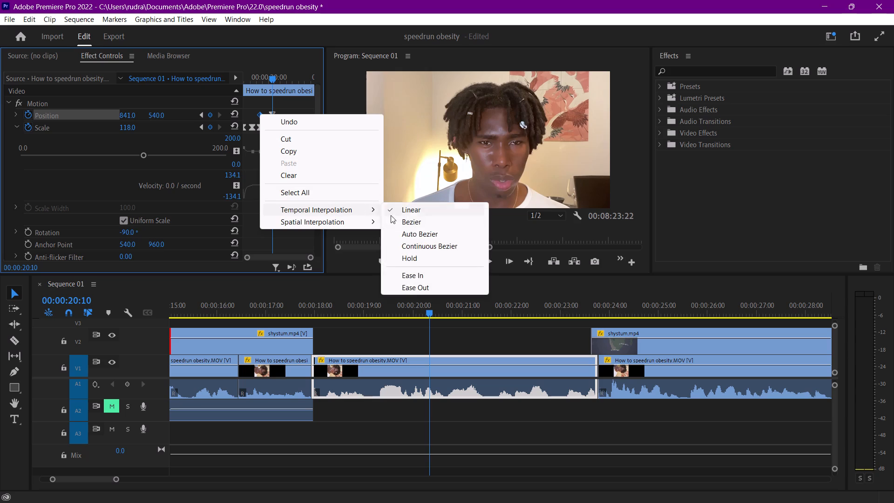
left_click(400, 221)
left_click(15, 116)
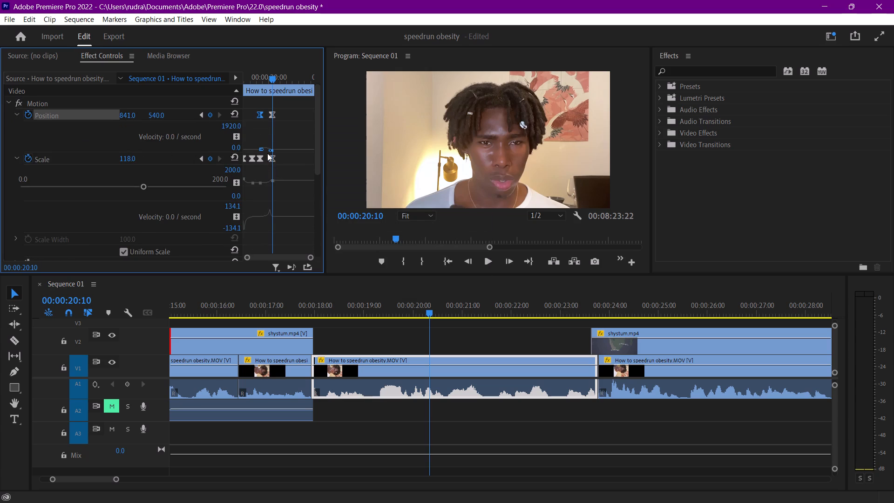
left_click_drag(264, 151, 270, 151)
left_click_drag(267, 79, 251, 79)
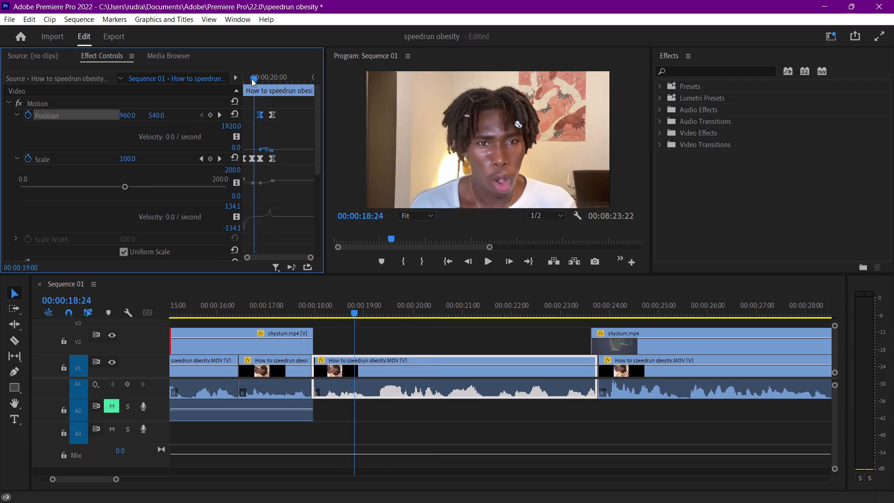
left_click_drag(251, 79, 239, 79)
key("space")
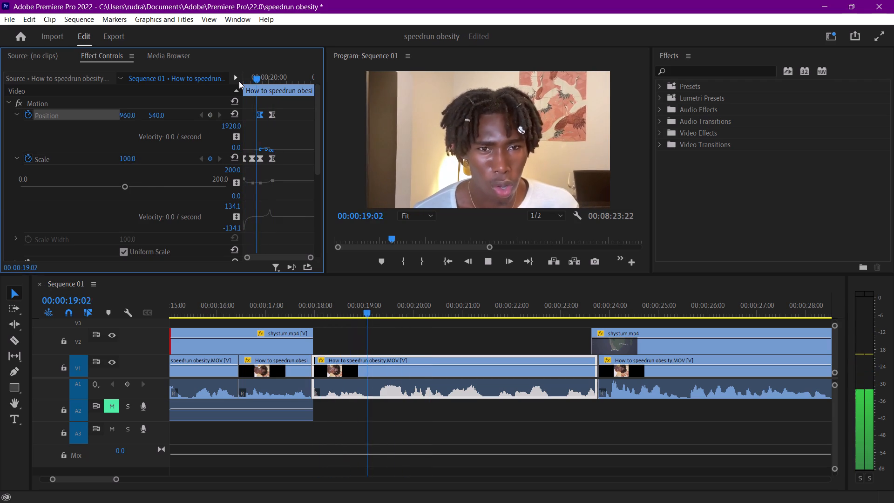
key("space")
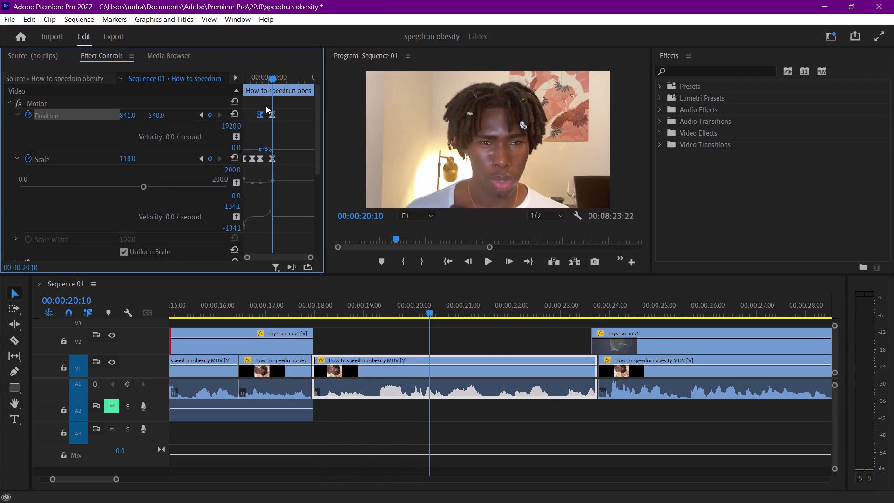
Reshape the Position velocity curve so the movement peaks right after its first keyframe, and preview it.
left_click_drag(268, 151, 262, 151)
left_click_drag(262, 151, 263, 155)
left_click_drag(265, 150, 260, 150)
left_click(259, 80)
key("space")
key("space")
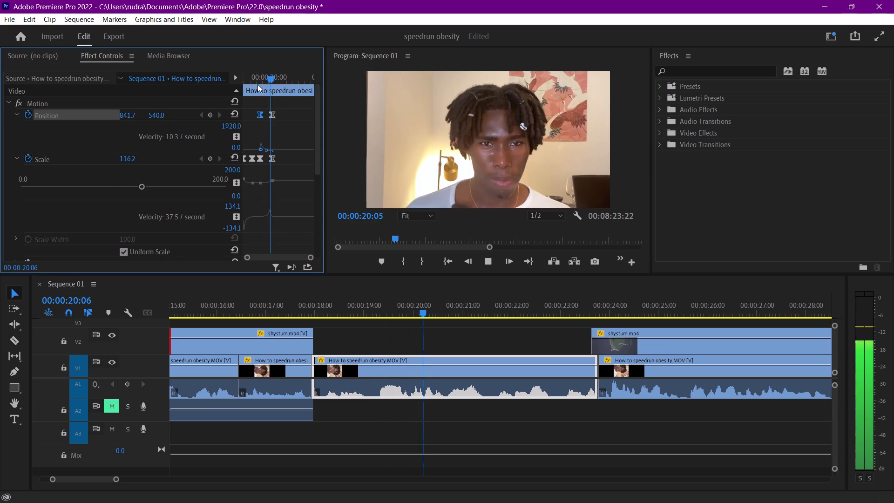
Shorten the second Position keyframe's velocity handle to soften the early speed peak, and preview the move.
left_click_drag(268, 83, 259, 83)
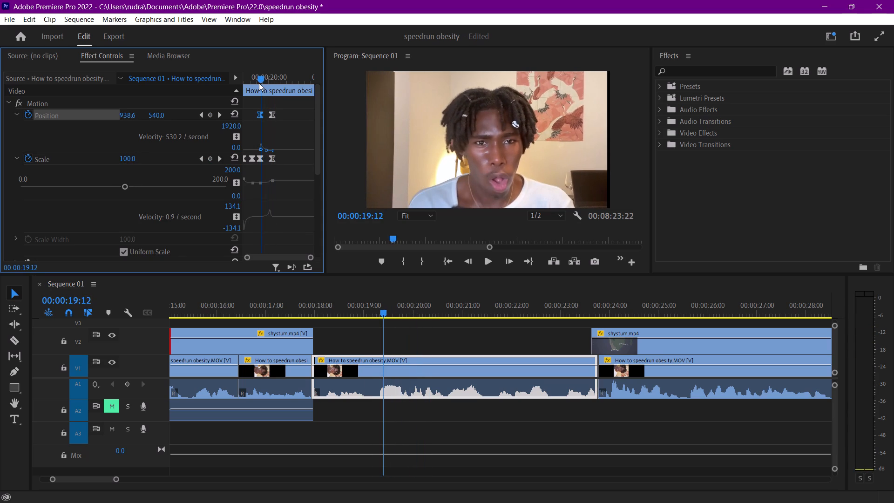
left_click_drag(259, 83, 264, 83)
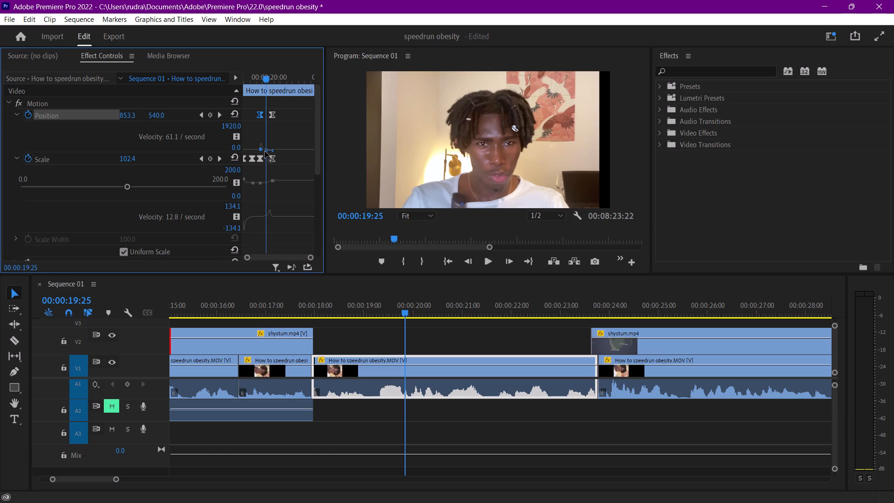
left_click_drag(263, 152, 266, 152)
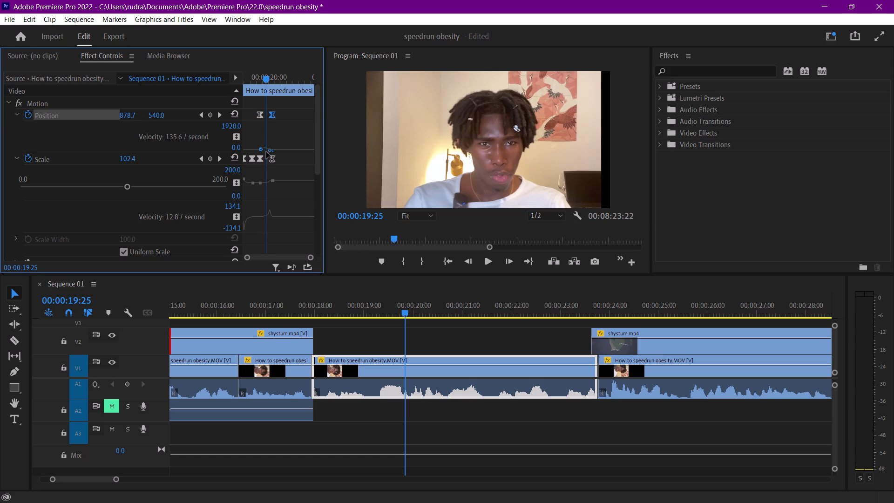
left_click_drag(266, 152, 268, 152)
left_click_drag(268, 81, 261, 81)
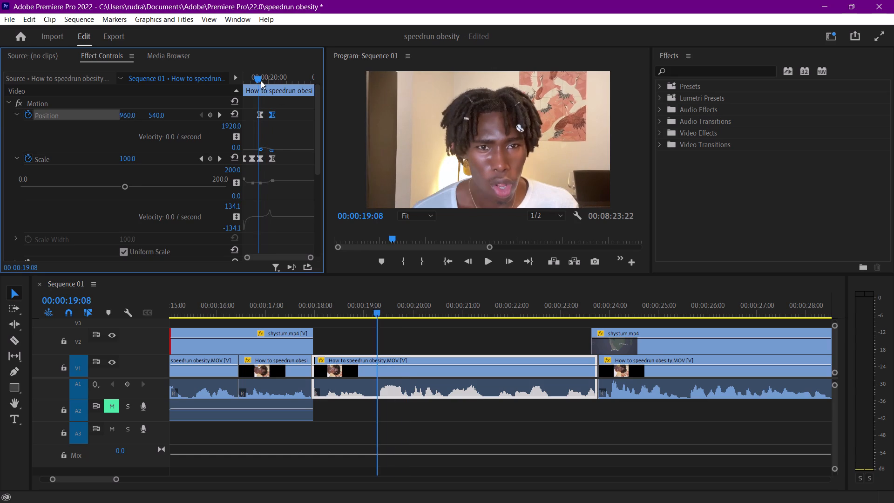
left_click_drag(261, 81, 260, 81)
key("space")
key("space")
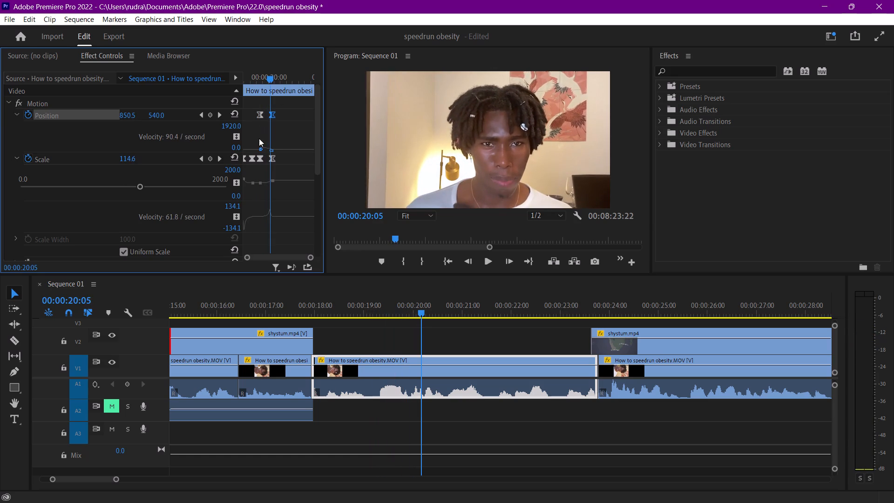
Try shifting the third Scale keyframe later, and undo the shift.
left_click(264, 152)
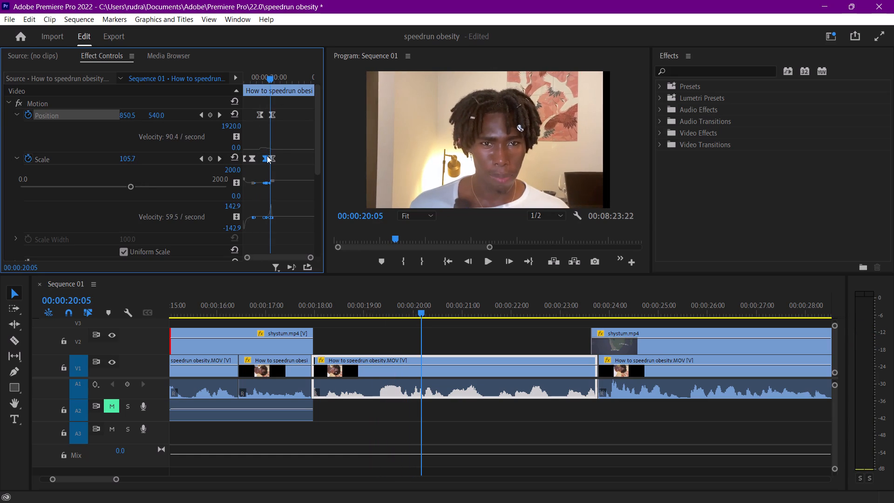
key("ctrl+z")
Move the first Position keyframe slightly later than the third Scale keyframe and preview the timing.
left_click(262, 116)
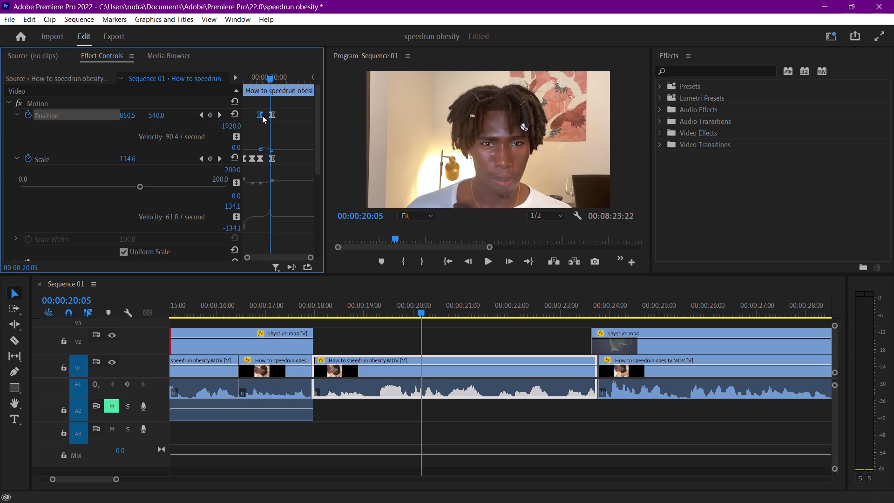
left_click(255, 76)
key("space")
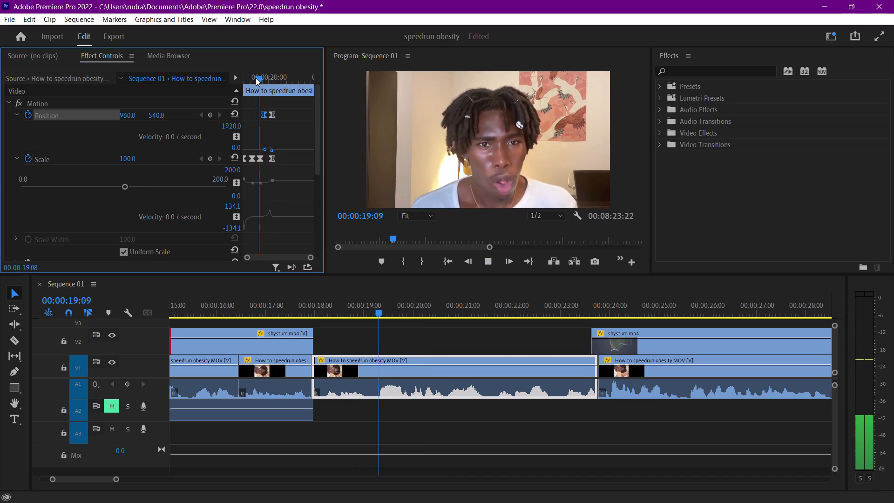
key("space")
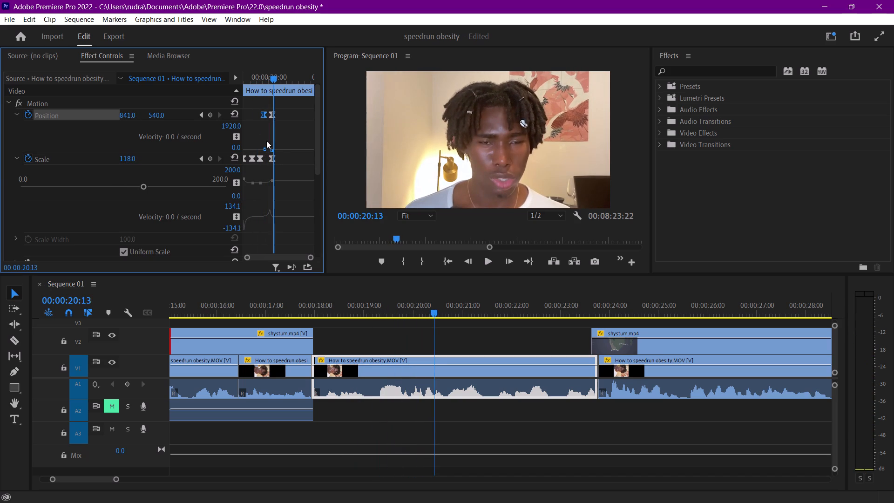
Stretch the first Position keyframe's velocity handle so the movement peaks near the second keyframe, and preview it.
left_click_drag(267, 151, 273, 150)
left_click_drag(266, 150, 273, 150)
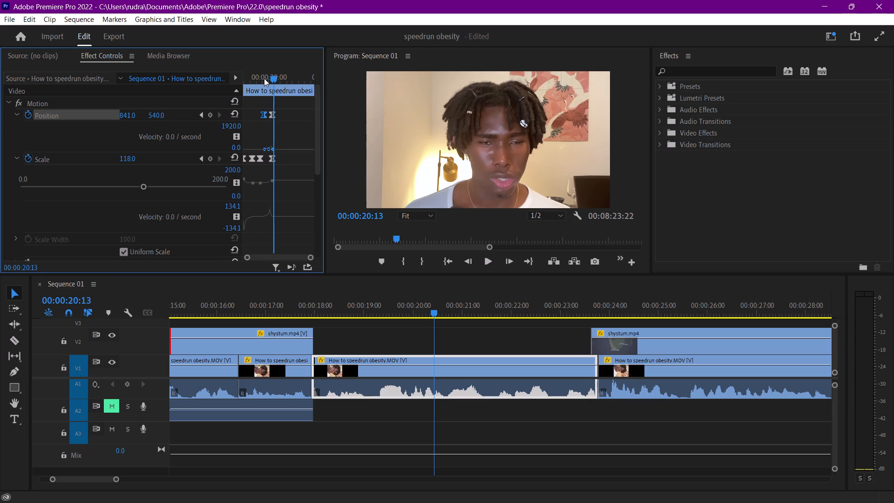
left_click(264, 77)
key("space")
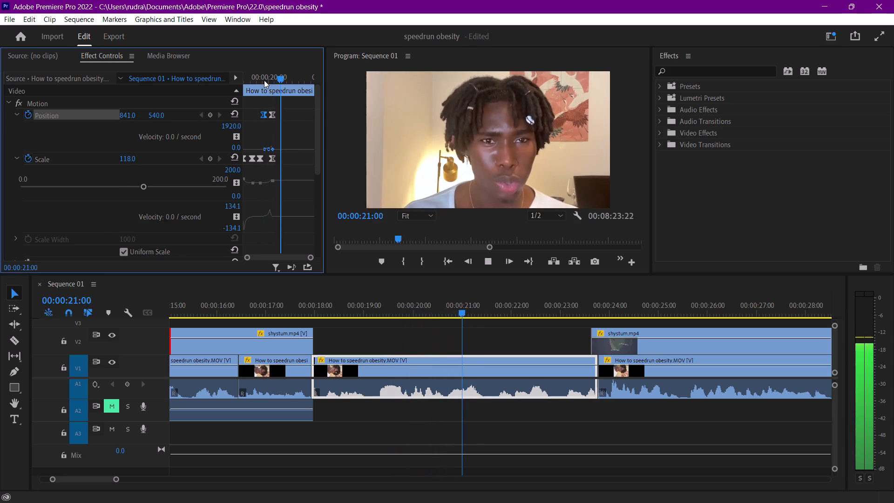
left_click_drag(264, 80, 183, 85)
key("space")
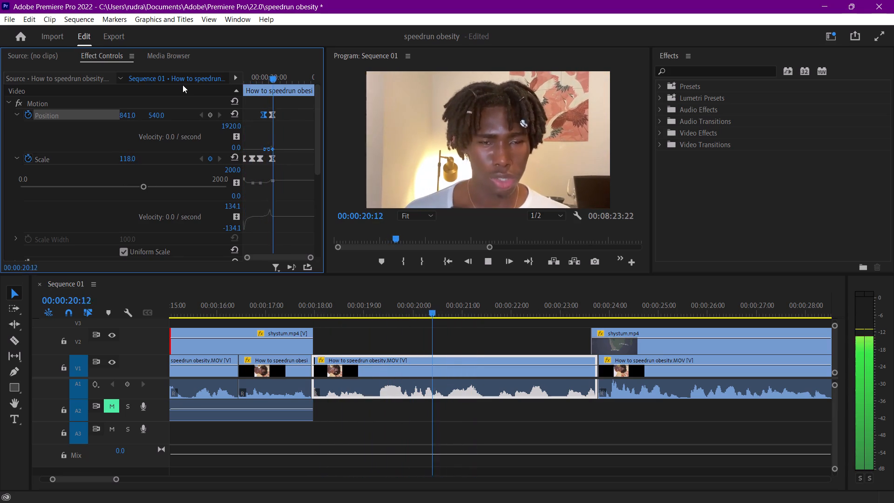
key("space")
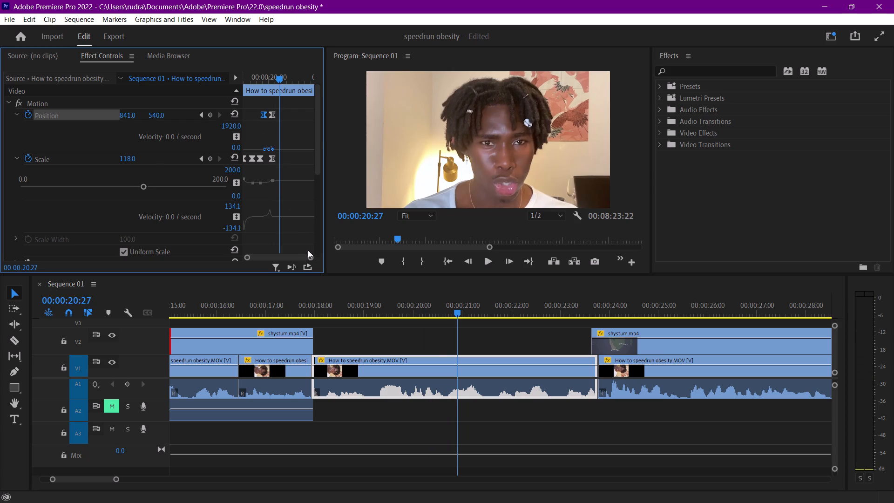
Move the second Position keyframe later to the playhead at about 00:00:20:27.
left_click_drag(313, 259, 293, 258)
left_click_drag(310, 256, 301, 256)
left_click(409, 344)
left_click(367, 365)
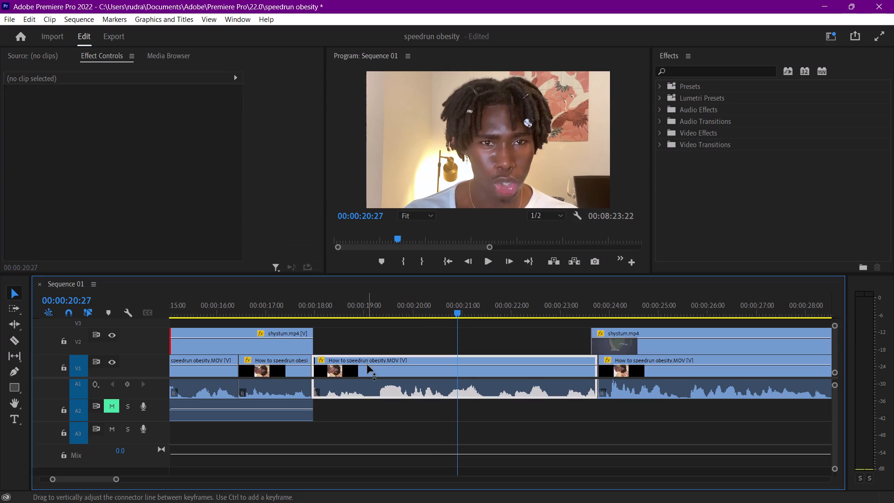
left_click_drag(309, 259, 298, 259)
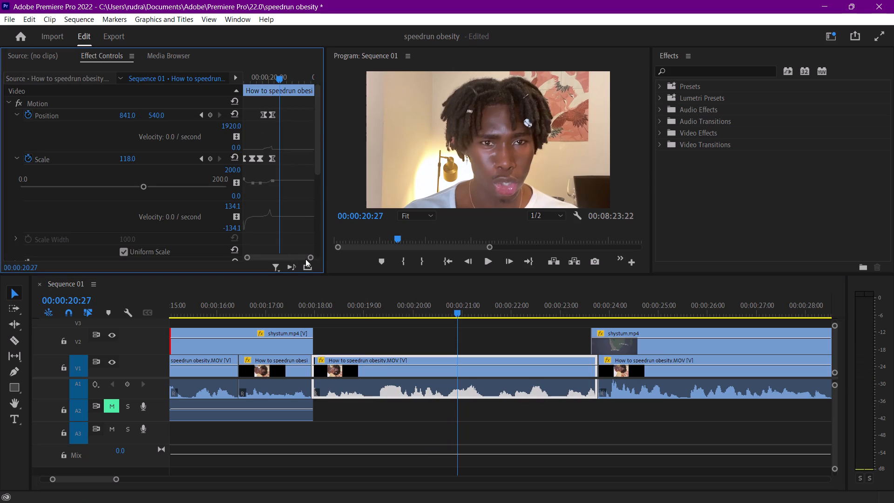
left_click_drag(312, 259, 307, 259)
left_click_drag(270, 114, 281, 119)
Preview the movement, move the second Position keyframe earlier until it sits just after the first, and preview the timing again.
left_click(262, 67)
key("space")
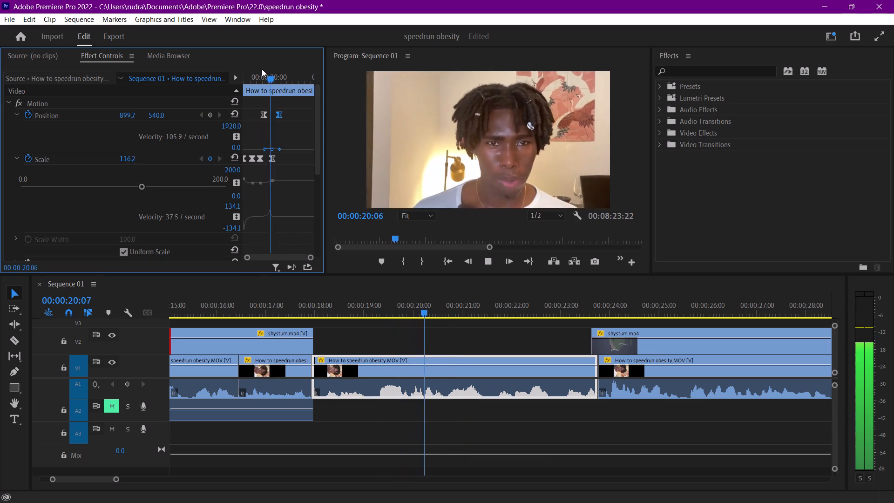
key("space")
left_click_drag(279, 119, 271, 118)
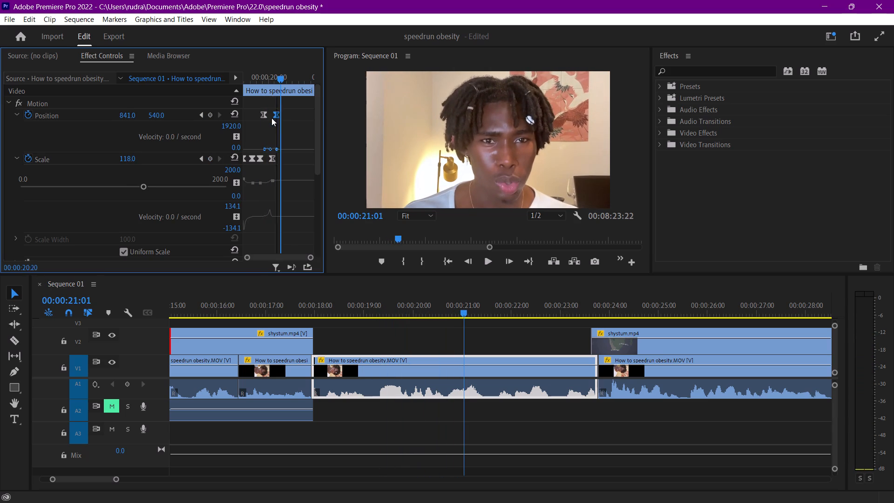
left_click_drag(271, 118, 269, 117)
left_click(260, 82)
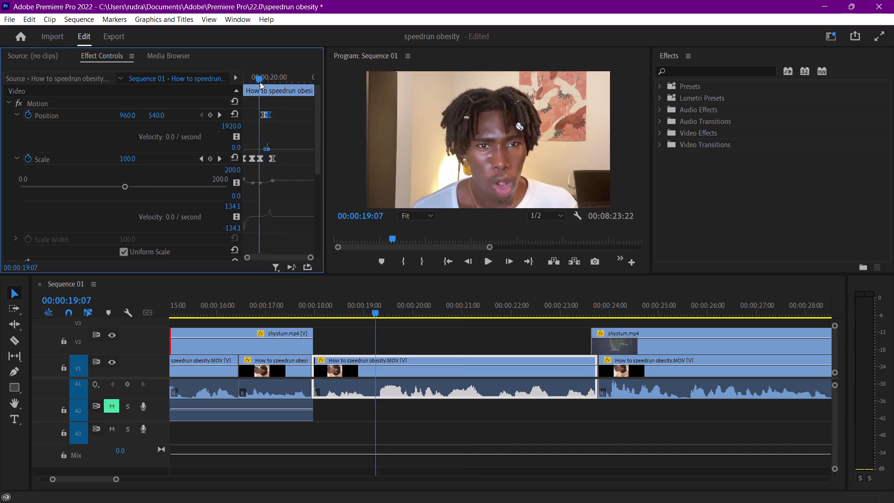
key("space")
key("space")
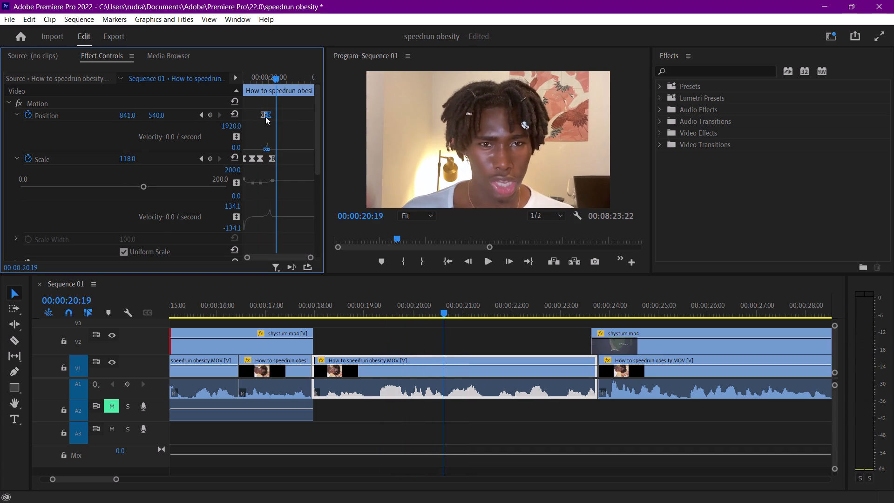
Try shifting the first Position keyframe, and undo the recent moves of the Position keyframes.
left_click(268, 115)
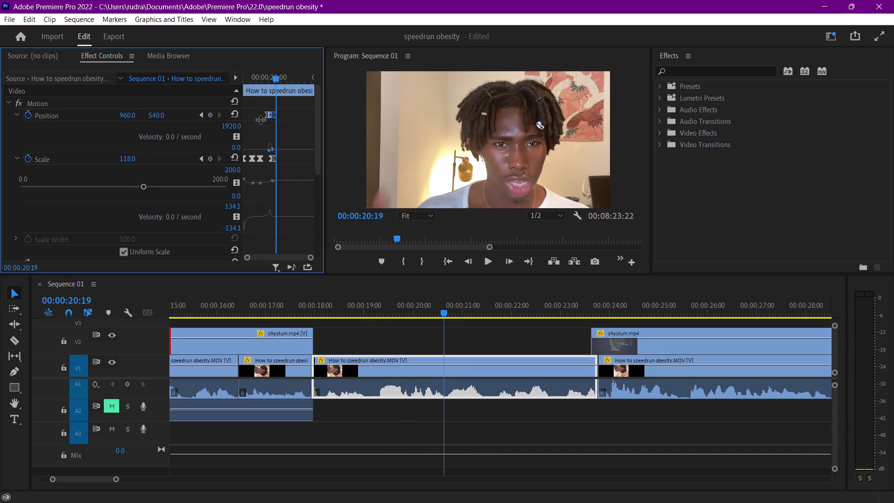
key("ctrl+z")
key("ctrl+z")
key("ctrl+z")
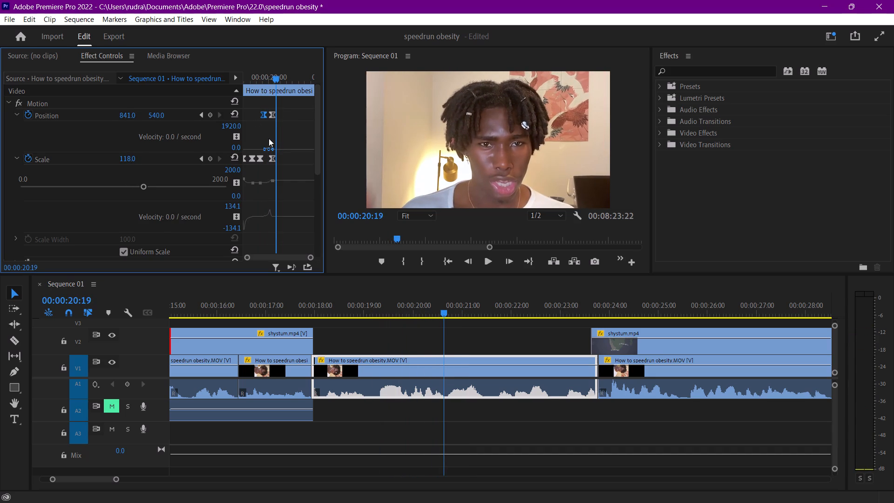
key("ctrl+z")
Play the talking-head segment through the Position and Scale keyframes to examine the combined movement.
left_click(266, 83)
key("space")
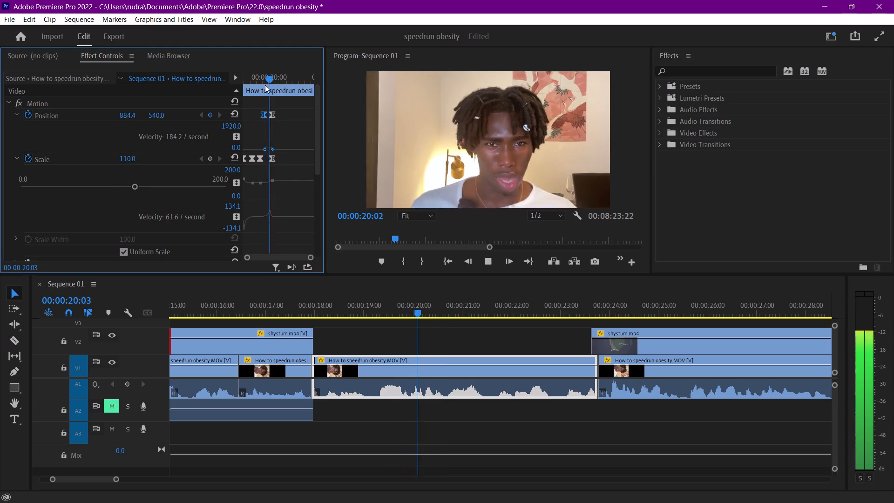
left_click_drag(265, 81, 206, 81)
key("space")
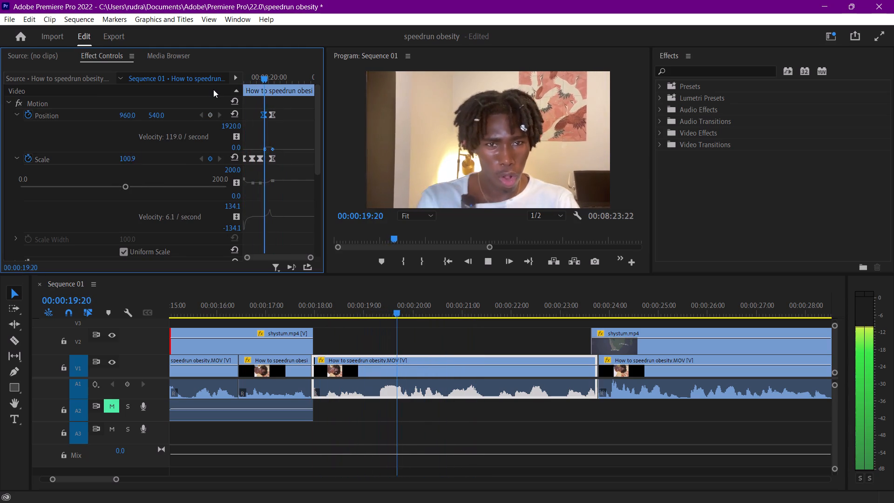
key("space")
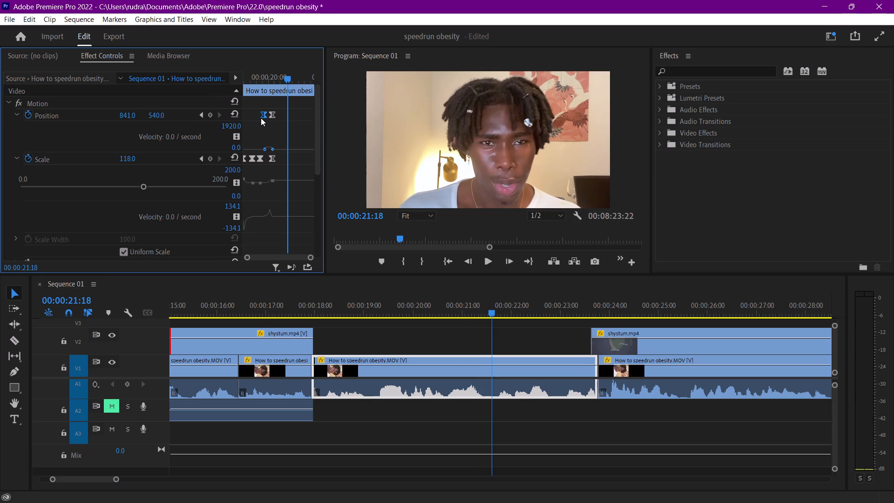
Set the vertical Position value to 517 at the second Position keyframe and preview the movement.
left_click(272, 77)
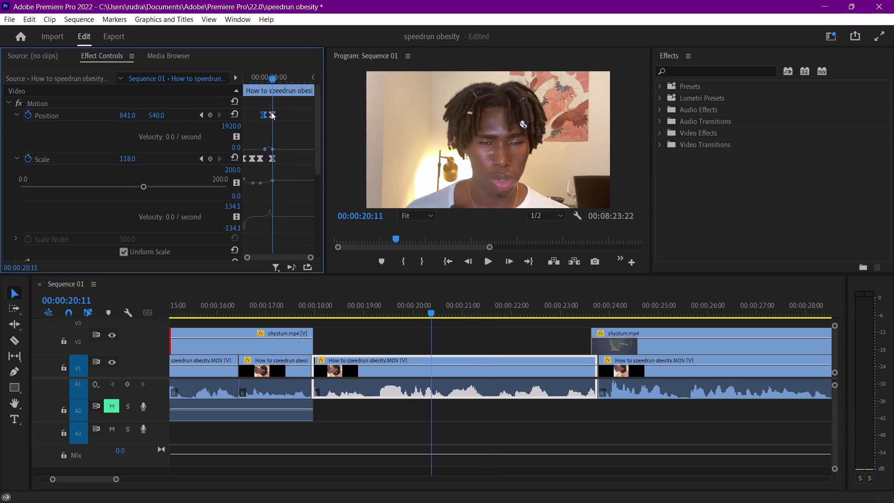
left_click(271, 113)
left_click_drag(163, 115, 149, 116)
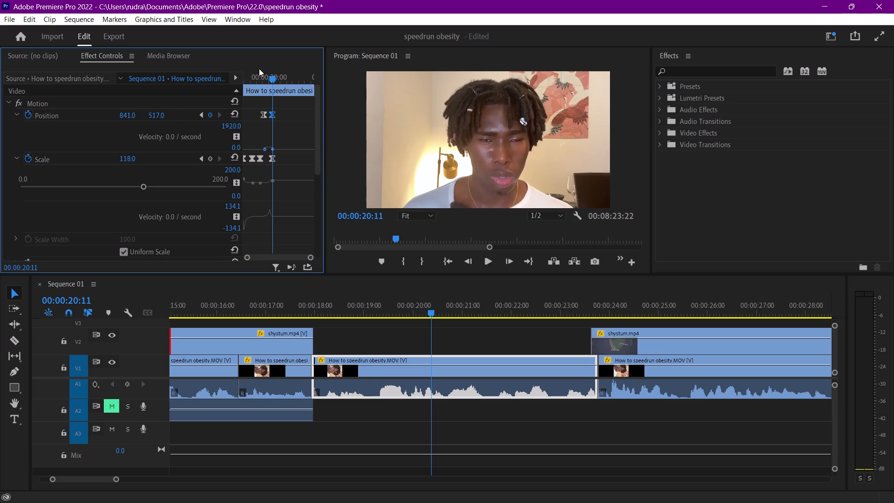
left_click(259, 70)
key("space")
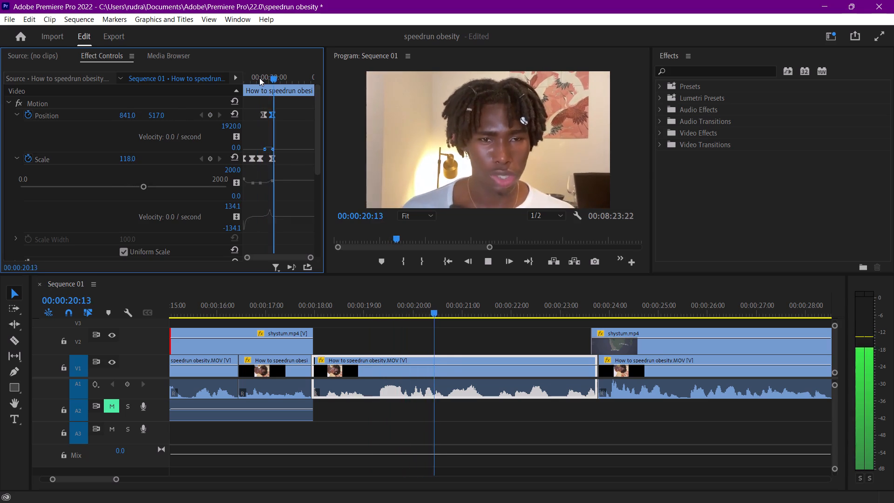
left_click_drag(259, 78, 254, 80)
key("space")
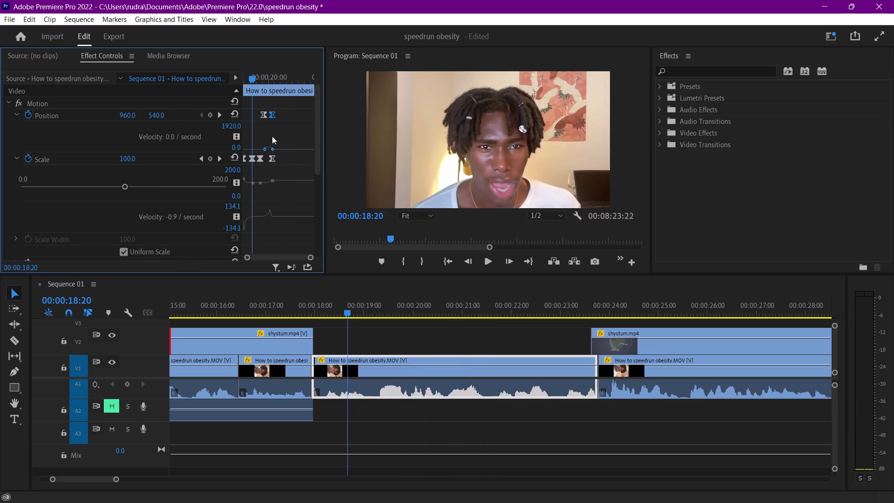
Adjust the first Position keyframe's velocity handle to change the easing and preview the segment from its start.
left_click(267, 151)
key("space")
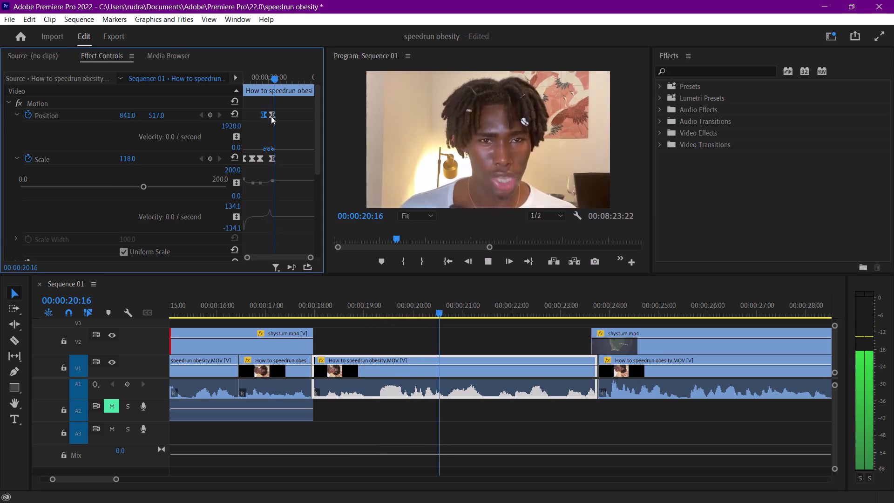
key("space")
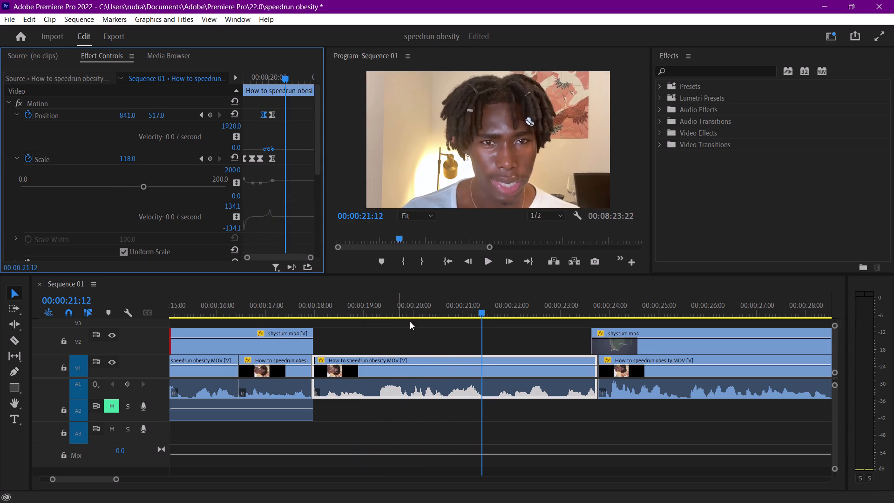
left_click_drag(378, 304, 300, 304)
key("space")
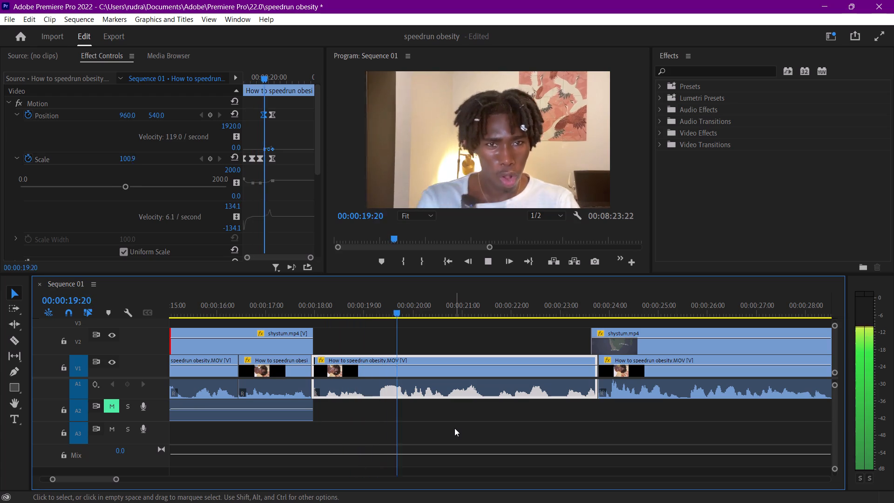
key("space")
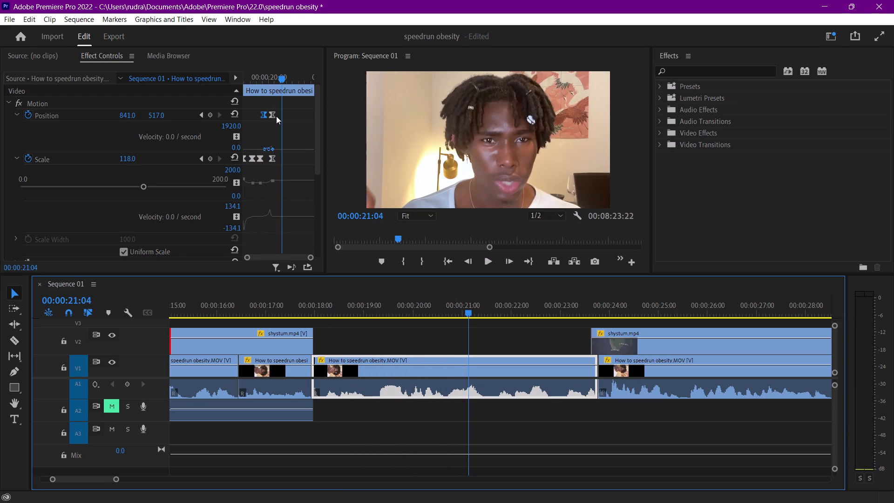
Delete both Position keyframes and preview the segment with only the Scale animation.
left_click_drag(290, 109, 253, 128)
key("Delete")
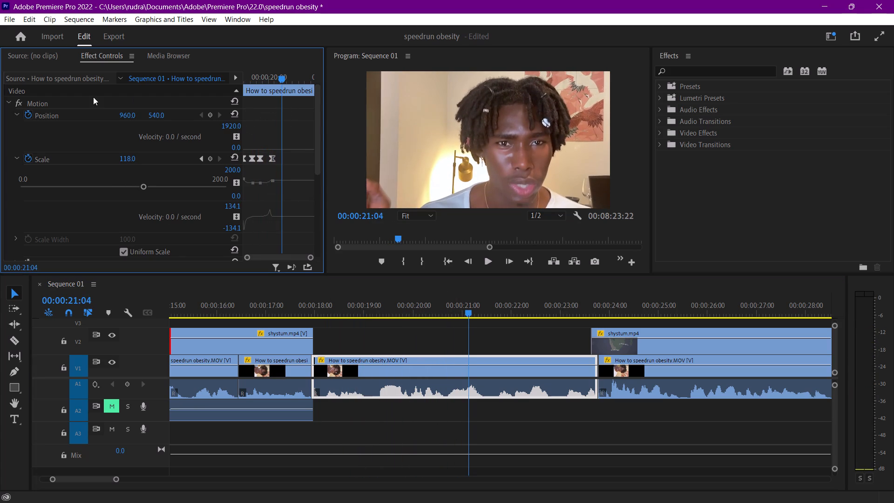
left_click_drag(266, 78, 231, 82)
key("space")
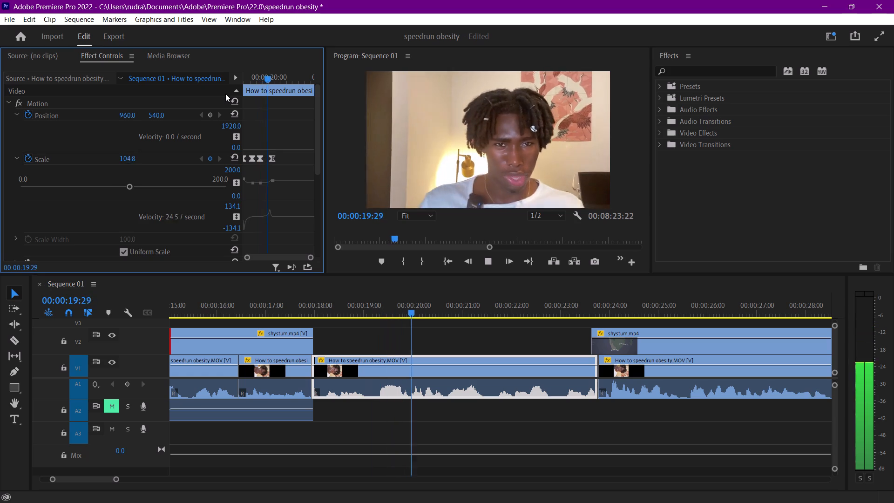
key("space")
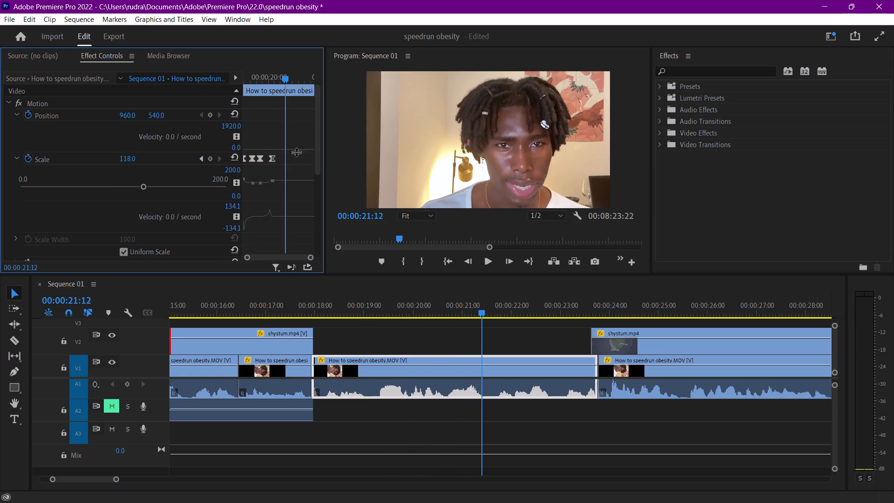
Turn off keyframe animation for the segment's Position property.
scroll(298, 155, "down", 4)
scroll(298, 155, "up", 3)
left_click(26, 102)
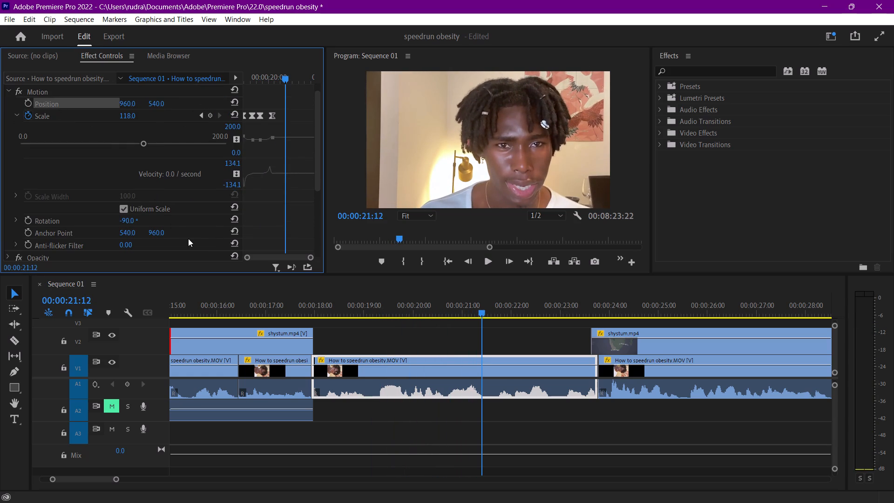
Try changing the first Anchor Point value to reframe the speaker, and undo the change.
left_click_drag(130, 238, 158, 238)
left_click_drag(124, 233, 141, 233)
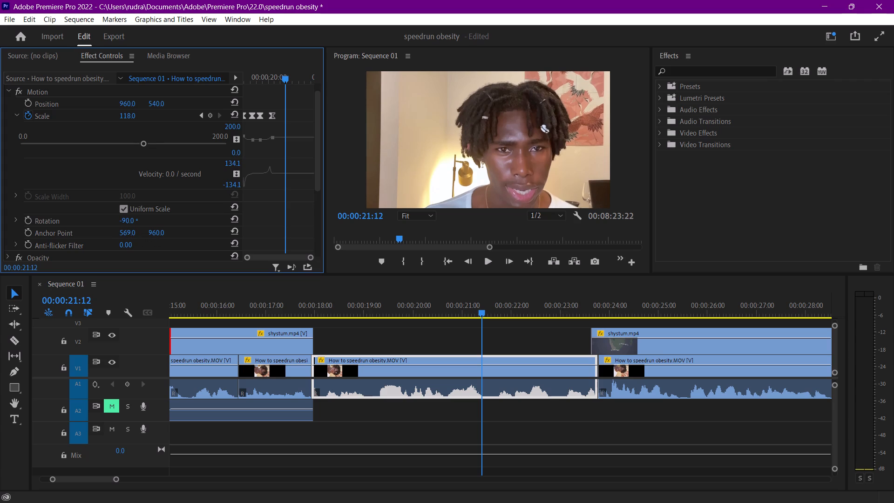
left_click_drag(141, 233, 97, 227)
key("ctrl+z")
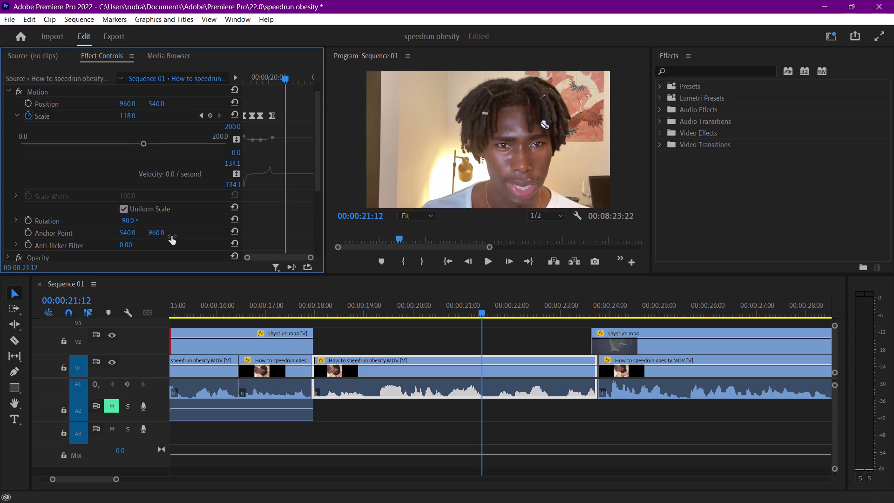
Set the segment's Anchor Point to 483, 1059 to reframe the speaker in the zoomed-in shot.
scroll(192, 227, "down", 1)
scroll(195, 226, "up", 1)
scroll(175, 233, "down", 1)
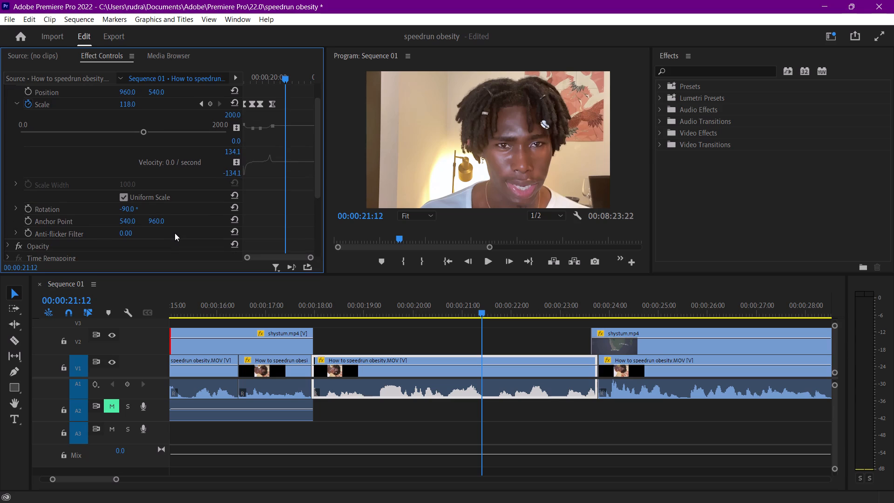
scroll(176, 231, "down", 1)
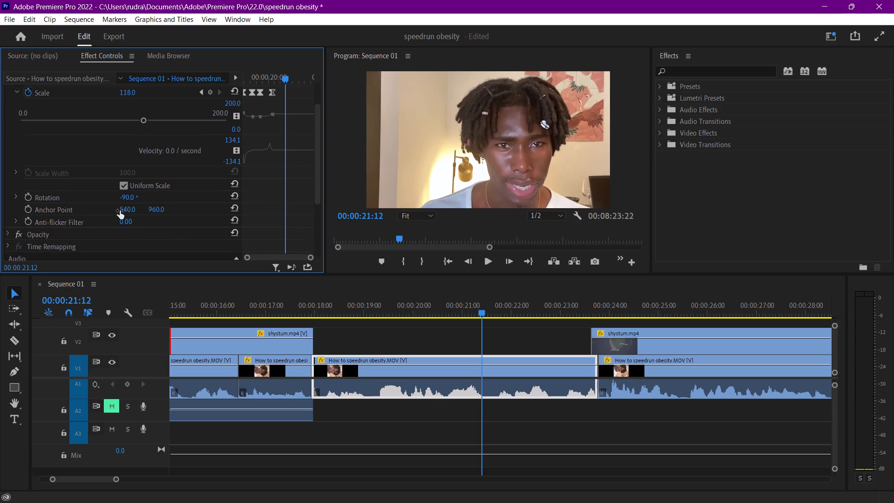
left_click_drag(126, 210, 102, 212)
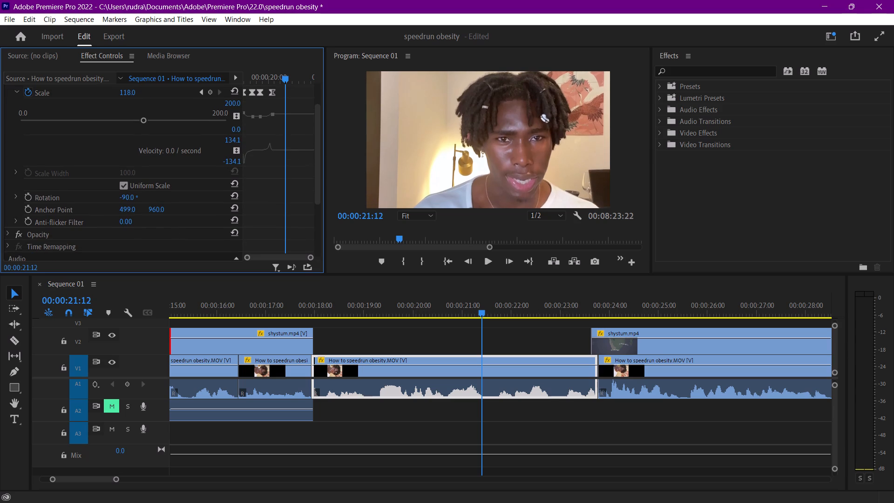
left_click_drag(102, 212, 92, 213)
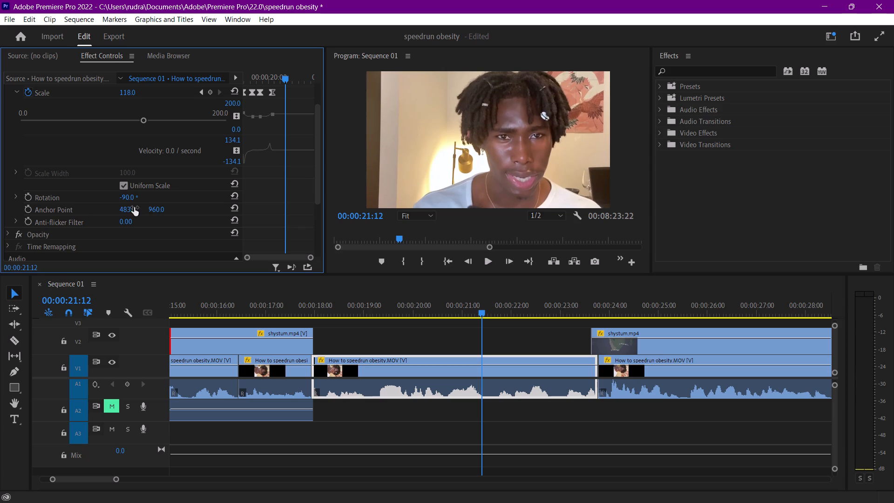
left_click_drag(163, 206, 220, 209)
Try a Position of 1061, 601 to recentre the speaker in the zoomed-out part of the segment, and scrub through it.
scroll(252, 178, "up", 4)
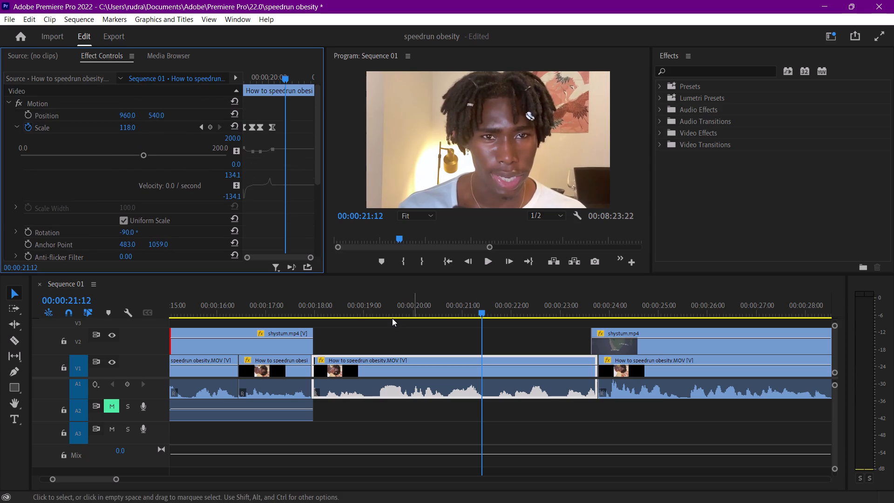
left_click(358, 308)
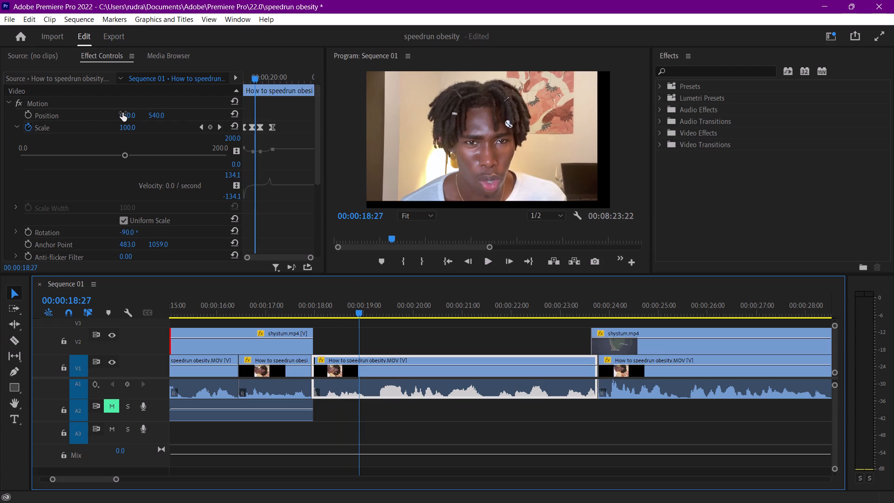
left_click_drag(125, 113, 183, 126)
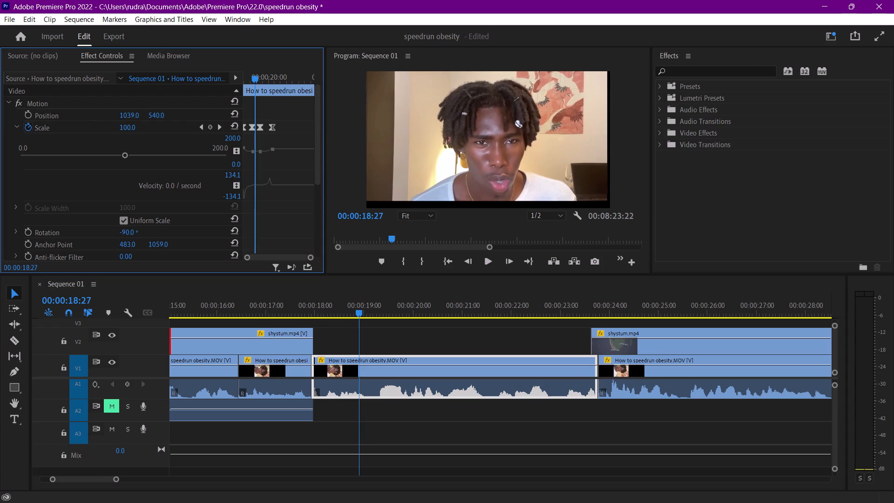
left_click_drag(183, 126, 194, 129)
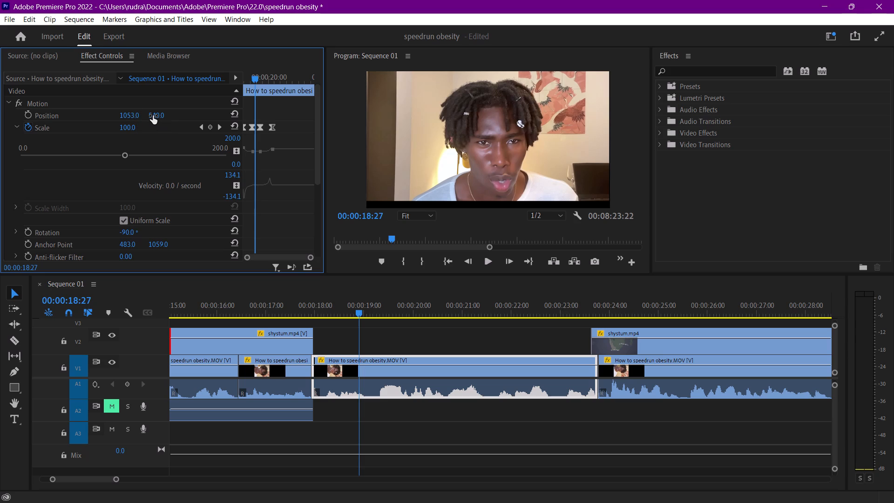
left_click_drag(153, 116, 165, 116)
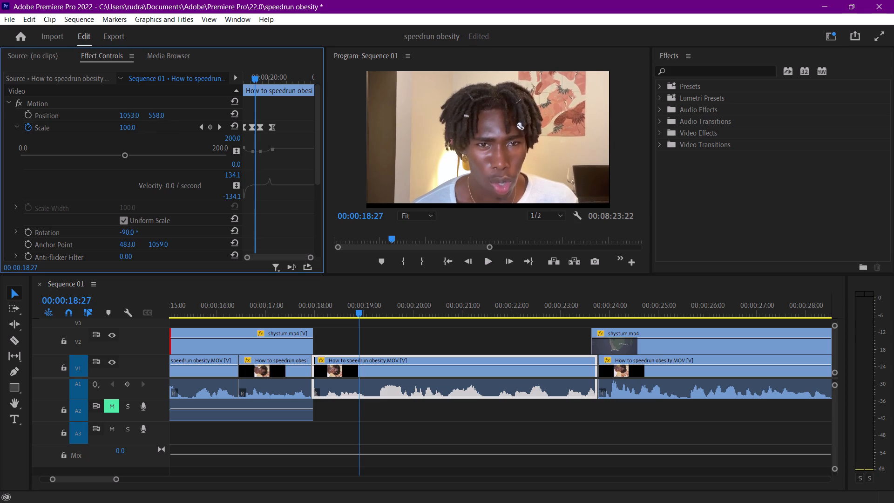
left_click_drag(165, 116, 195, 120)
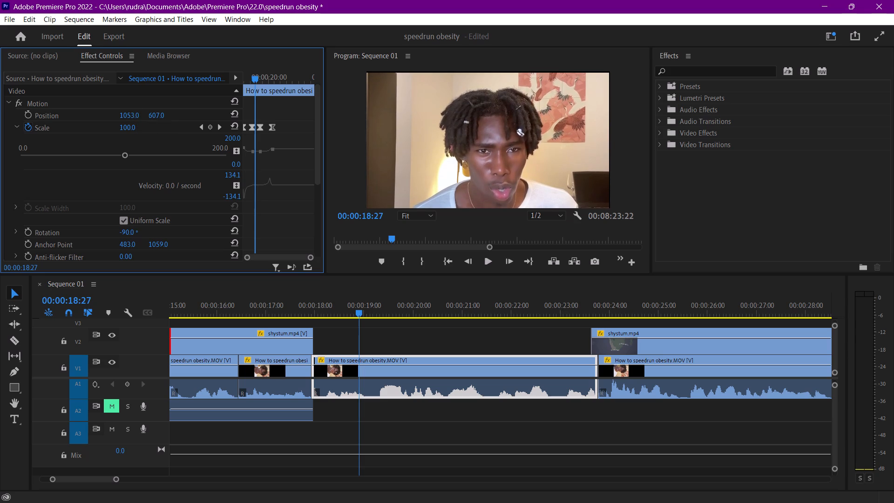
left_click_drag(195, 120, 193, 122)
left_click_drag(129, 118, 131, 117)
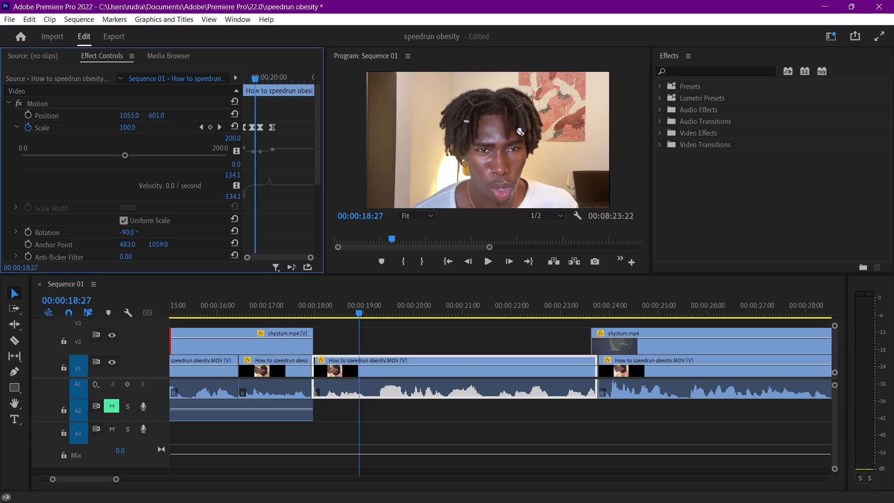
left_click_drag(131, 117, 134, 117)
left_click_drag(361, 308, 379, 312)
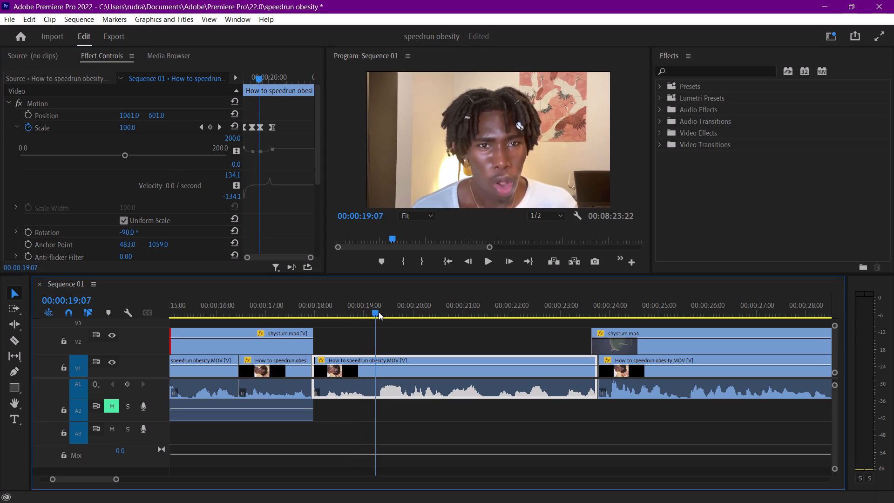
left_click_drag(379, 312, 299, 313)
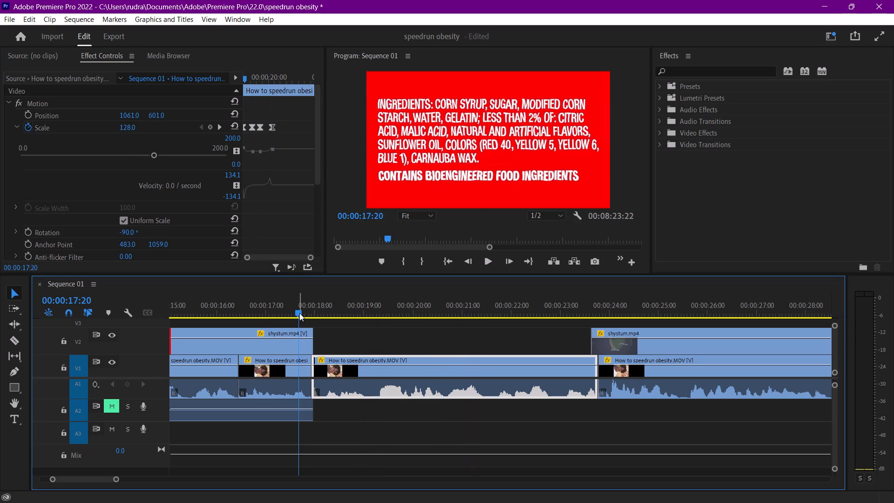
Reset the segment's Position and Anchor Point to their defaults and preview the zoom.
left_click(236, 112)
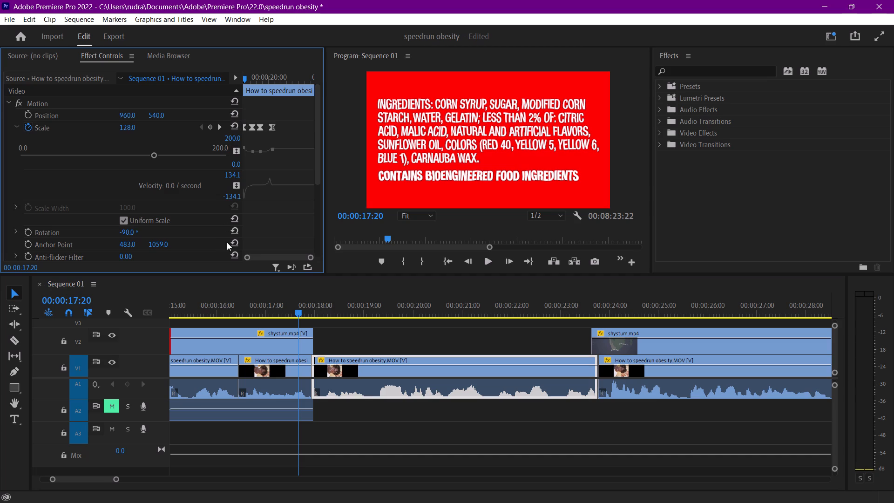
left_click(237, 243)
key("space")
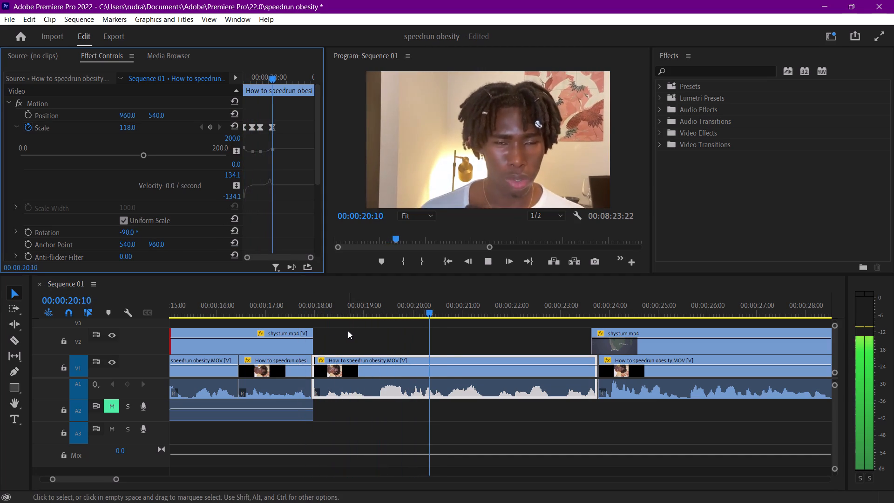
key("space")
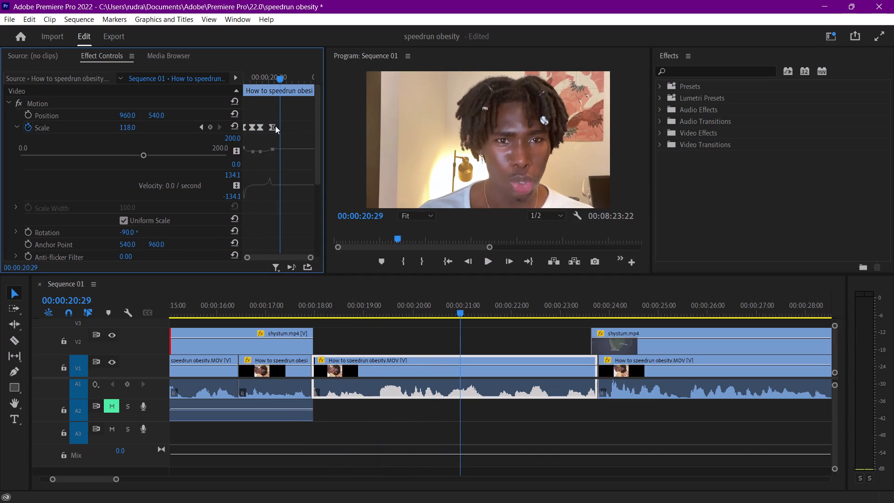
Move the last Scale keyframe about one second later, to about 00:00:21:14, and preview the zoom-in.
left_click_drag(275, 126, 286, 129)
left_click_drag(257, 71, 247, 70)
key("space")
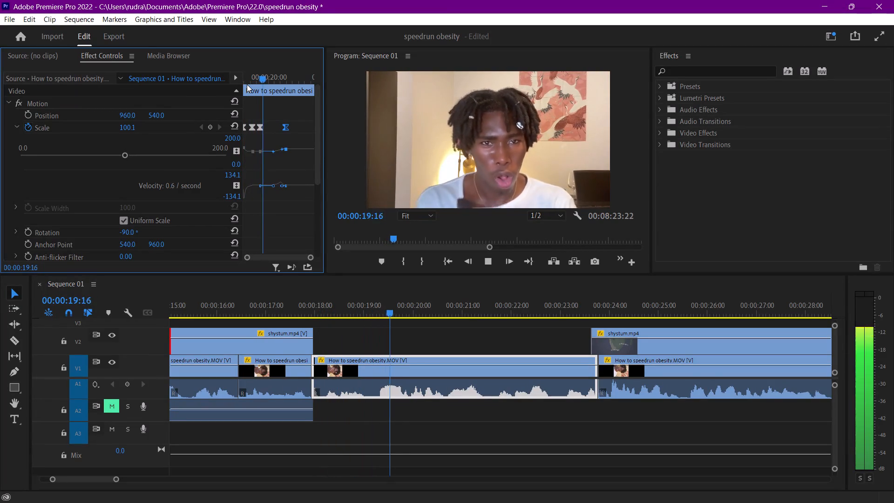
key("space")
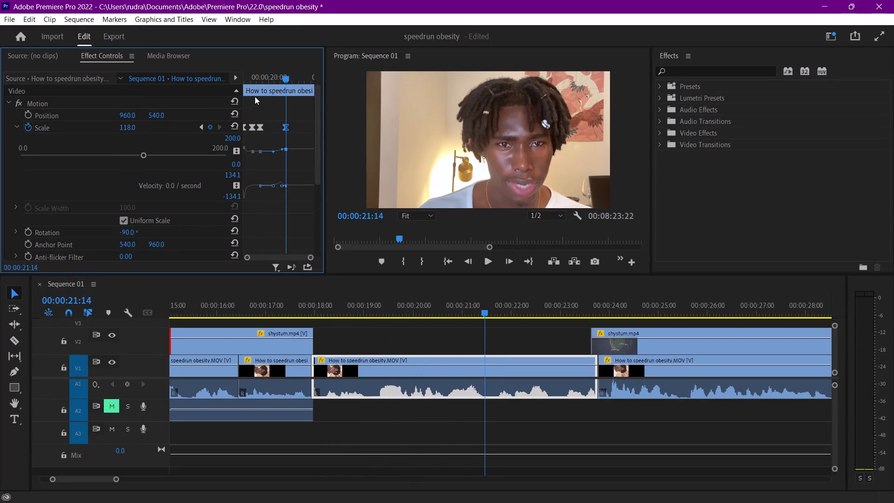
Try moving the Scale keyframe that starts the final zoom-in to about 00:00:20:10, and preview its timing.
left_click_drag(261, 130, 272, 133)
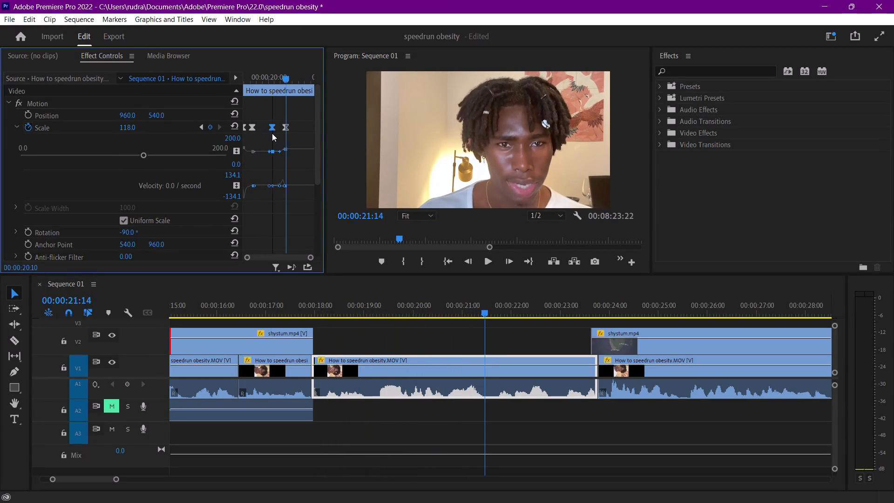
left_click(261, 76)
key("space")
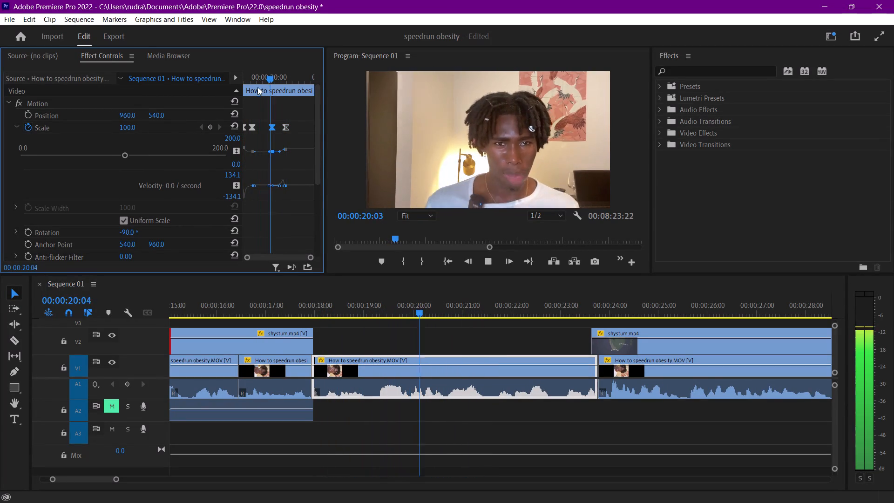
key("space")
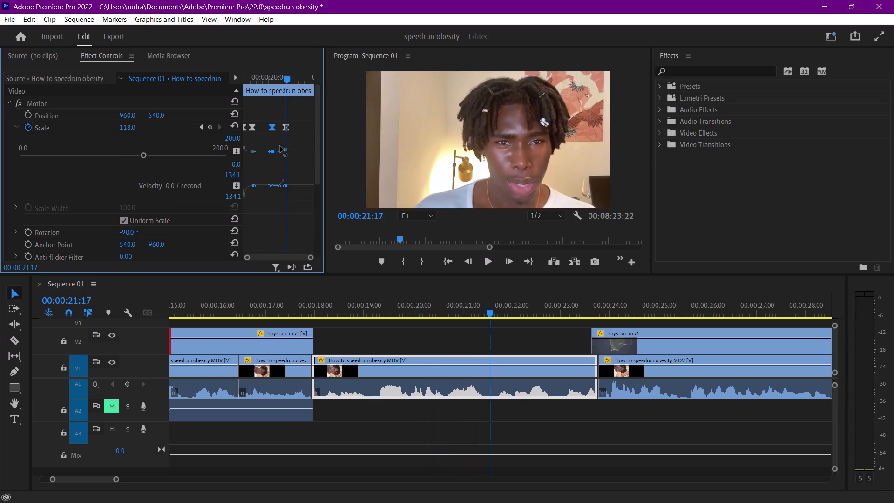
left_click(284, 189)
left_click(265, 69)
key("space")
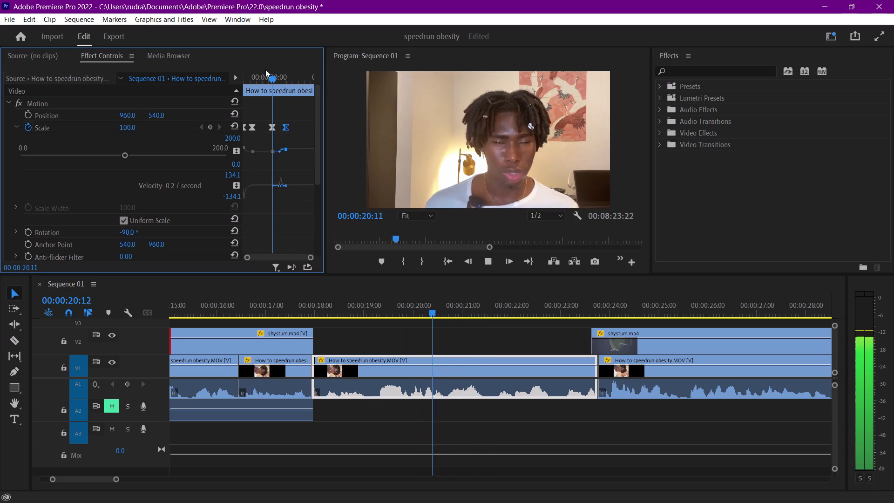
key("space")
Move the final zoom-in's starting Scale keyframe to about 00:00:19:23 and its ending keyframe slightly earlier, and preview the result.
left_click_drag(272, 128, 265, 129)
left_click(284, 129)
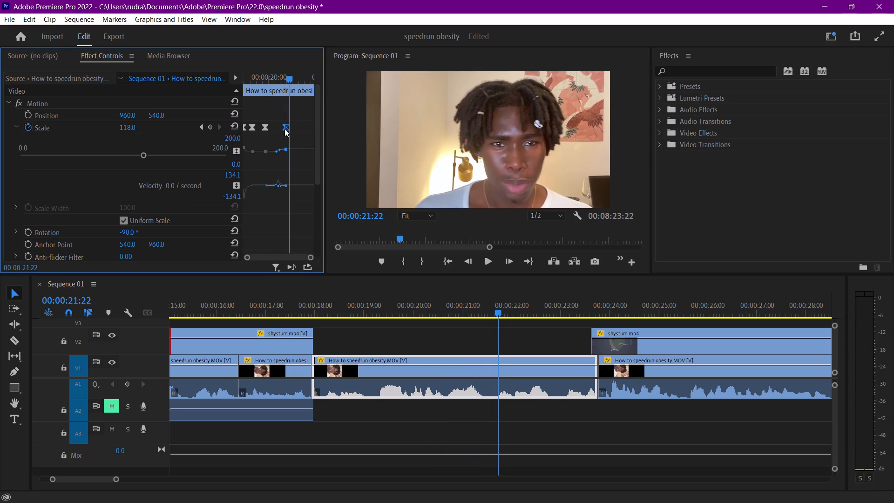
left_click(266, 72)
key("space")
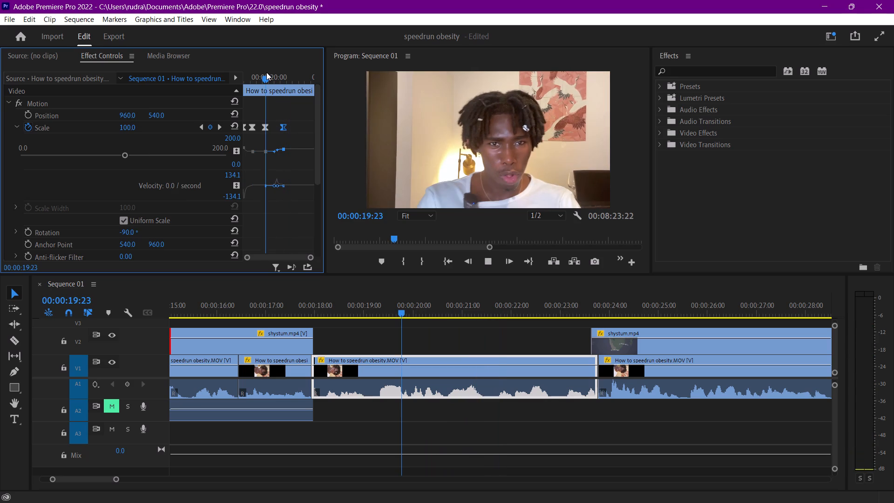
key("space")
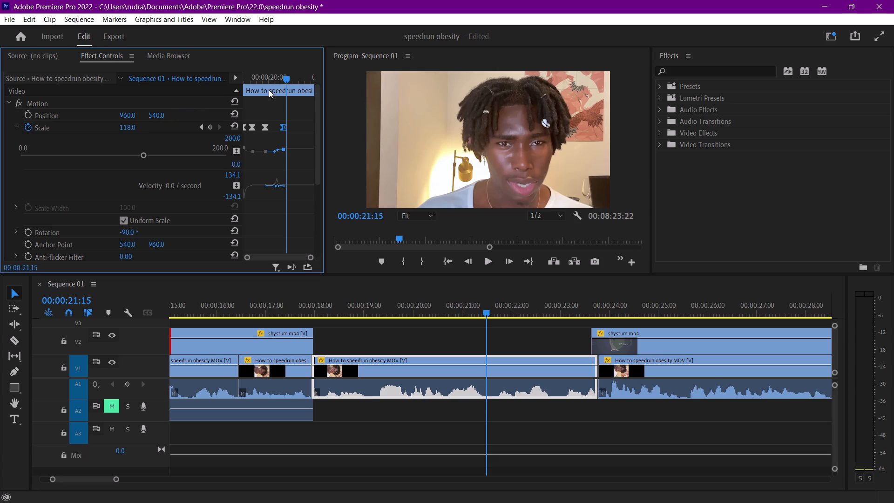
Enable Position animation at 00:00:19:23 and add a second Position keyframe aligned with the last Scale keyframe.
left_click(266, 71)
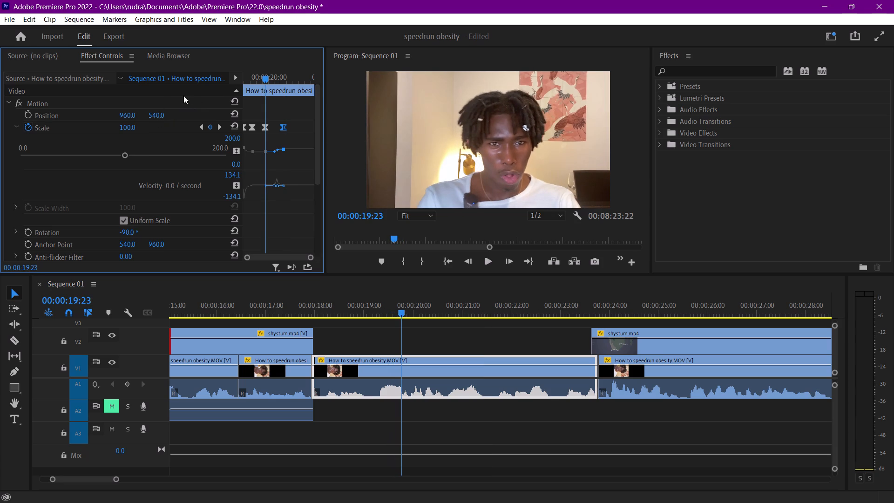
left_click(28, 116)
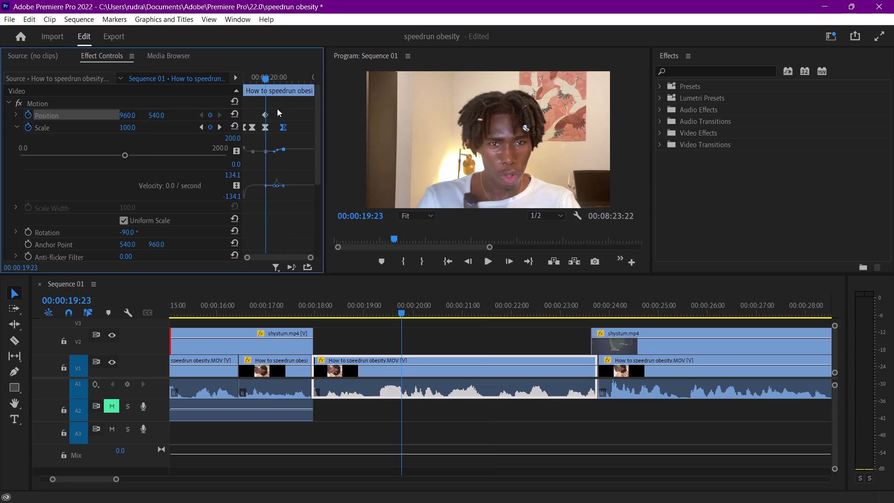
left_click(283, 70)
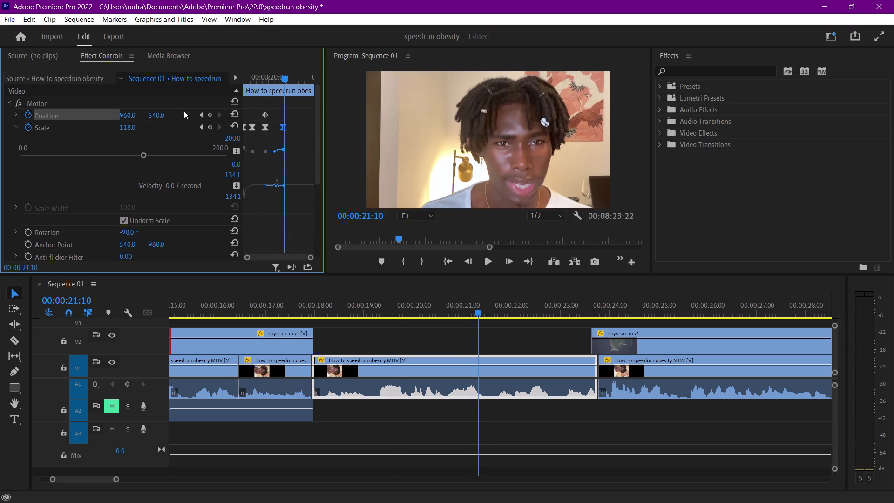
left_click(264, 115)
left_click(211, 115)
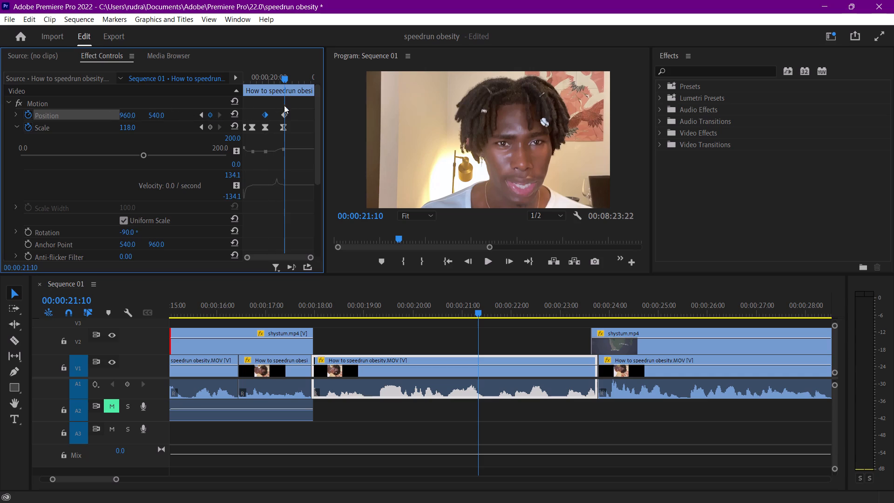
left_click_drag(286, 113, 280, 114)
Lower the horizontal Position value at 00:00:21:06 to shift the speaker sideways during the zoom-in, and preview the move.
left_click(284, 72)
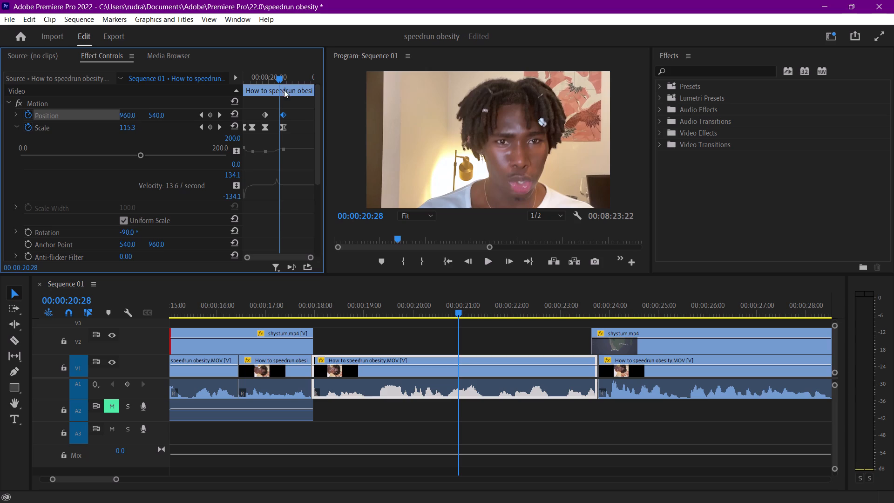
left_click(281, 77)
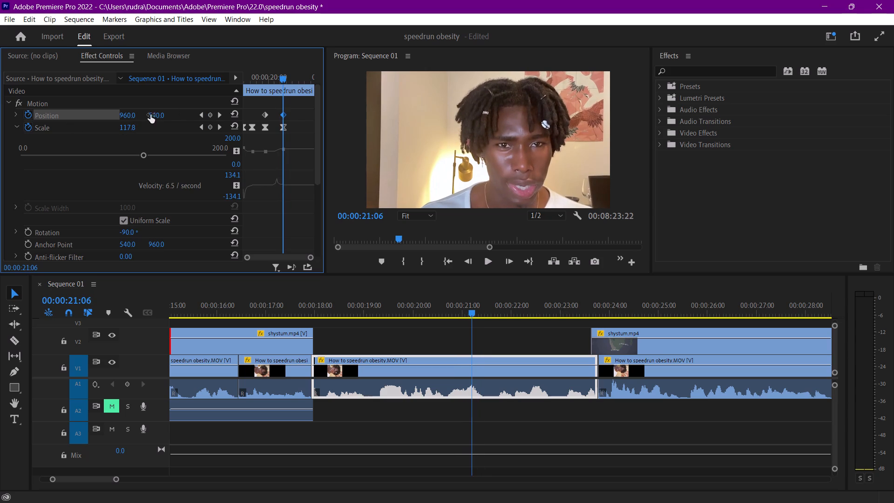
left_click_drag(130, 115, 70, 120)
left_click(268, 75)
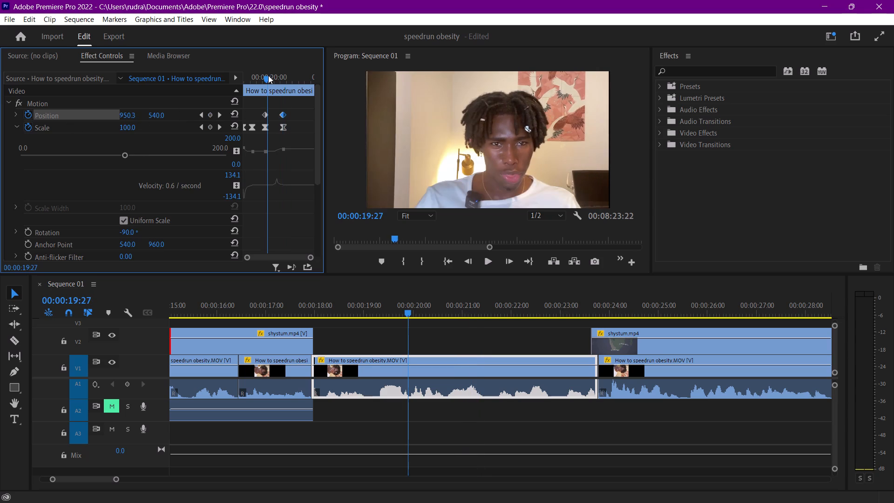
left_click_drag(266, 74, 259, 74)
key("space")
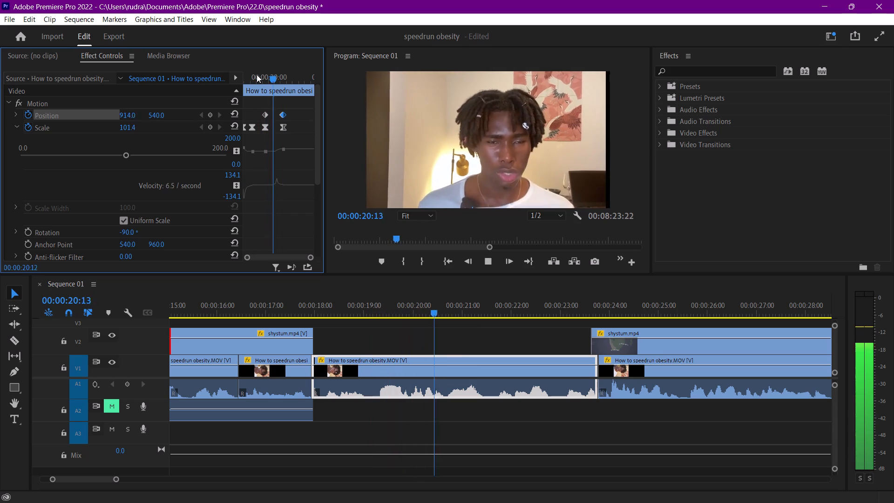
key("space")
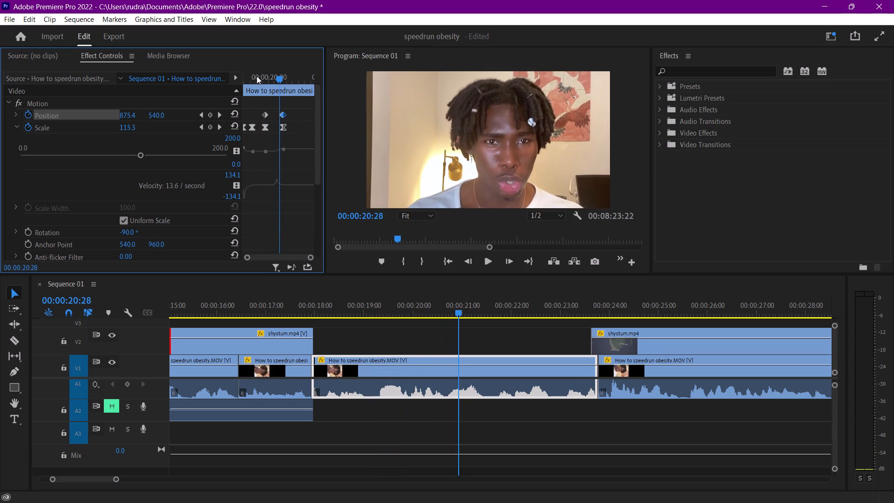
Apply Ease Out temporal interpolation to both Position keyframes of the final zoom-in, and preview the motion.
left_click_drag(259, 104, 292, 119)
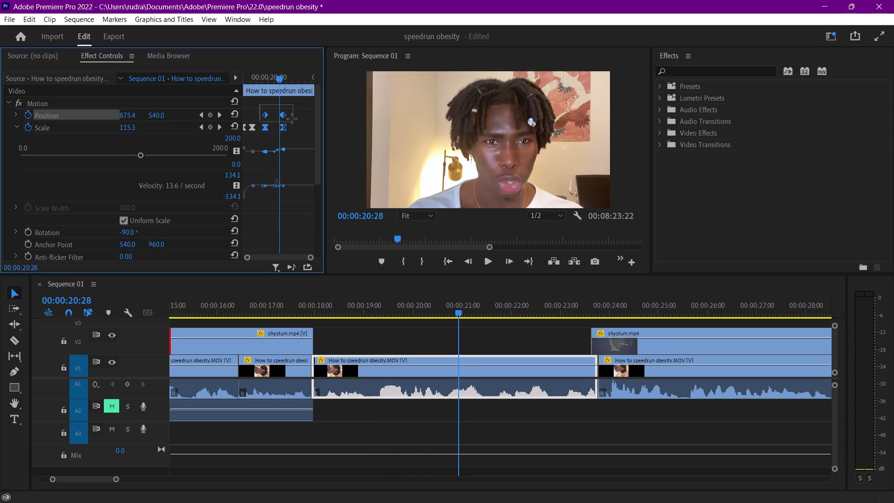
left_click_drag(292, 119, 291, 117)
right_click(280, 113)
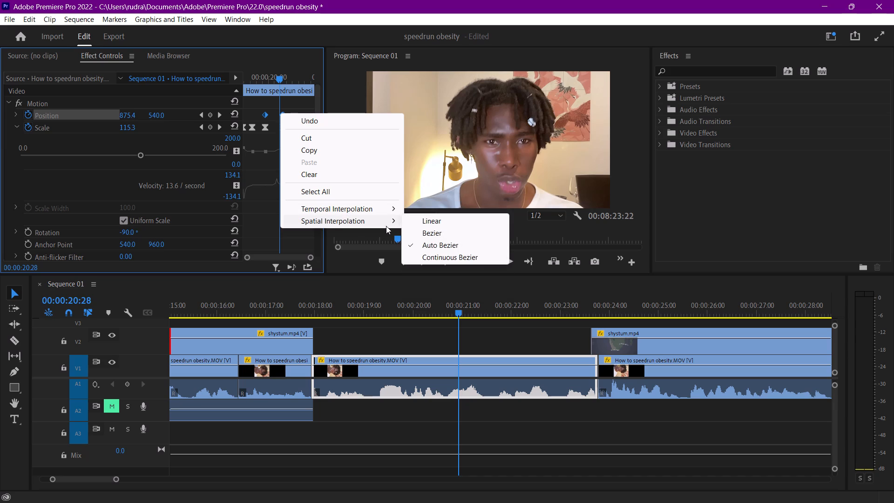
left_click(444, 286)
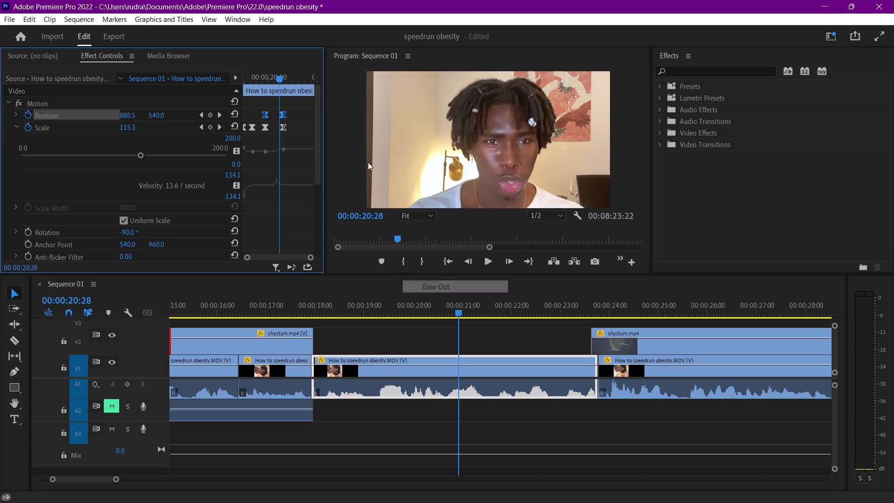
left_click(263, 76)
key("space")
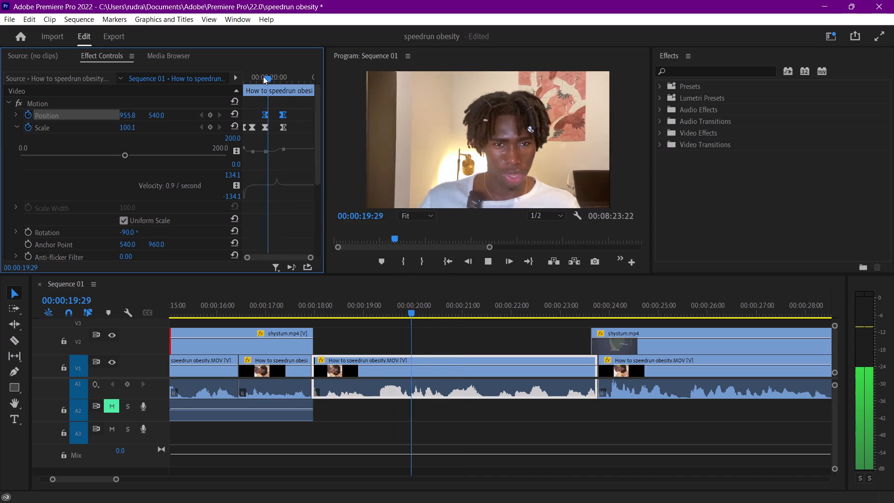
key("space")
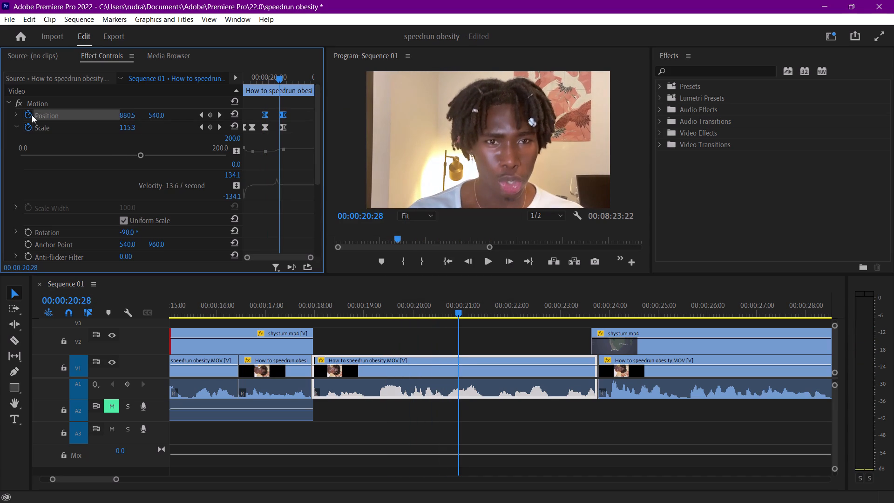
Reveal the Position velocity graph, reshape the ease into the ending Position keyframe, and preview each adjustment.
left_click(16, 115)
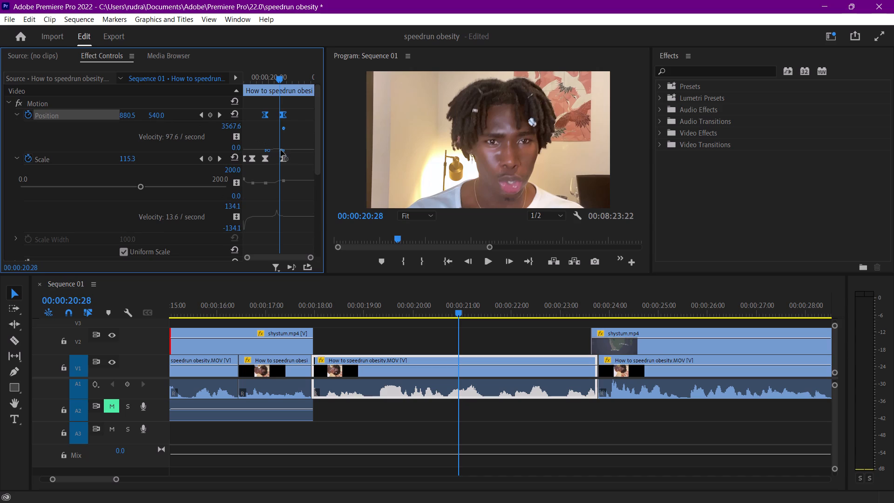
left_click(281, 150)
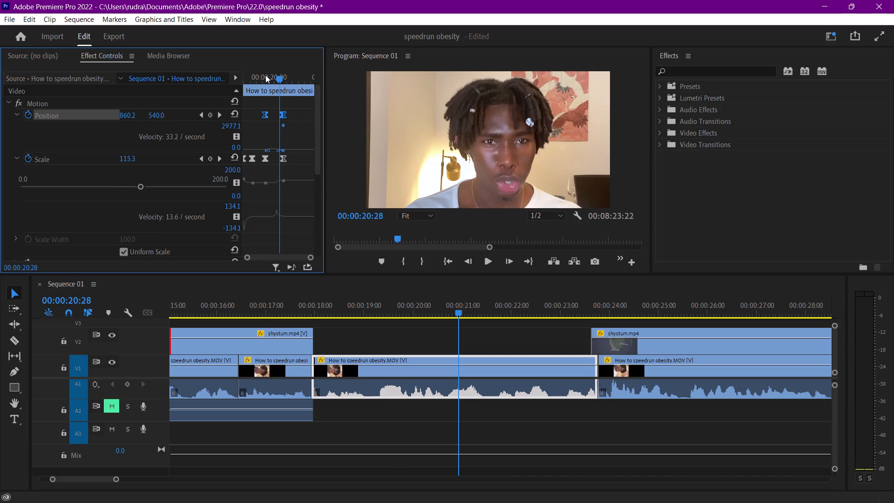
left_click(265, 75)
key("space")
key("space")
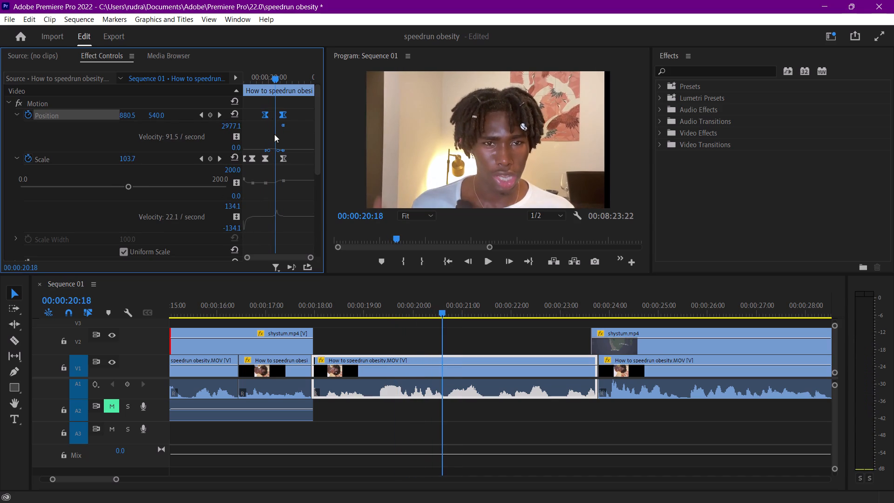
left_click_drag(278, 151, 283, 151)
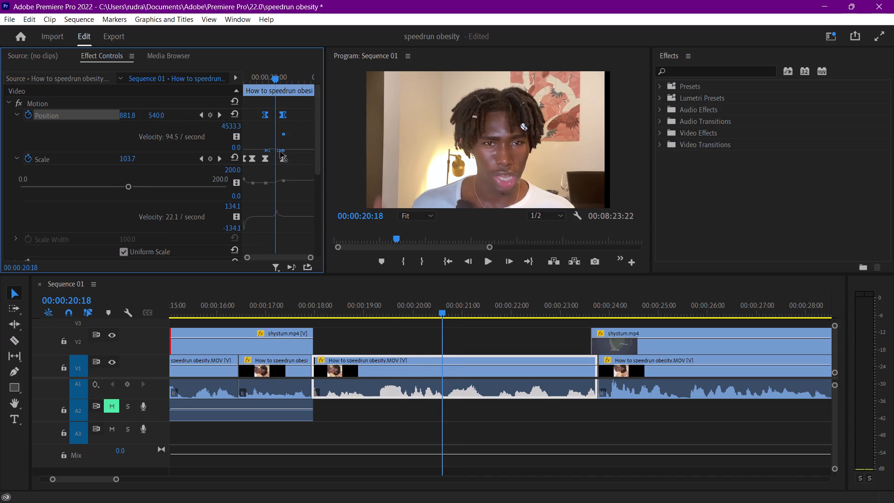
left_click_drag(279, 151, 284, 151)
left_click_drag(284, 151, 285, 151)
left_click_drag(278, 151, 283, 151)
key("space")
key("space")
left_click(268, 75)
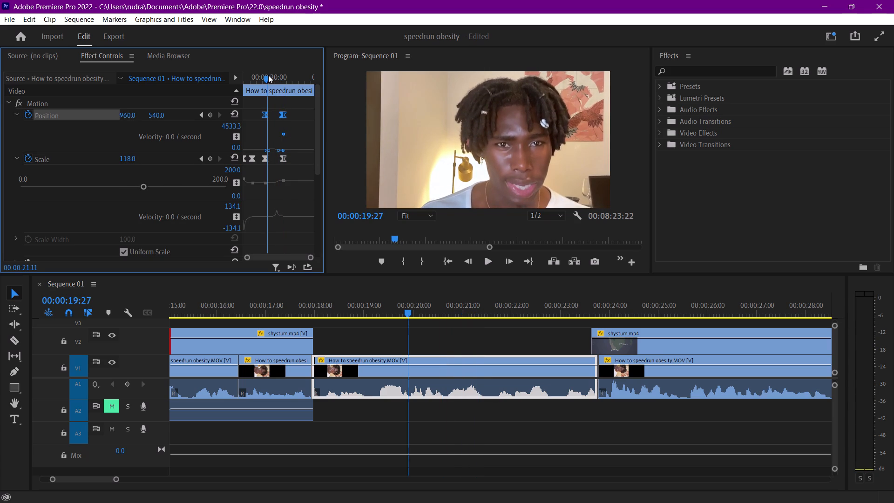
Lengthen the ease out of the starting Position keyframe in the velocity graph, and check the motion through 00:00:21:07.
left_click_drag(311, 255, 308, 256)
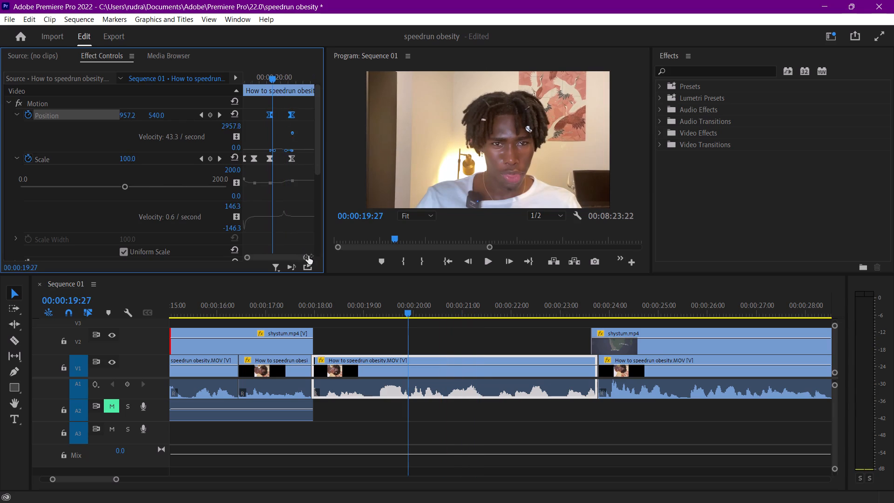
left_click_drag(308, 256, 292, 240)
left_click(302, 126)
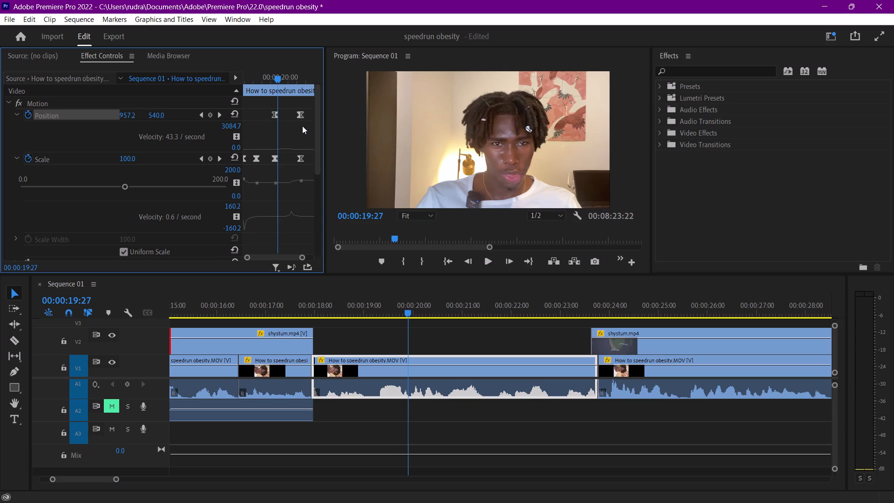
left_click(298, 111)
key("space")
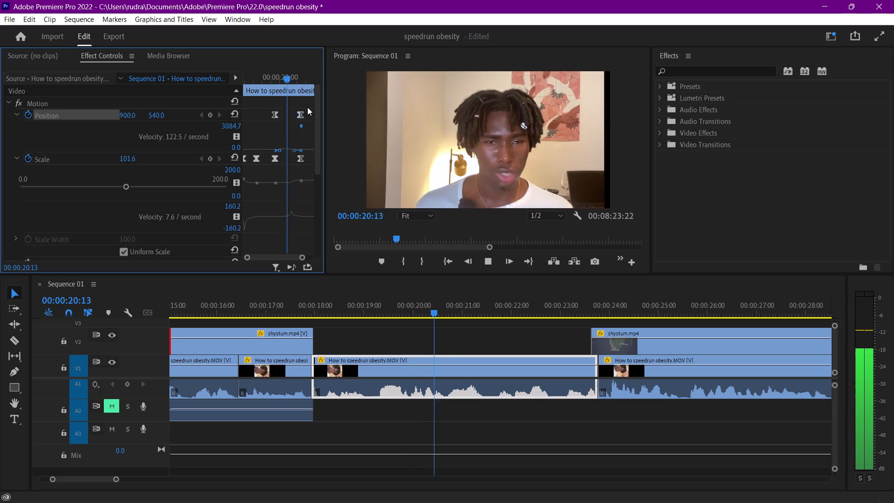
key("space")
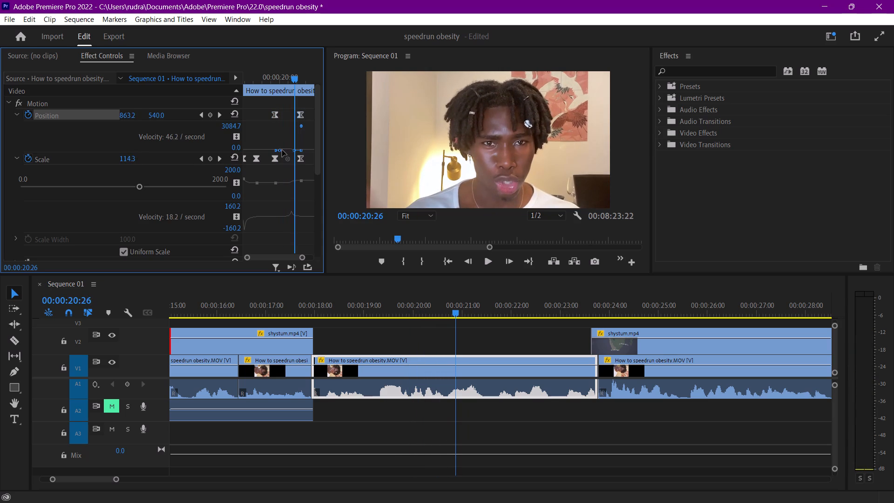
left_click_drag(282, 150, 291, 151)
left_click(284, 80)
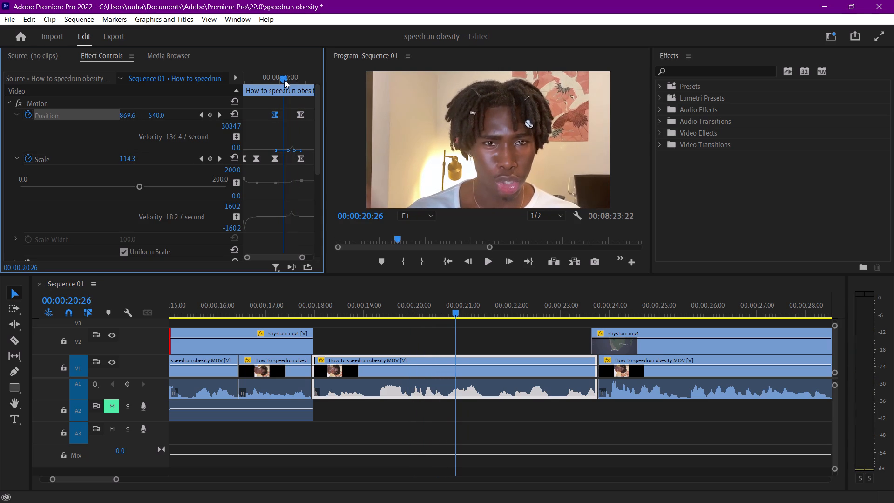
key("space")
left_click_drag(283, 78, 273, 78)
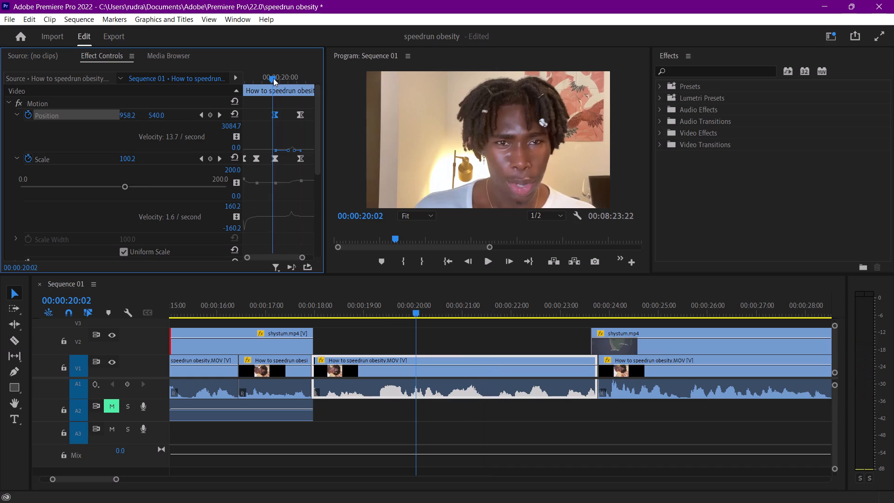
left_click_drag(273, 78, 303, 88)
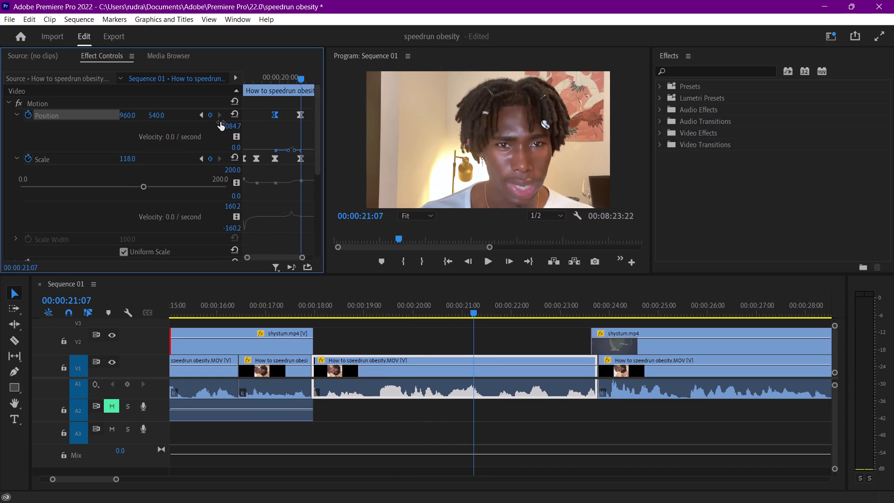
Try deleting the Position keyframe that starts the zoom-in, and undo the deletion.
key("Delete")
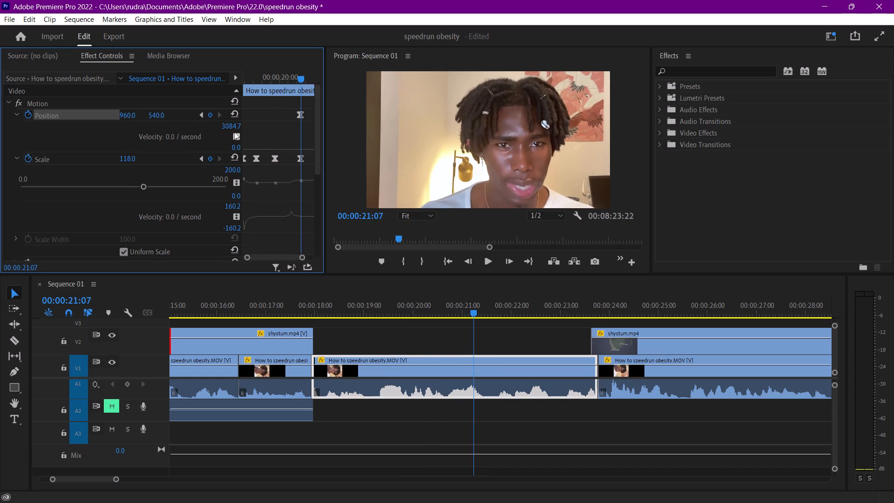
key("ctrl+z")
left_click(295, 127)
Delete the duplicate Position keyframe at 00:00:21:07, align the remaining ending Position keyframe with the last Scale keyframe, and preview the zoom-in.
left_click_drag(301, 113, 288, 116)
key("Delete")
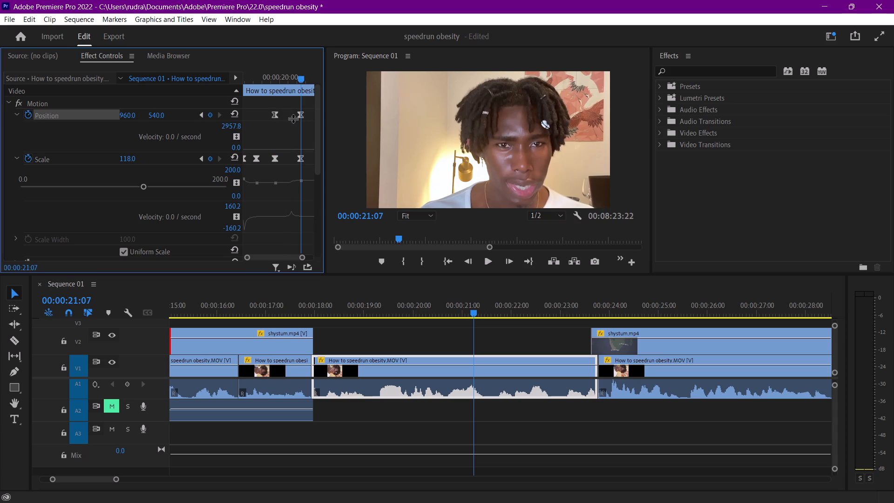
key("ctrl+z")
left_click(299, 118)
key("Delete")
left_click_drag(287, 117, 300, 117)
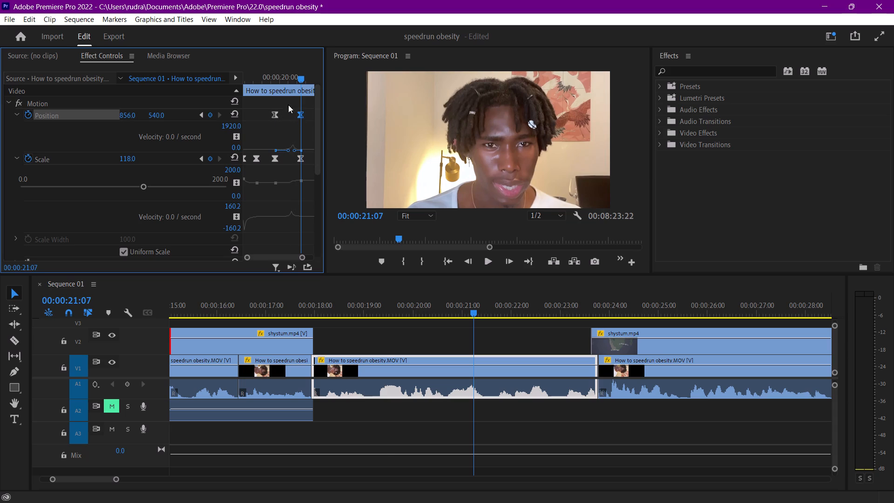
left_click(271, 82)
key("space")
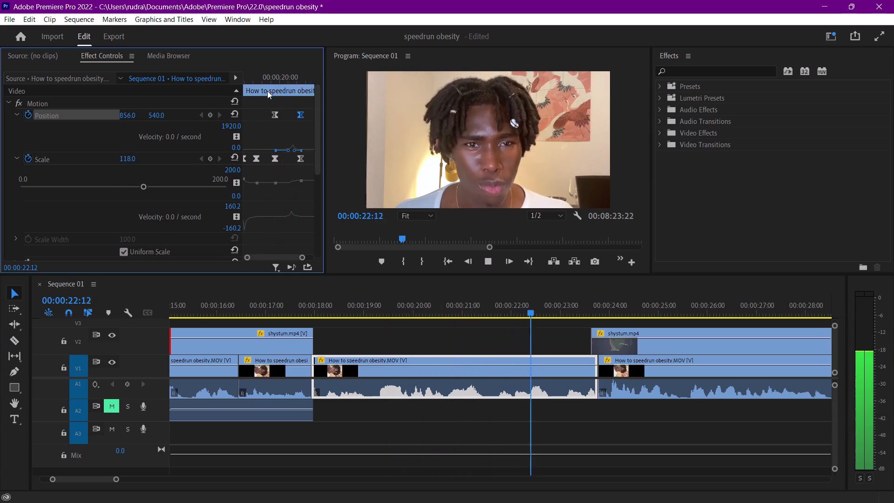
key("space")
left_click_drag(273, 79, 256, 78)
key("space")
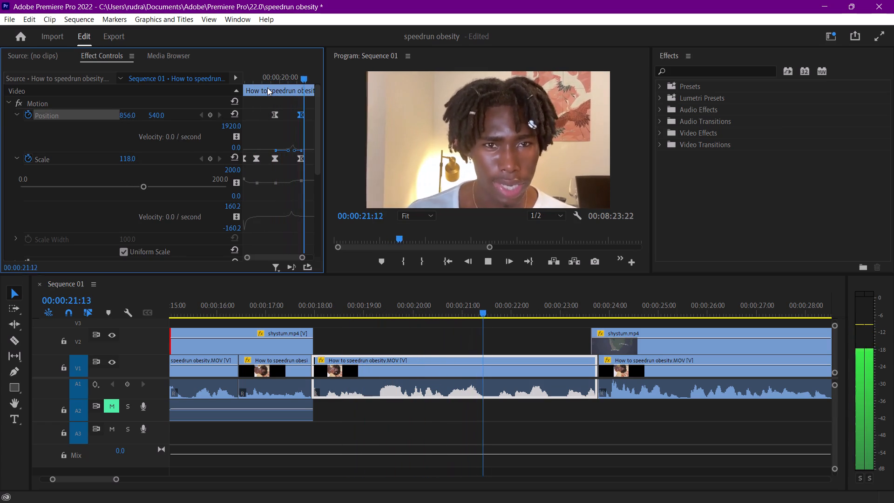
key("space")
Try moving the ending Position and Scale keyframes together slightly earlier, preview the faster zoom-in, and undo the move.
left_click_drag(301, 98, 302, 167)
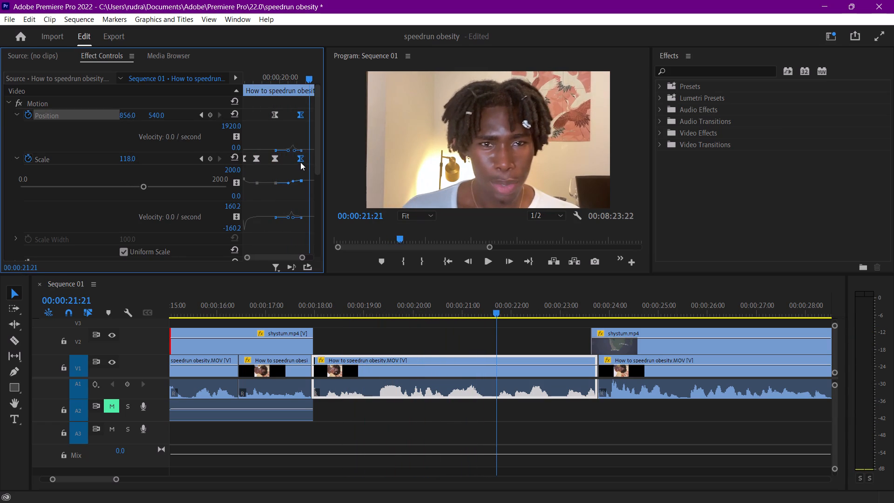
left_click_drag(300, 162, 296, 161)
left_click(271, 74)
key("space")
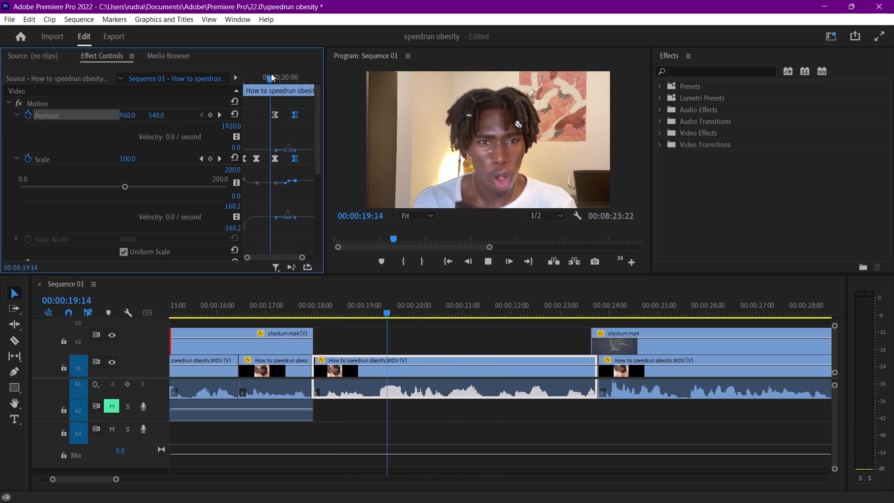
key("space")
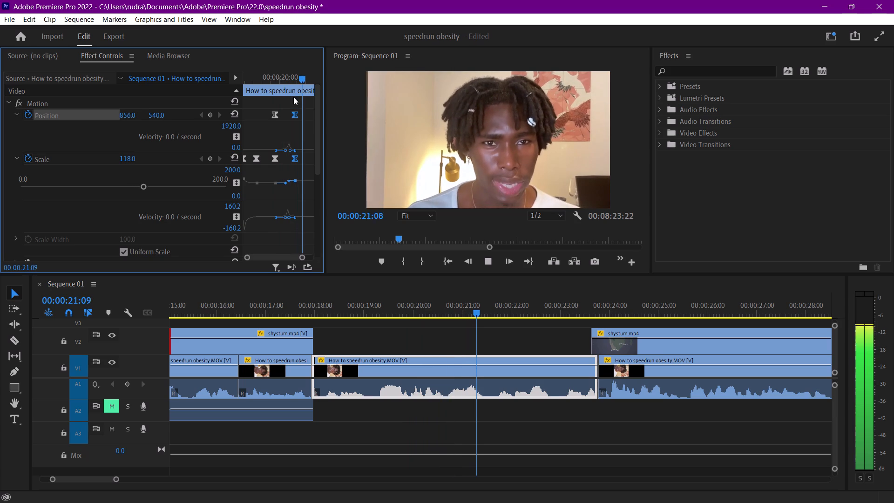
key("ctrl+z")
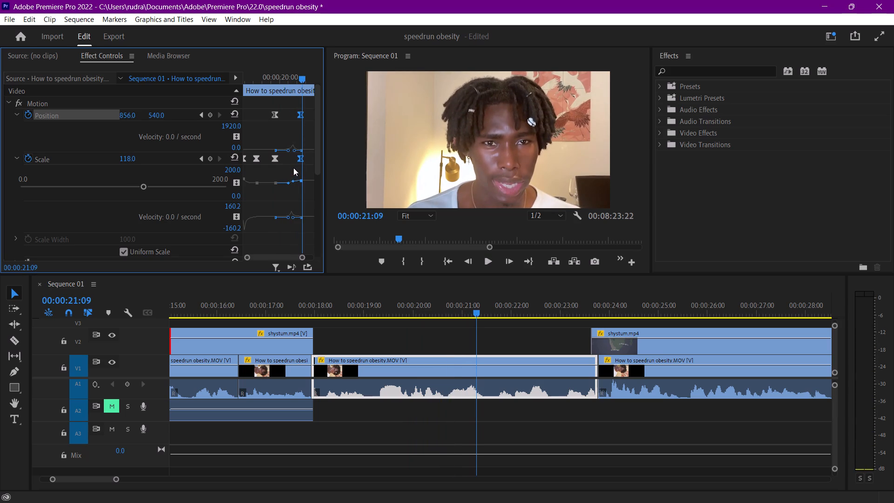
Move the zoom-in's ending Position and Scale keyframes just past 00:00:21:15 and its starting pair just past 00:00:20:05, and preview.
left_click_drag(299, 161, 309, 161)
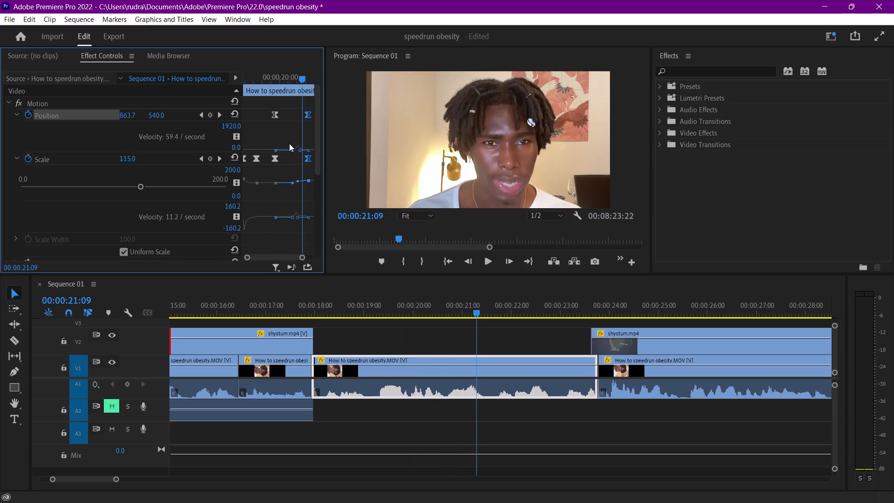
left_click_drag(269, 102, 284, 166)
left_click_drag(276, 158, 282, 161)
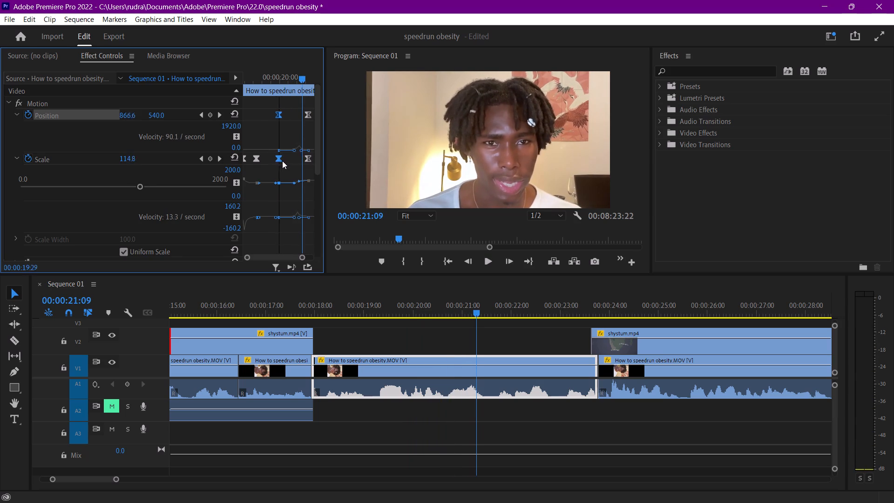
left_click_drag(282, 161, 284, 161)
left_click(283, 71)
key("space")
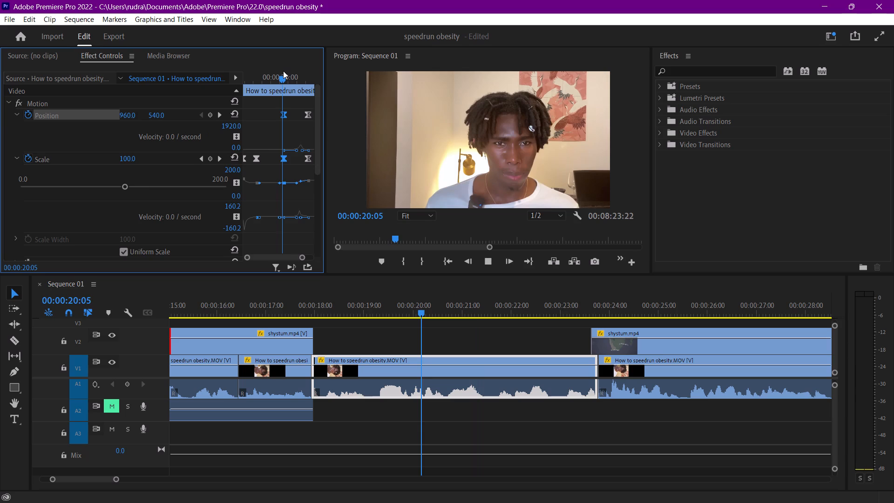
key("space")
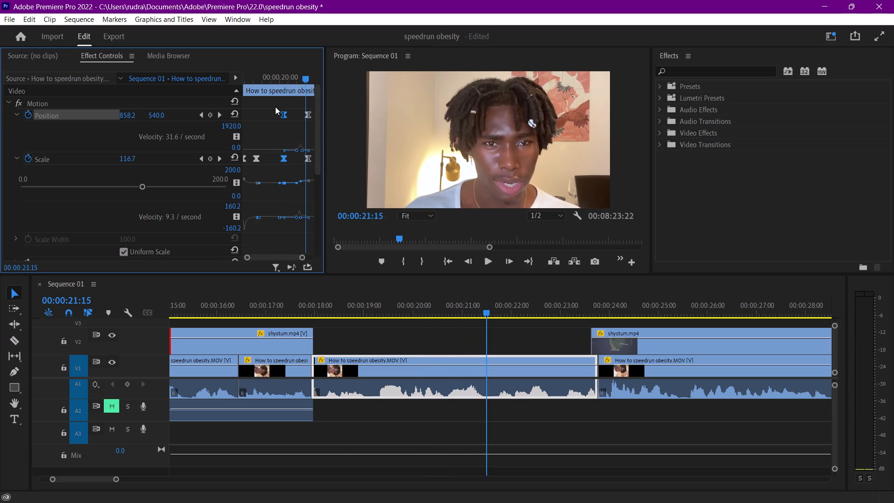
Move the zoom-in's starting Position and Scale keyframes slightly earlier and its ending pair to just past 00:00:21:03, and preview.
left_click_drag(283, 115, 277, 117)
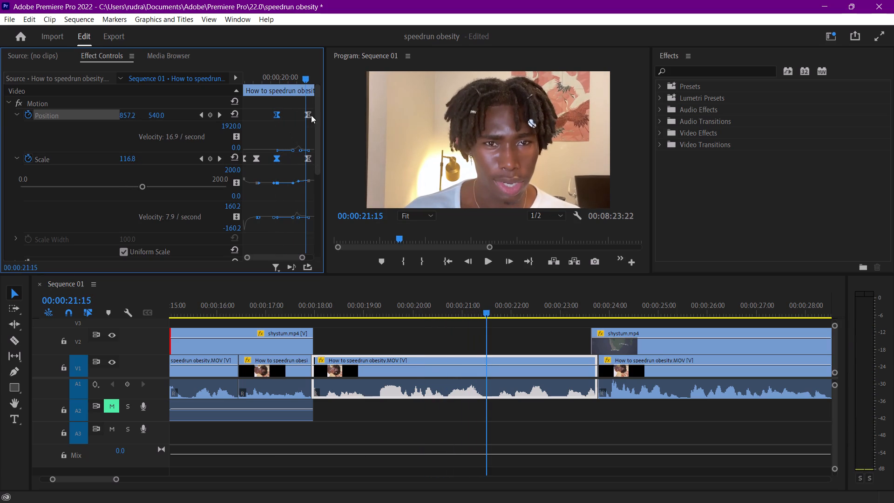
left_click_drag(303, 103, 309, 175)
left_click_drag(306, 161, 303, 160)
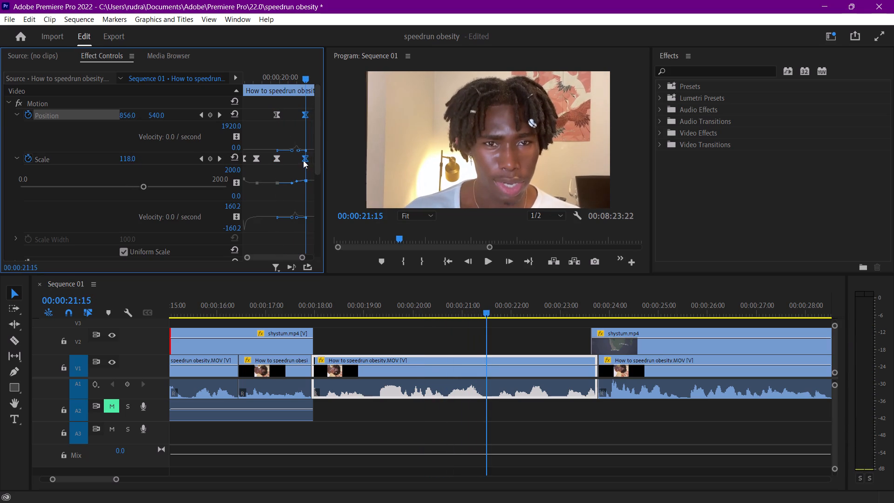
left_click_drag(303, 160, 300, 160)
left_click(284, 76)
key("space")
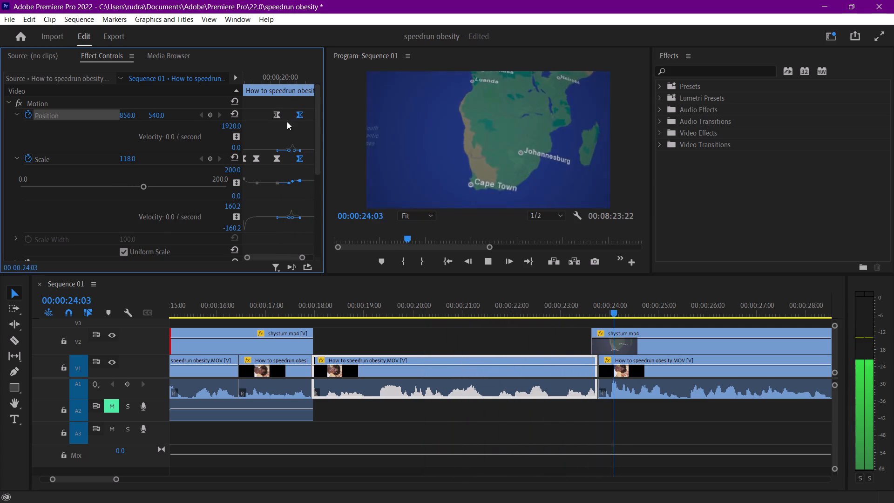
key("space")
Align the zoom-in's ending Position and Scale keyframes exactly at 00:00:21:03.
left_click(302, 81)
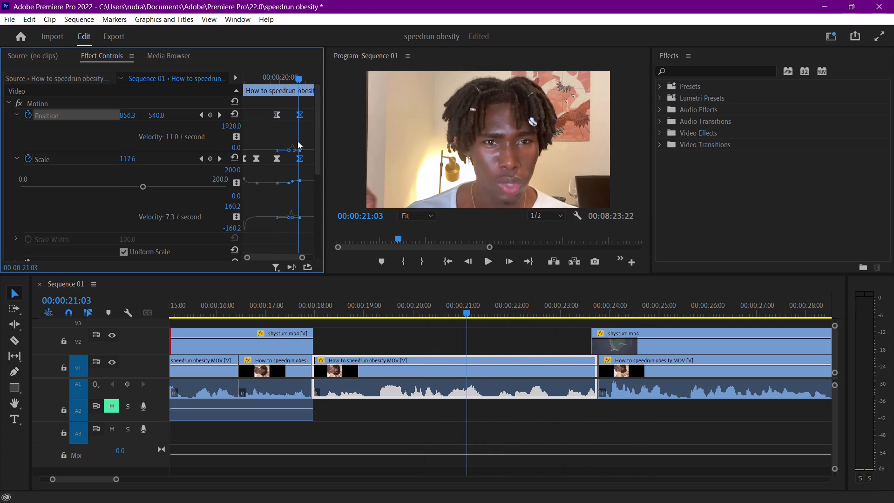
left_click(299, 159)
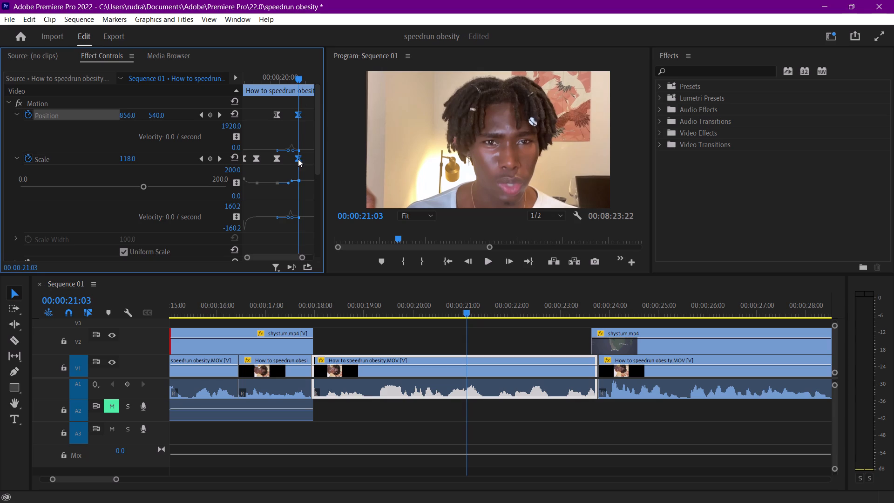
left_click(308, 132)
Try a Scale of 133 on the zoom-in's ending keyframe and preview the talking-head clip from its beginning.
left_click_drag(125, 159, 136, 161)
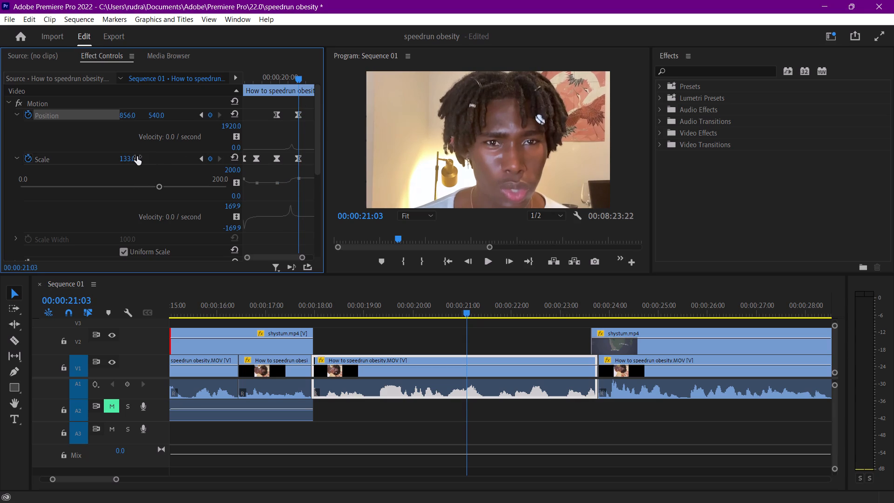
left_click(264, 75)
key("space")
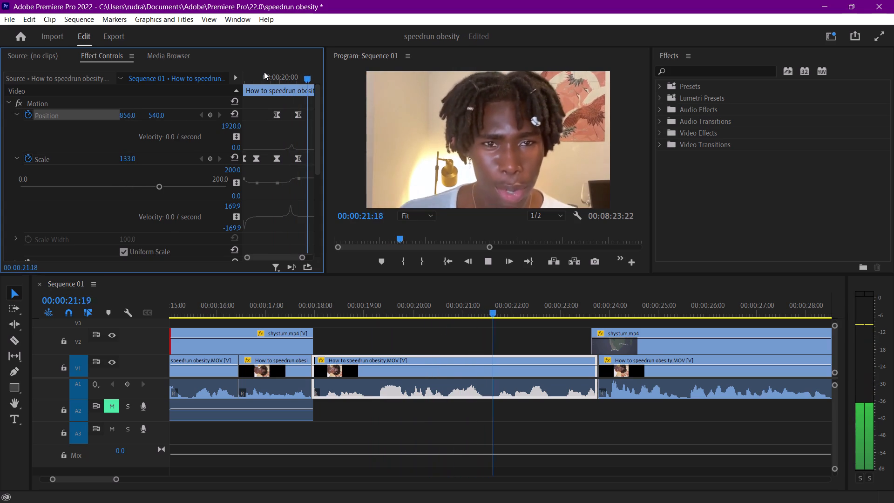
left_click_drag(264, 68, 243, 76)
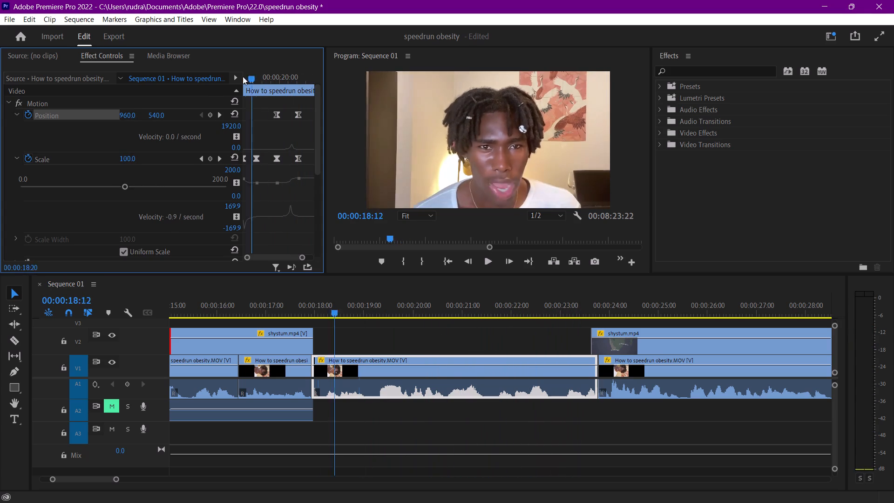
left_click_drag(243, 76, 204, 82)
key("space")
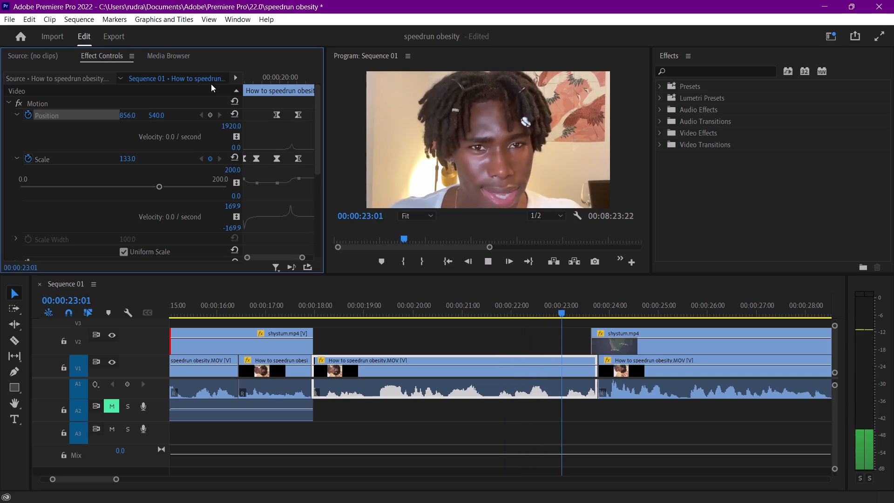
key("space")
Set the ending Scale keyframe at 00:00:21:03 to 123 and preview the zoom-in.
left_click_drag(292, 75, 298, 75)
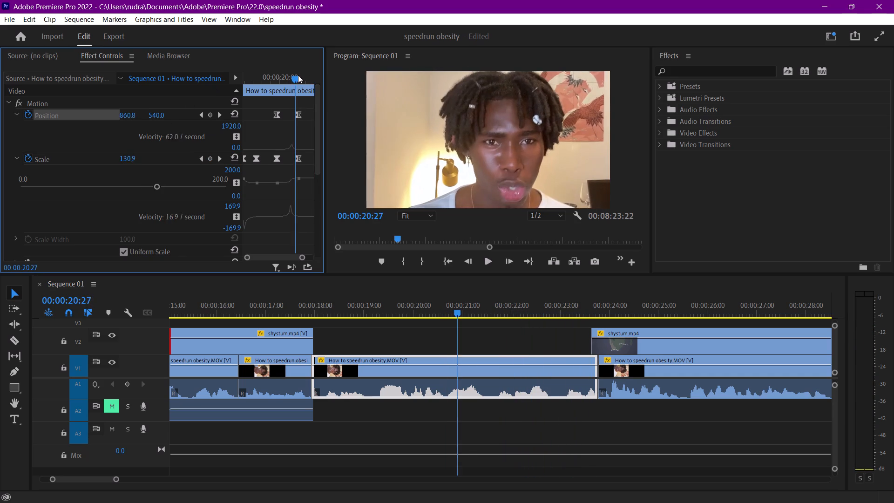
left_click_drag(298, 75, 301, 76)
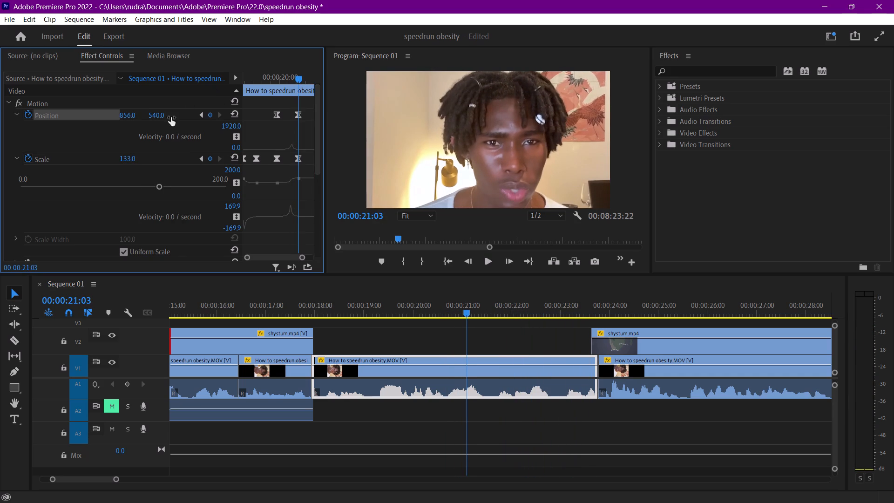
left_click_drag(130, 160, 128, 161)
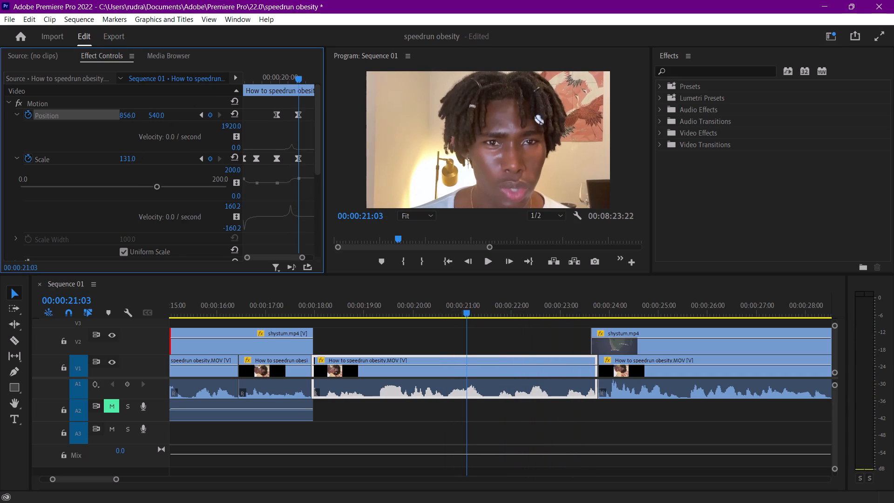
left_click_drag(128, 161, 123, 161)
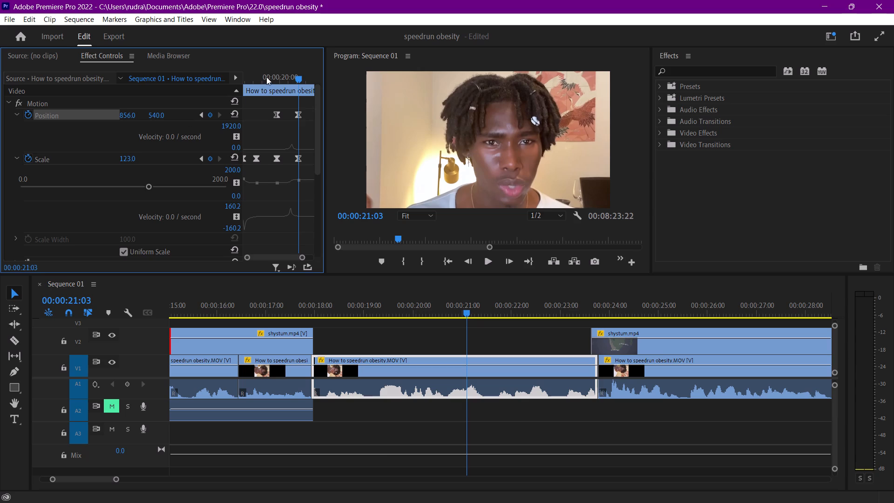
left_click(268, 74)
key("space")
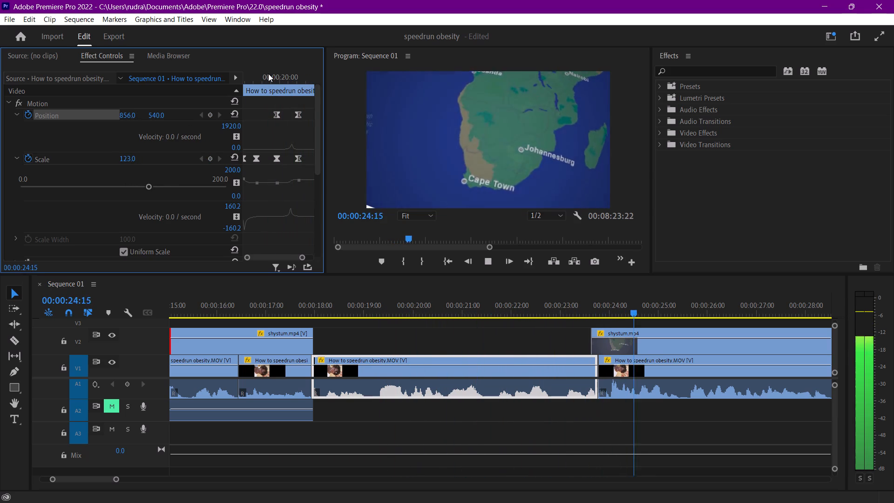
Save the project.
key("ctrl+s")
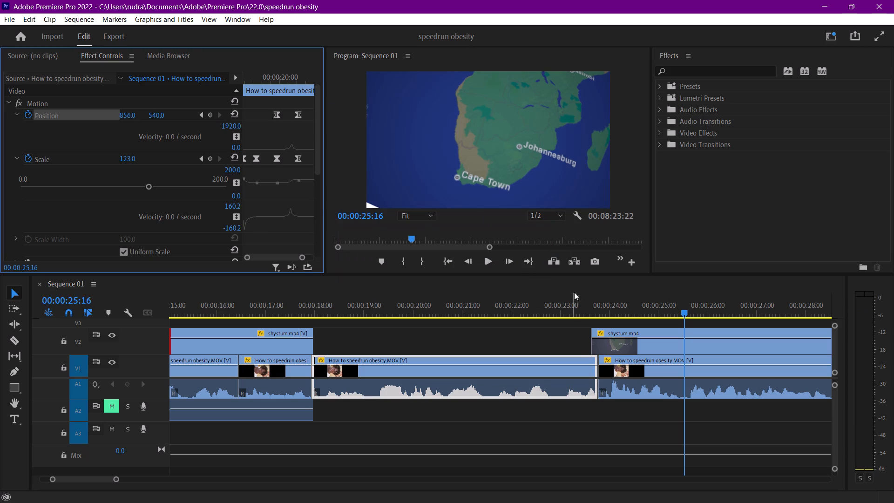
Review the sequence from the map overlay onward, examining the gap between the obesity chart and the following text animation.
scroll(585, 350, "down", 17)
key("space")
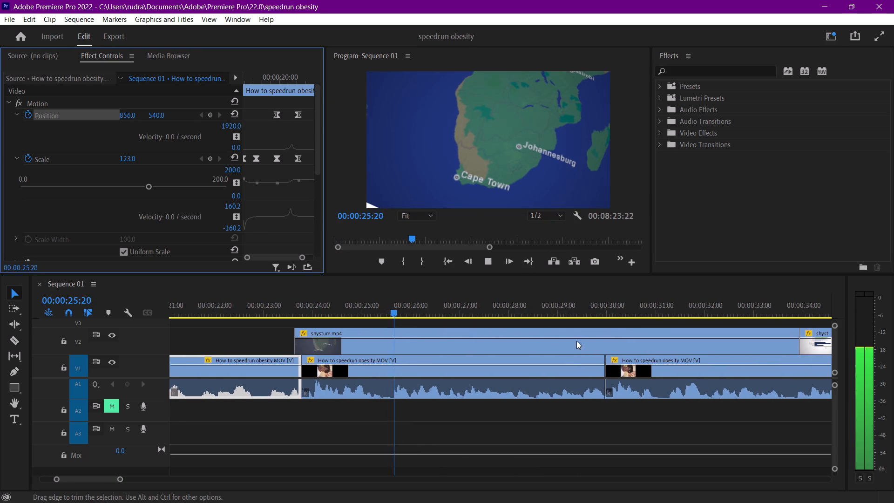
scroll(579, 340, "down", 5)
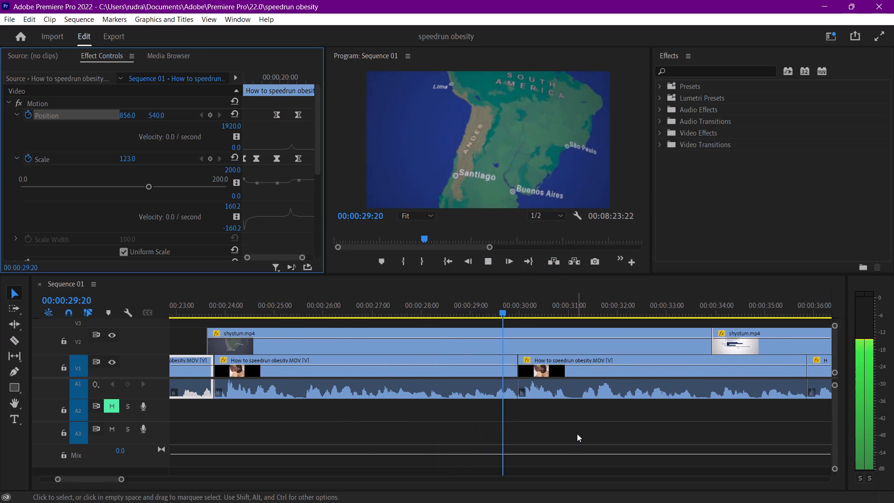
scroll(577, 434, "down", 1)
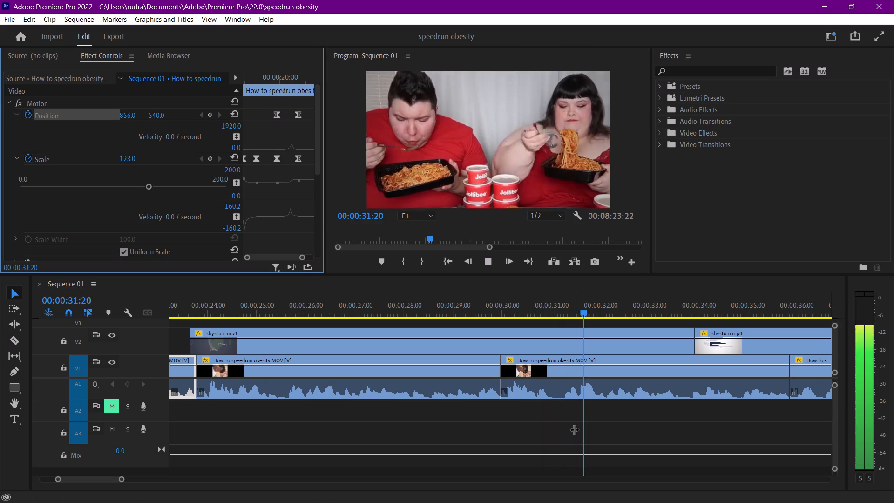
scroll(574, 429, "down", 3)
scroll(632, 417, "down", 3)
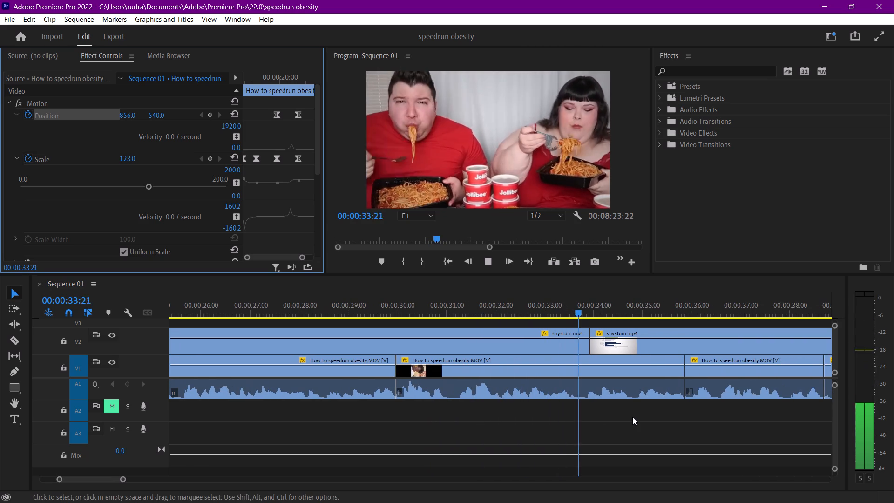
scroll(632, 417, "down", 5)
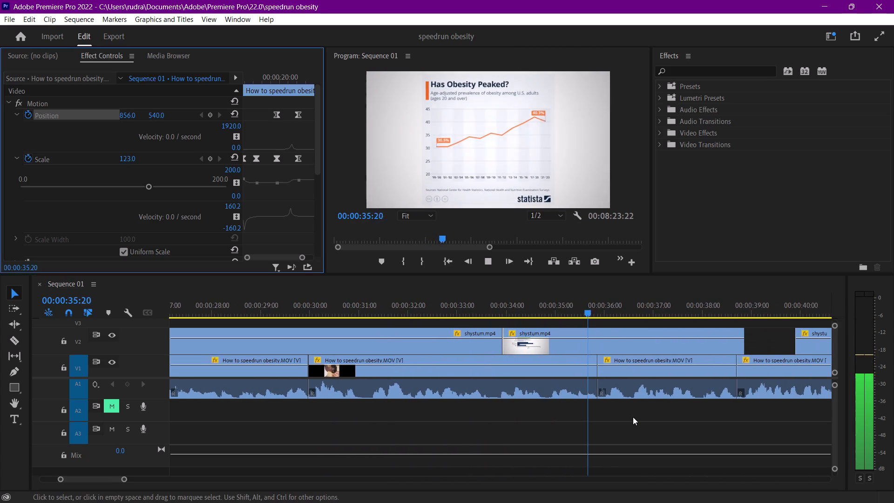
scroll(633, 417, "down", 8)
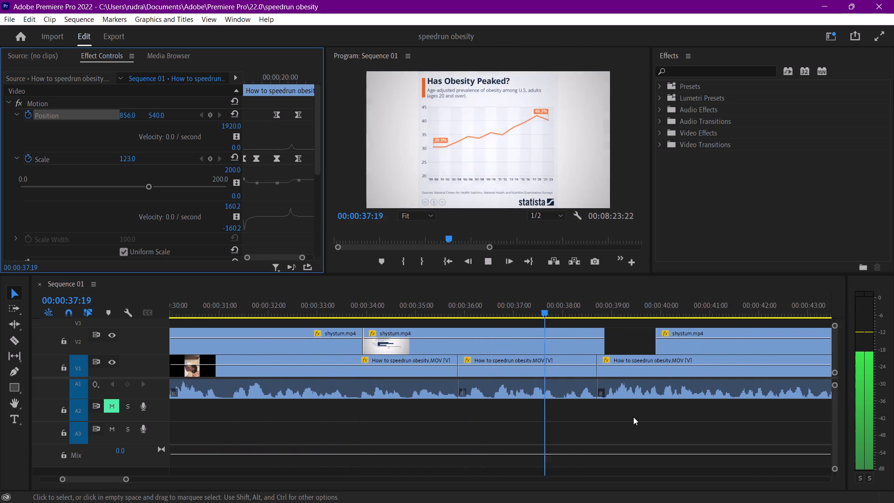
scroll(633, 417, "down", 4)
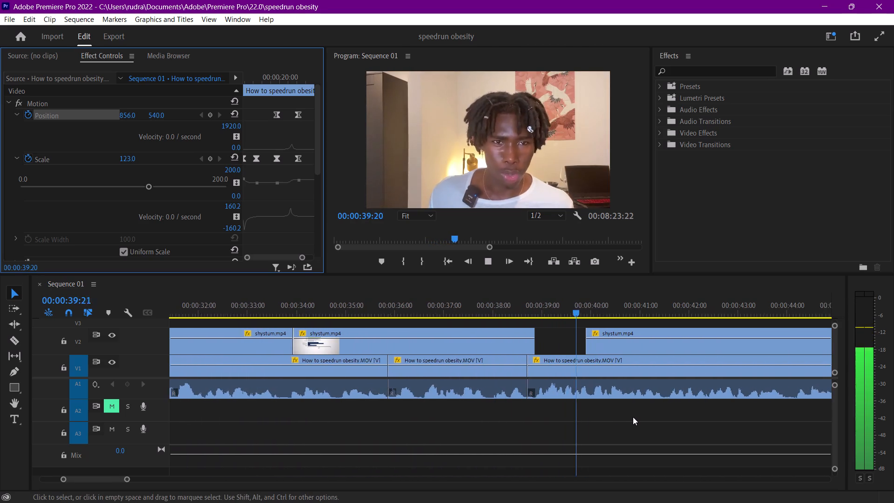
scroll(633, 417, "down", 3)
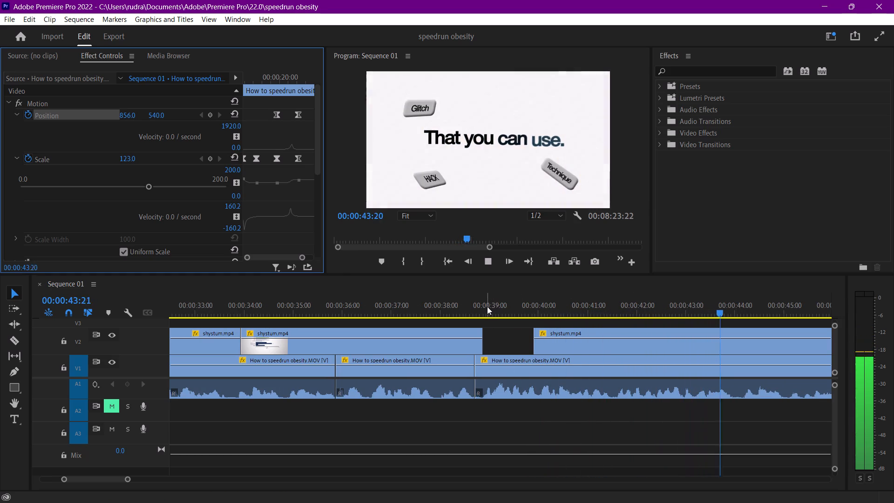
left_click_drag(487, 306, 481, 306)
key("space")
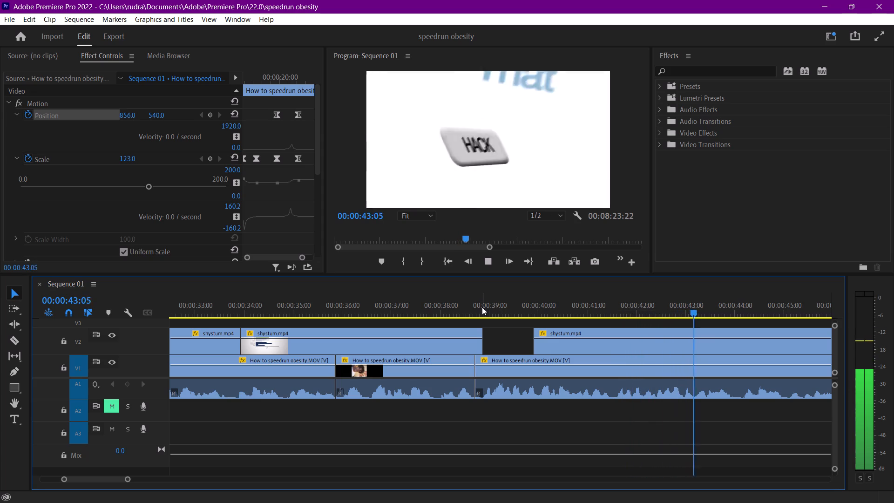
key("space")
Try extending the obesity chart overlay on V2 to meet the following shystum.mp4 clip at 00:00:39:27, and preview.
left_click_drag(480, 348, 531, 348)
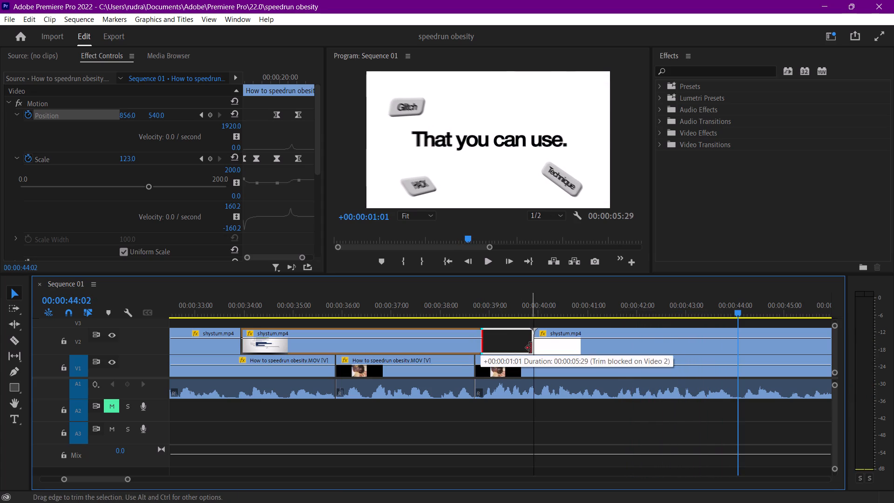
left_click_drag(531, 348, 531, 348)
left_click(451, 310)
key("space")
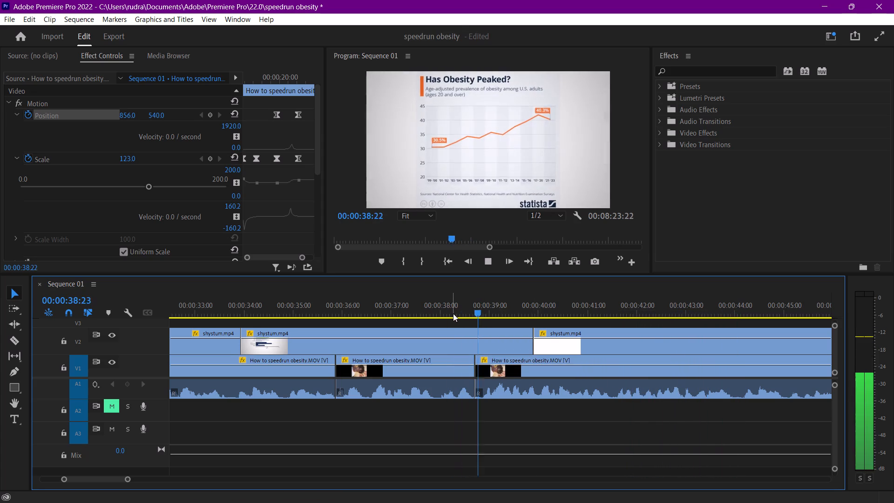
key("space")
Trim the obesity chart overlay's end back to just before 00:00:39:00, so the speaker shows before the text animation, and preview.
left_click_drag(528, 346, 528, 346)
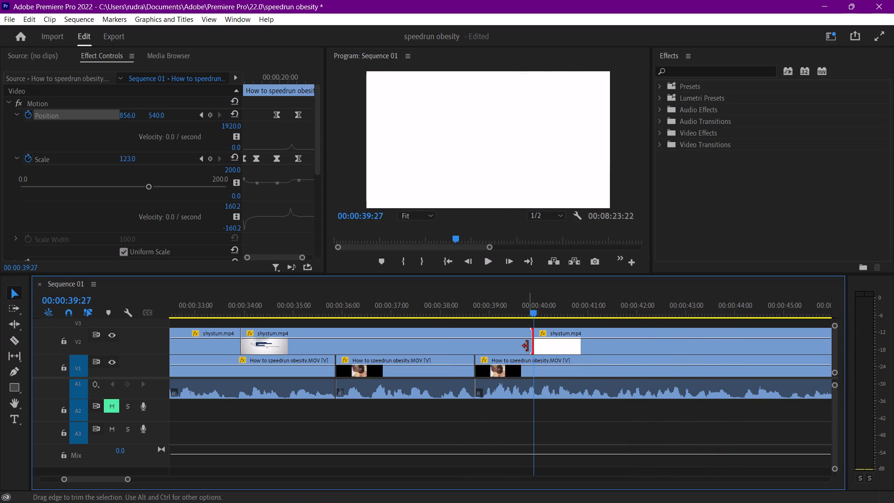
left_click_drag(528, 346, 482, 344)
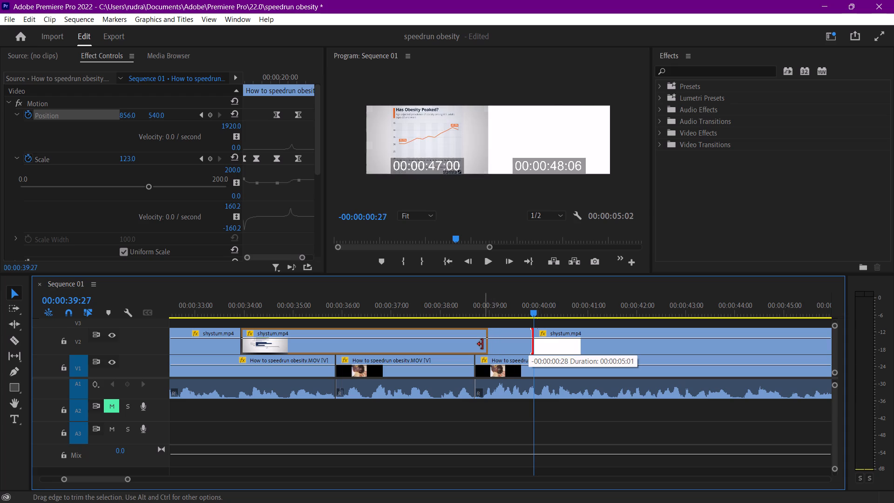
left_click_drag(482, 344, 483, 344)
left_click(472, 309)
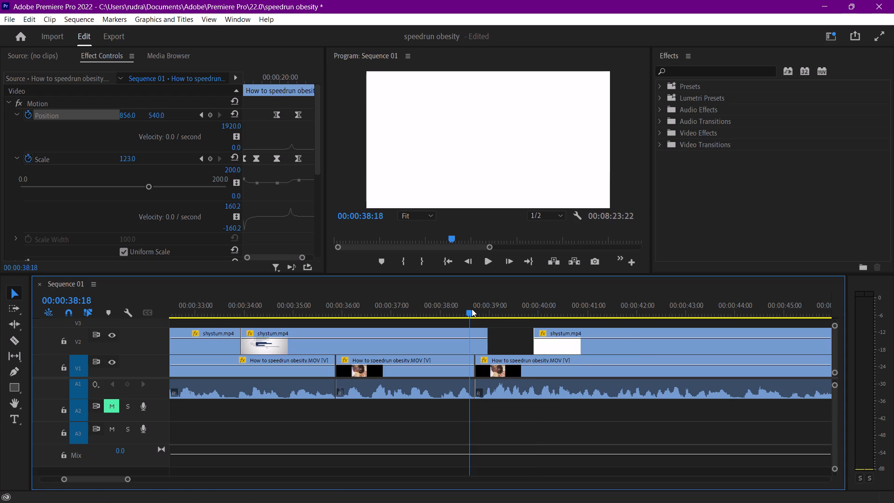
key("space")
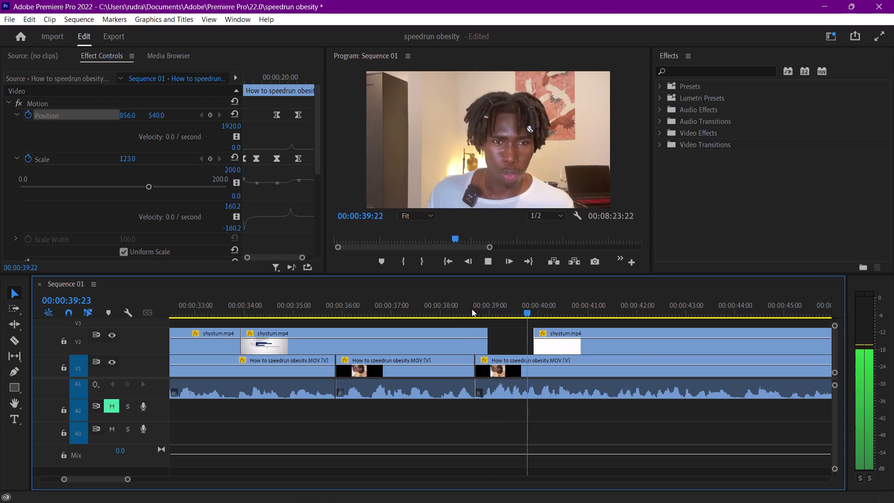
key("space")
left_click_drag(487, 344, 478, 344)
left_click(463, 311)
key("space")
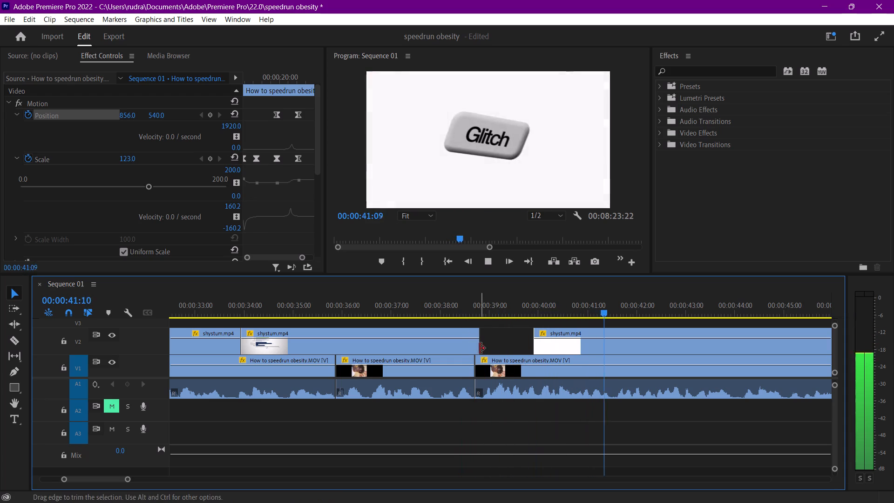
Play through the sequence from the text animation to the NIH article, examining the overlays and the "step uno" title.
scroll(628, 412, "down", 10)
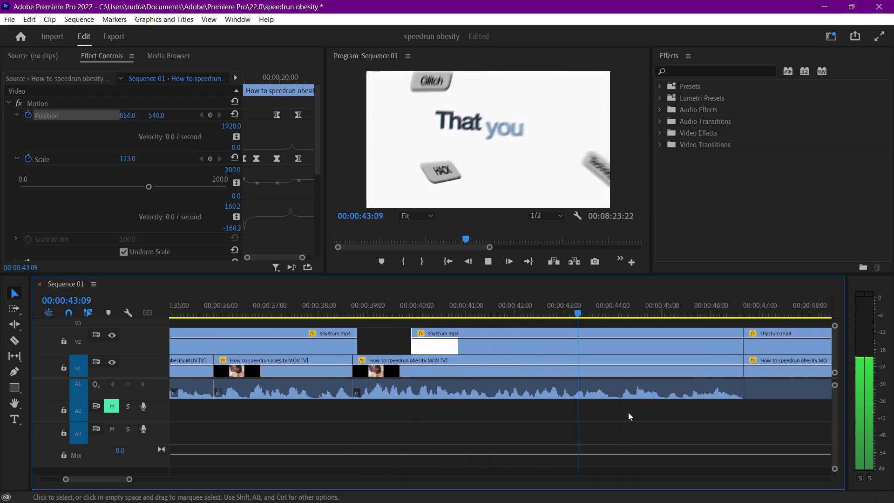
scroll(628, 412, "down", 6)
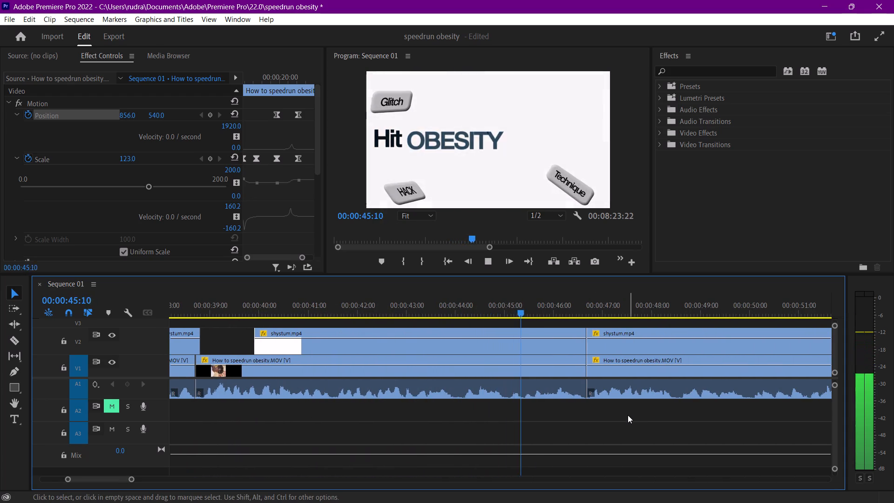
scroll(627, 415, "down", 2)
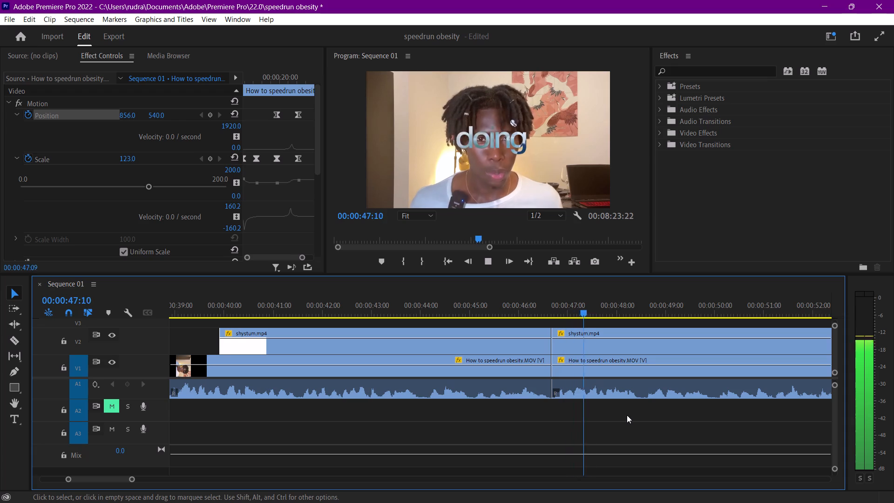
scroll(627, 415, "down", 6)
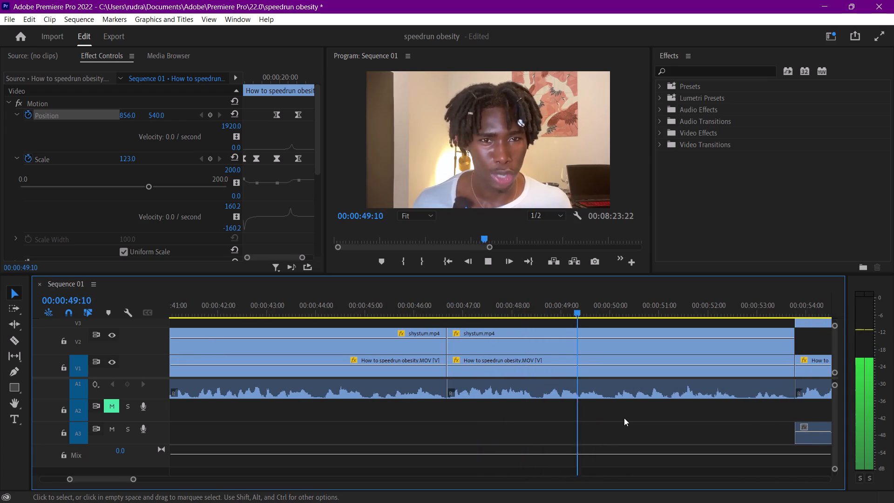
scroll(624, 418, "down", 3)
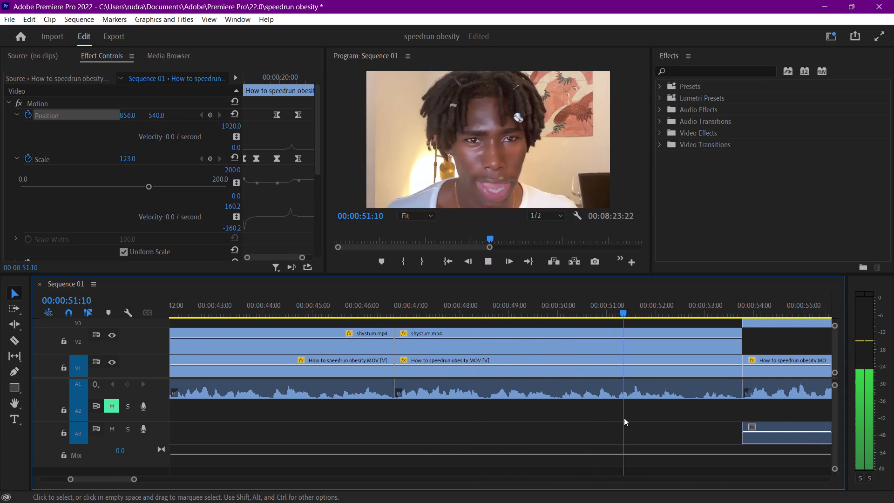
scroll(624, 418, "down", 3)
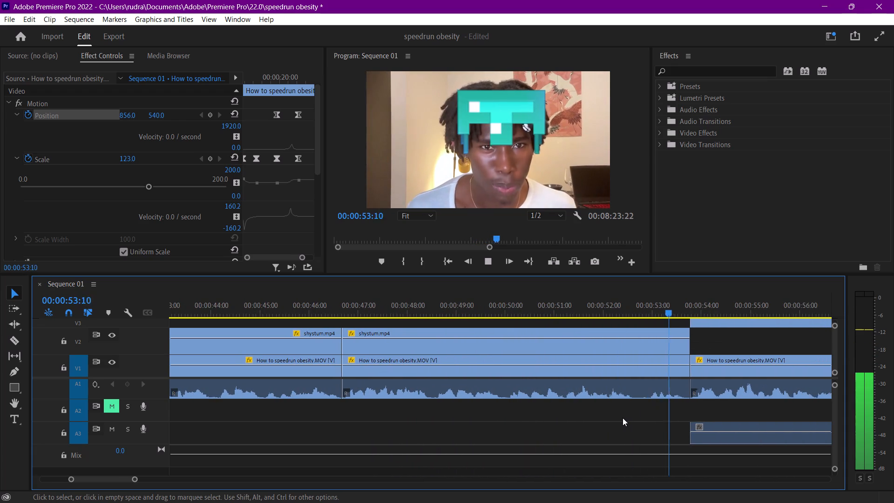
scroll(623, 418, "down", 8)
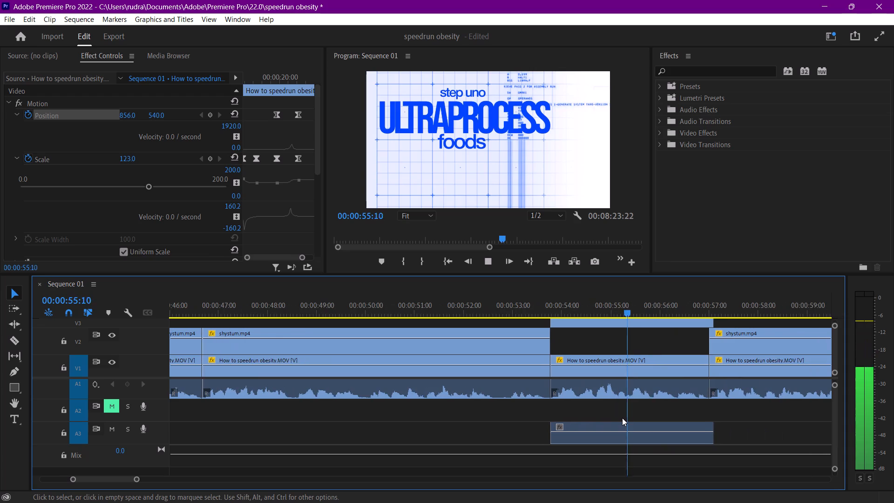
scroll(622, 418, "down", 2)
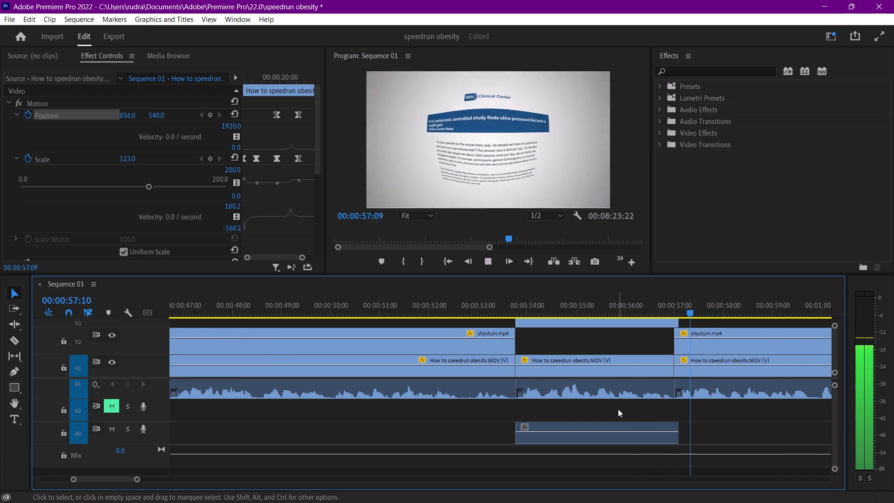
key("space")
Unlink the "step uno" title overlay from its audio and delete that audio clip from A3.
right_click(619, 433)
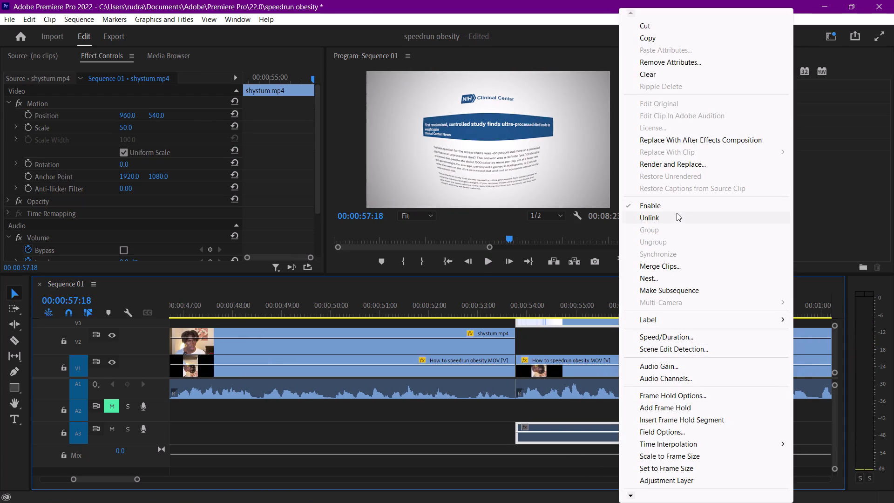
left_click(677, 213)
left_click(632, 432)
key("Delete")
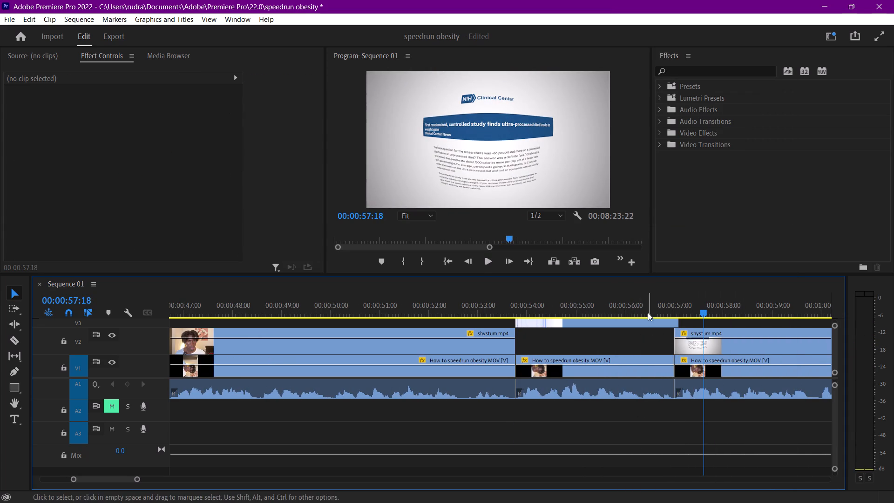
Review the sequence from about 00:00:56 past the "step deux" title, examining the speaker sections for a place to add a zoom.
left_click(646, 303)
key("space")
scroll(676, 399, "down", 4)
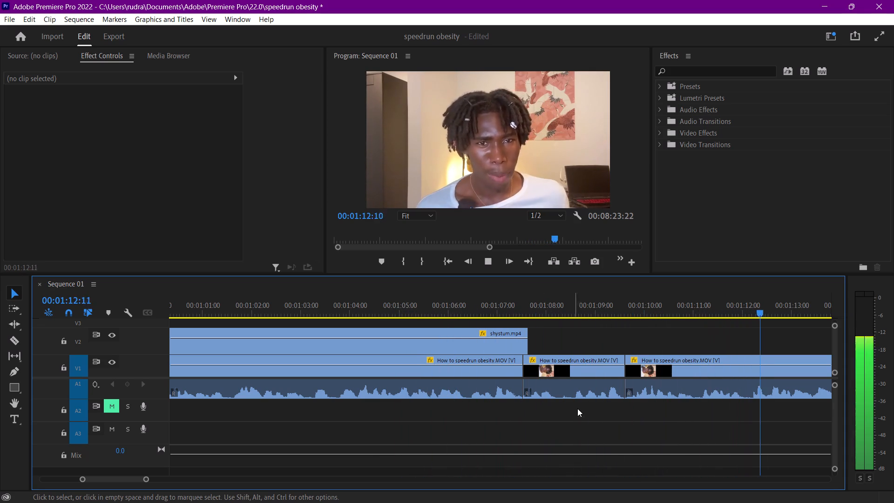
scroll(580, 413, "down", 19)
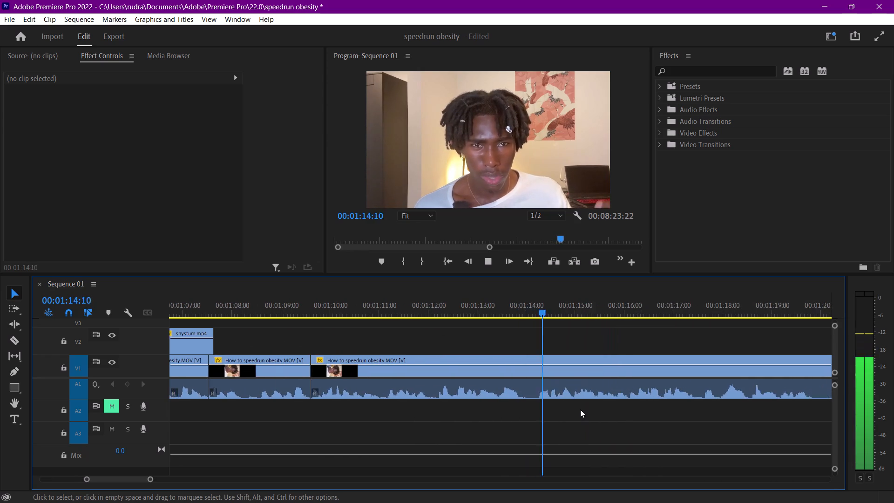
scroll(580, 409, "down", 9)
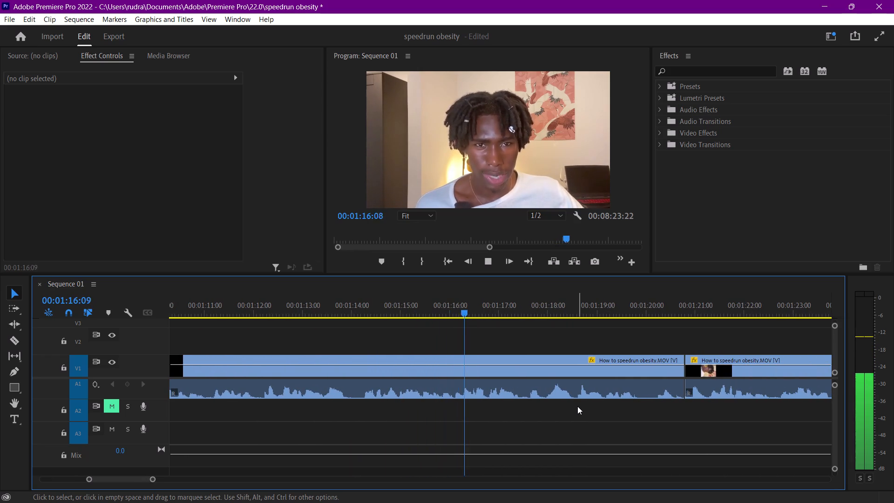
scroll(577, 405, "down", 5)
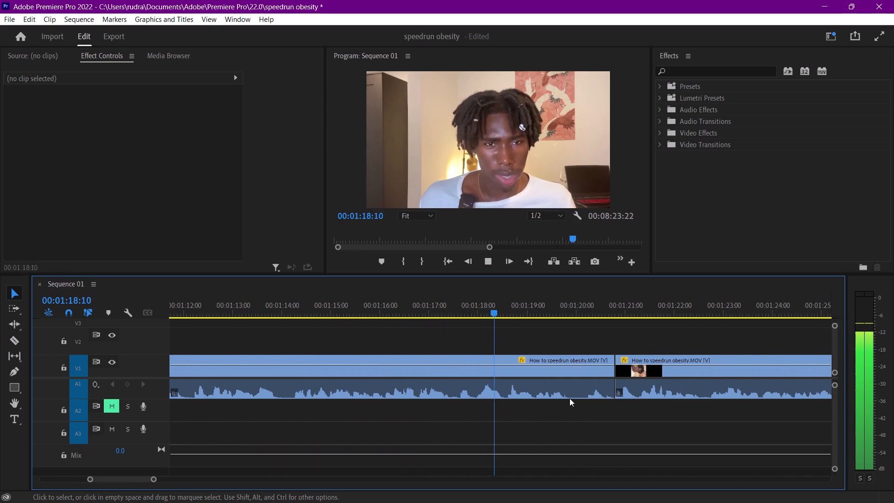
scroll(569, 398, "down", 2)
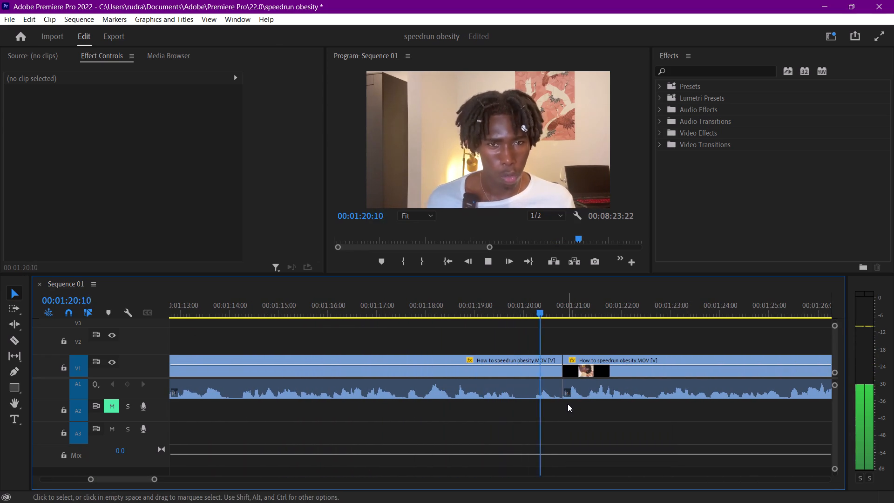
scroll(569, 409, "down", 4)
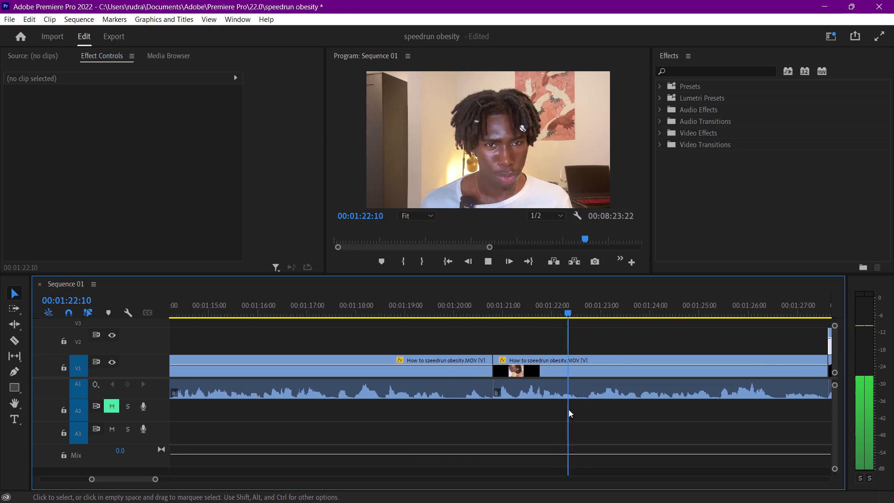
scroll(569, 409, "down", 11)
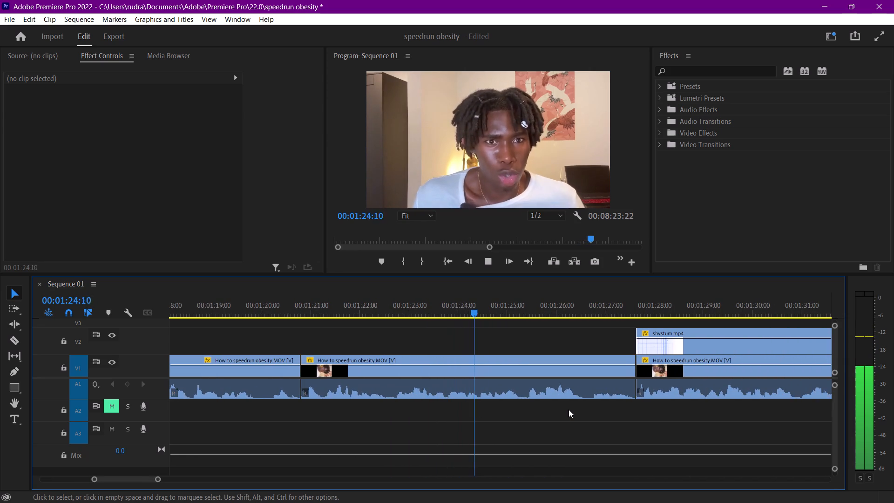
scroll(569, 409, "down", 6)
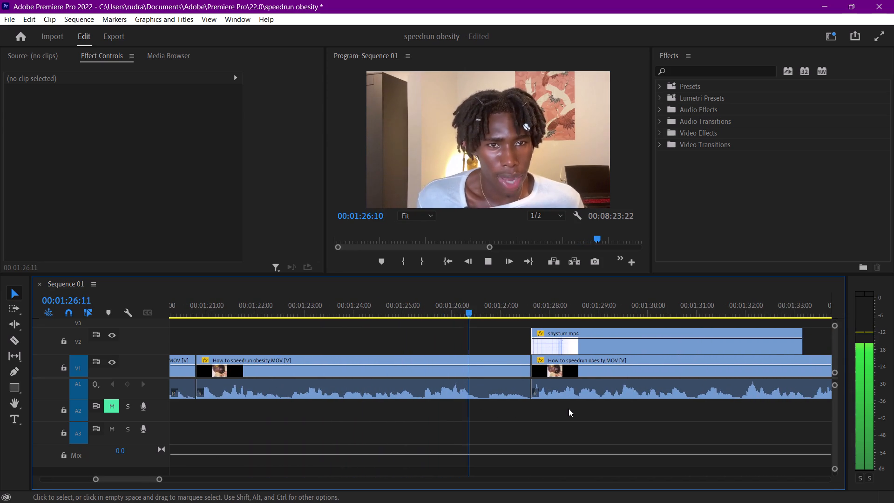
scroll(569, 408, "down", 2)
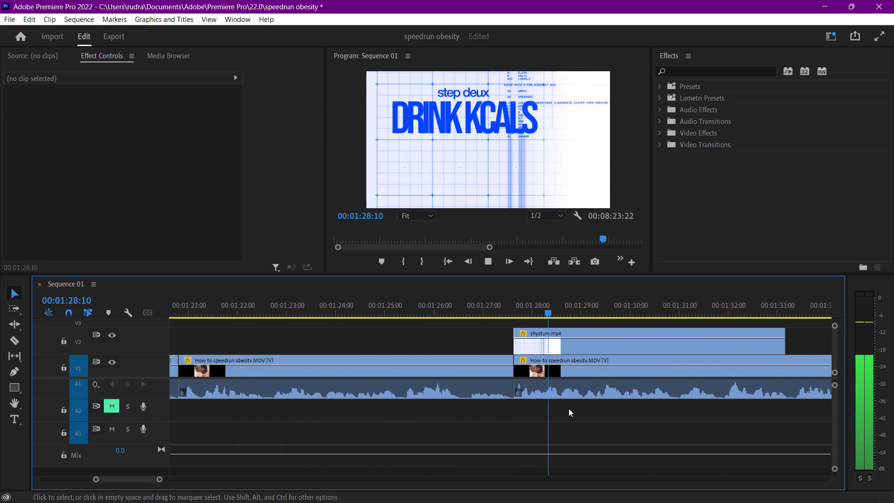
scroll(569, 408, "down", 11)
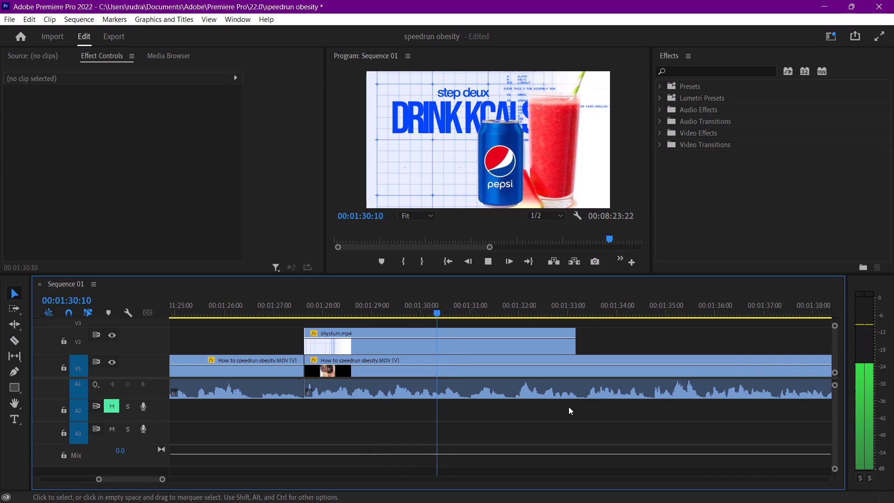
scroll(569, 406, "down", 10)
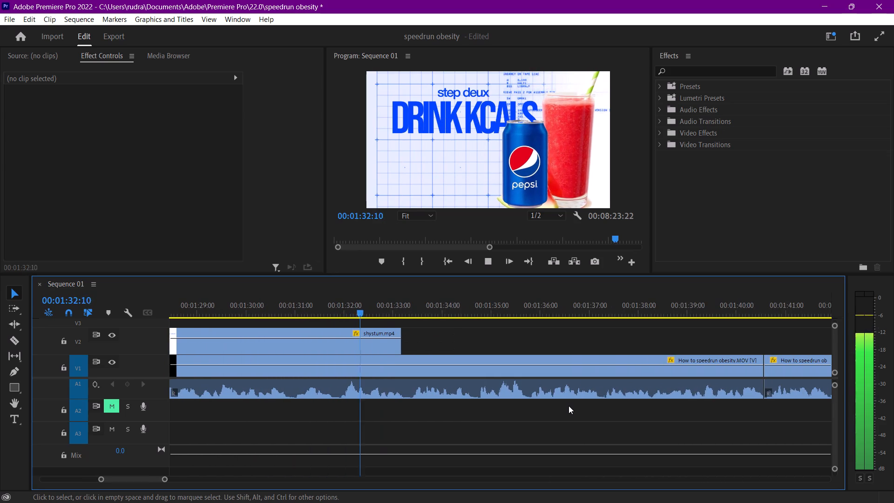
scroll(569, 406, "down", 5)
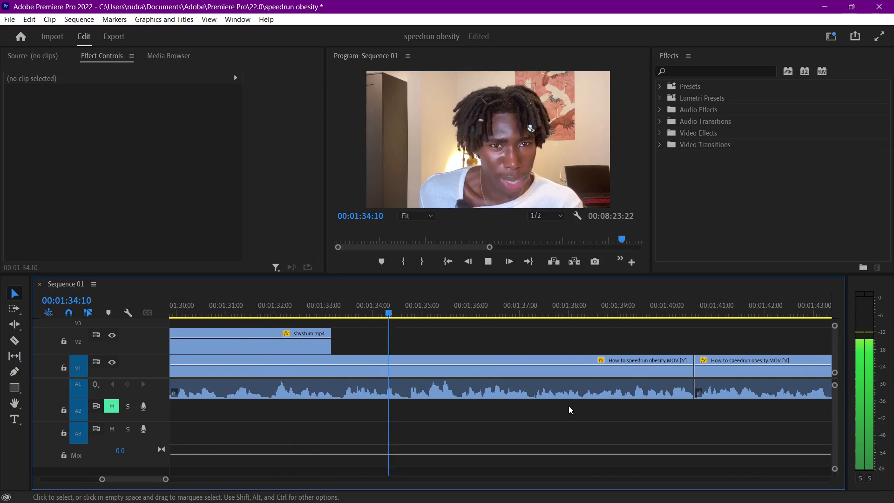
scroll(569, 406, "down", 5)
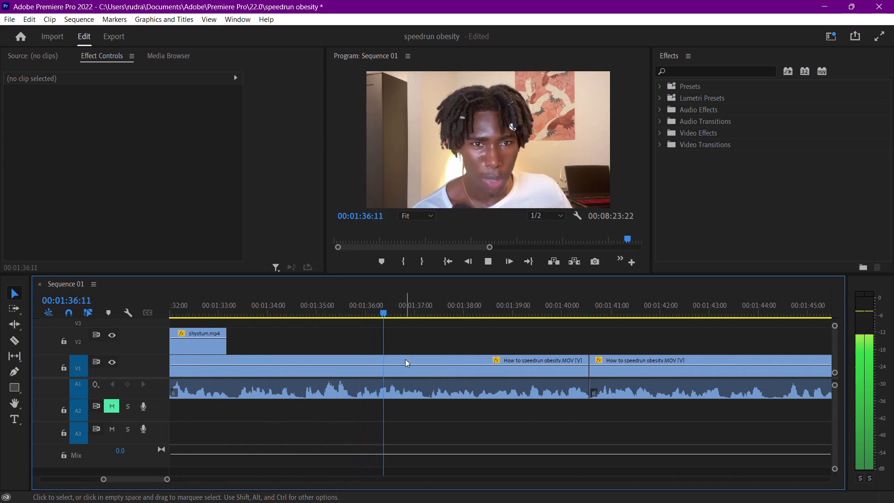
Split the talking-head clip on V1 at 00:01:34:17, after the "step deux" overlay, and preview the new segment.
left_click_drag(291, 302, 297, 305)
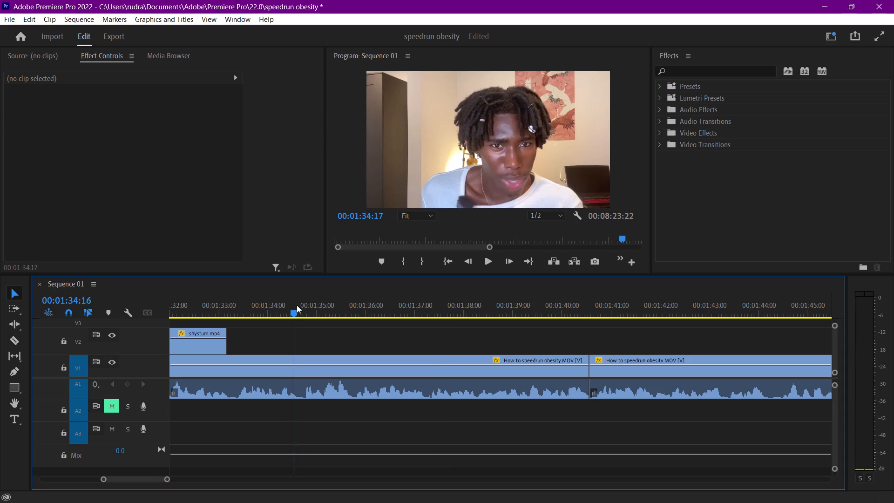
left_click_drag(297, 305, 298, 307)
key("f")
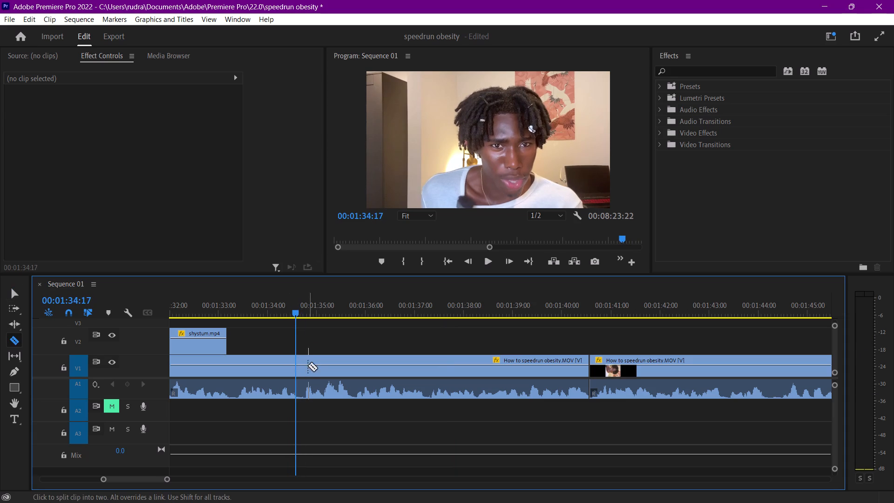
left_click(296, 369)
key("v")
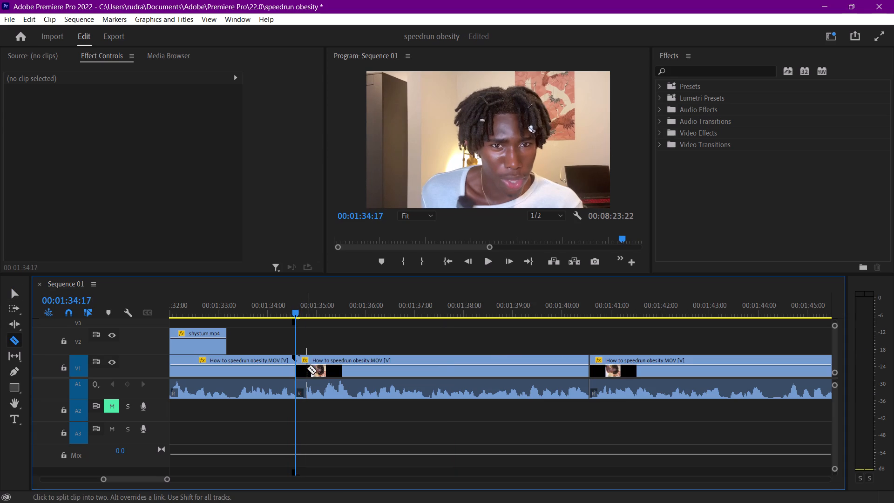
key("space")
key("space")
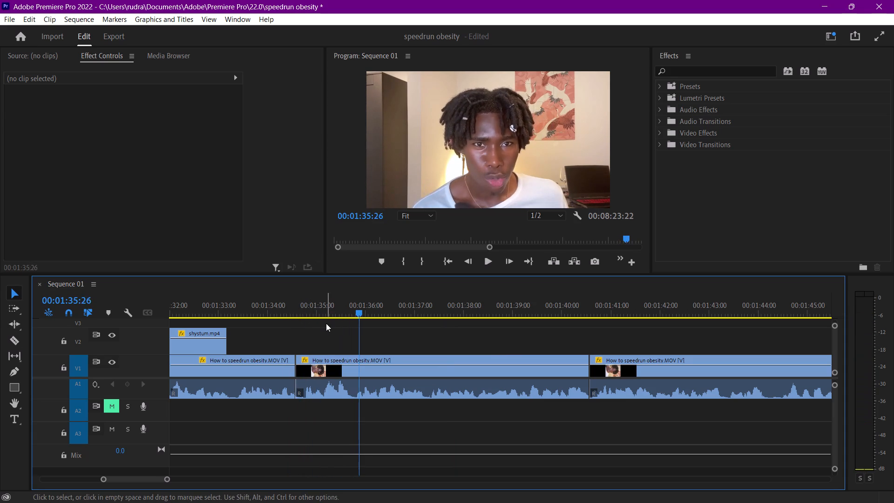
key("space")
key("space")
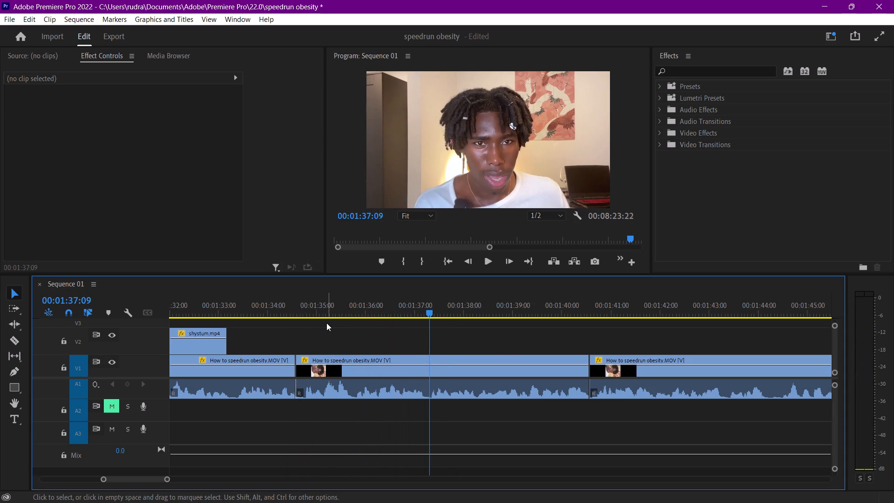
key("space")
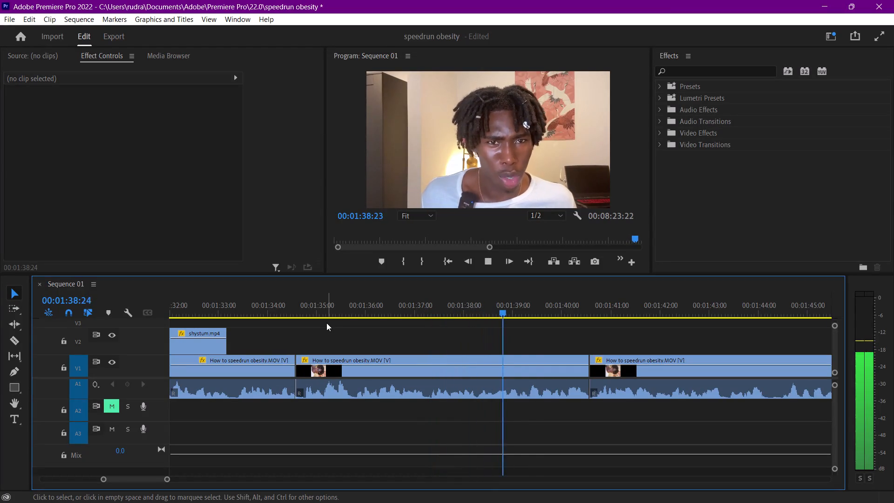
key("space")
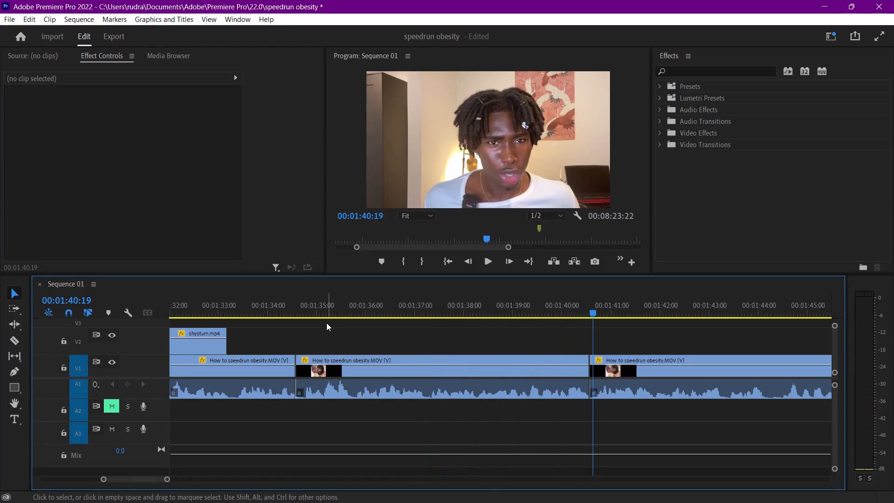
Keyframe a zoom on the new talking-head segment, with Scale from 100 at 00:01:34:18 to 127 at 00:01:35:08.
left_click_drag(315, 308, 302, 302)
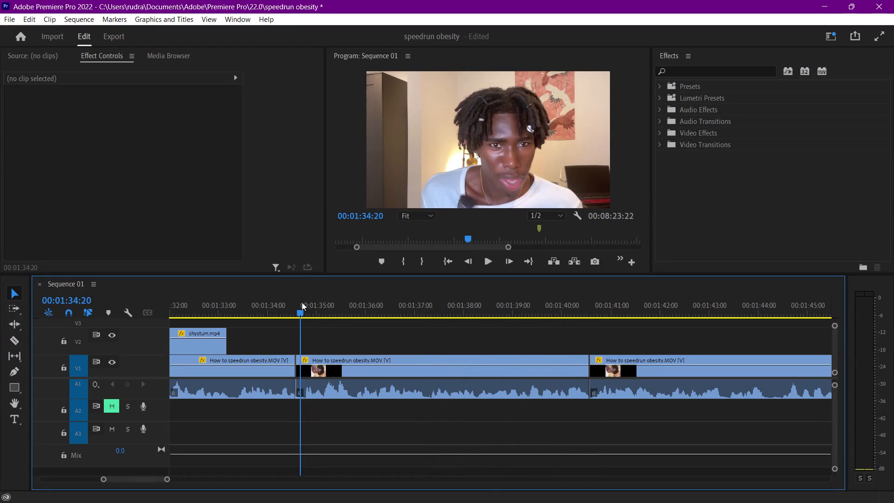
left_click_drag(302, 302, 300, 301)
left_click(316, 358)
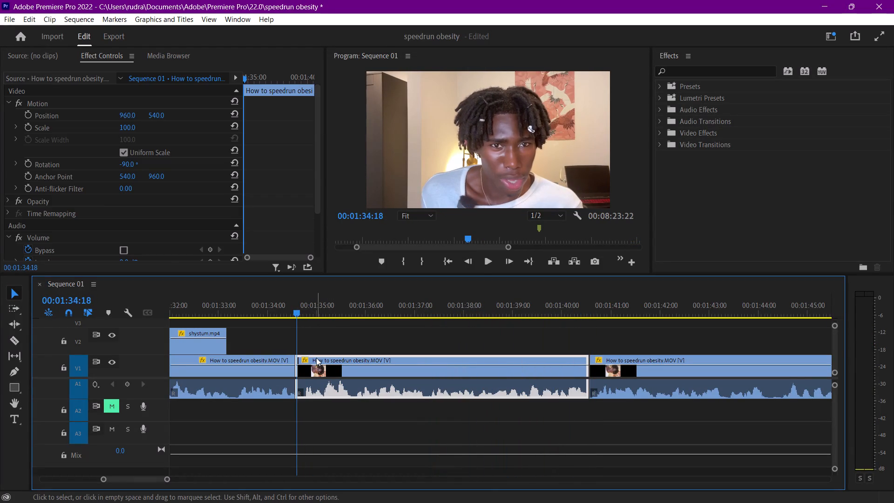
left_click(26, 127)
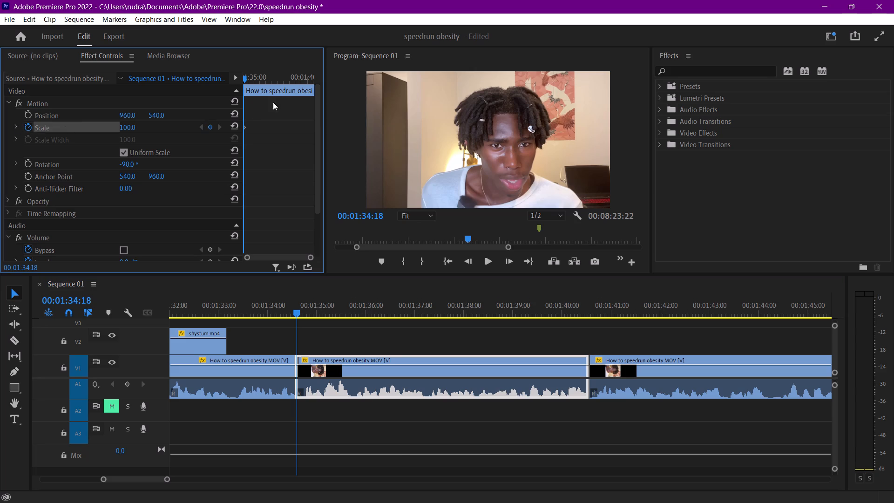
left_click_drag(270, 79, 252, 77)
left_click_drag(132, 130, 143, 130)
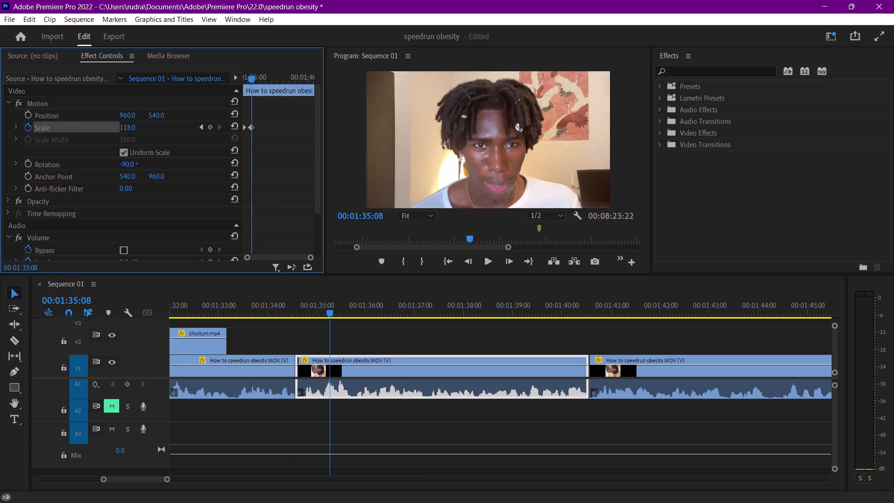
left_click_drag(143, 130, 148, 130)
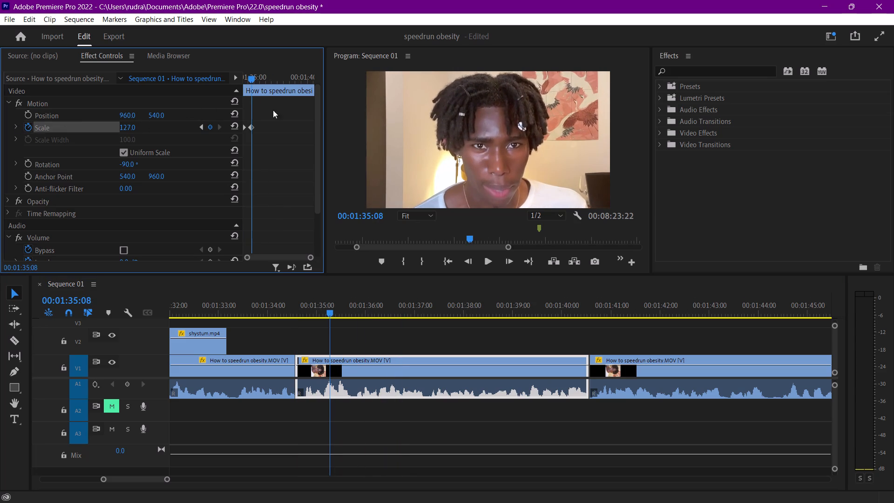
Apply Ease Out to both Scale keyframes of the zoomed talking-head segment.
left_click_drag(279, 109, 227, 139)
right_click(251, 127)
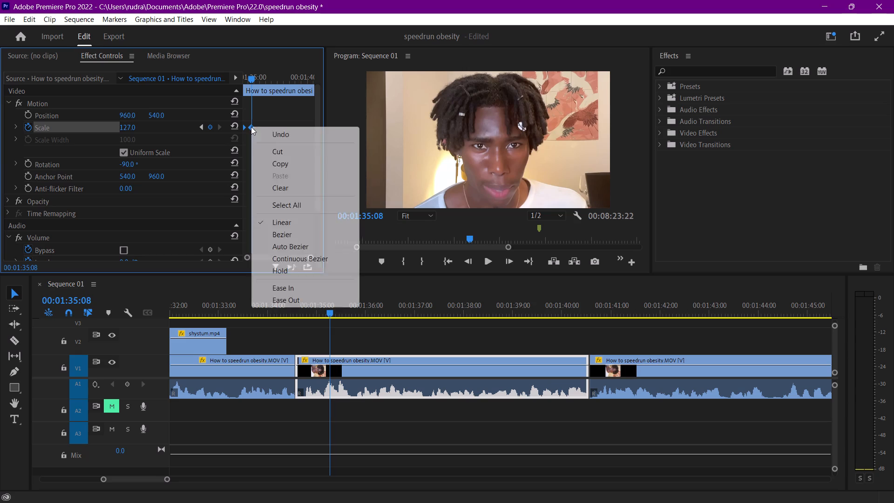
left_click(303, 296)
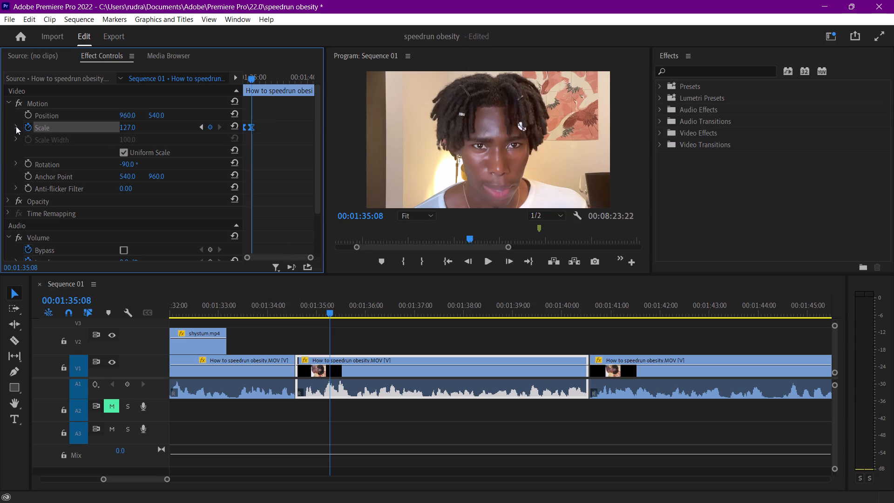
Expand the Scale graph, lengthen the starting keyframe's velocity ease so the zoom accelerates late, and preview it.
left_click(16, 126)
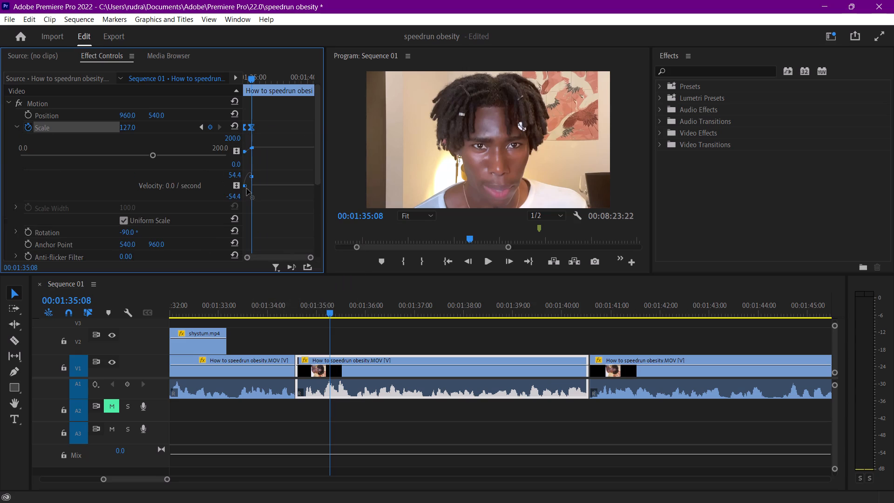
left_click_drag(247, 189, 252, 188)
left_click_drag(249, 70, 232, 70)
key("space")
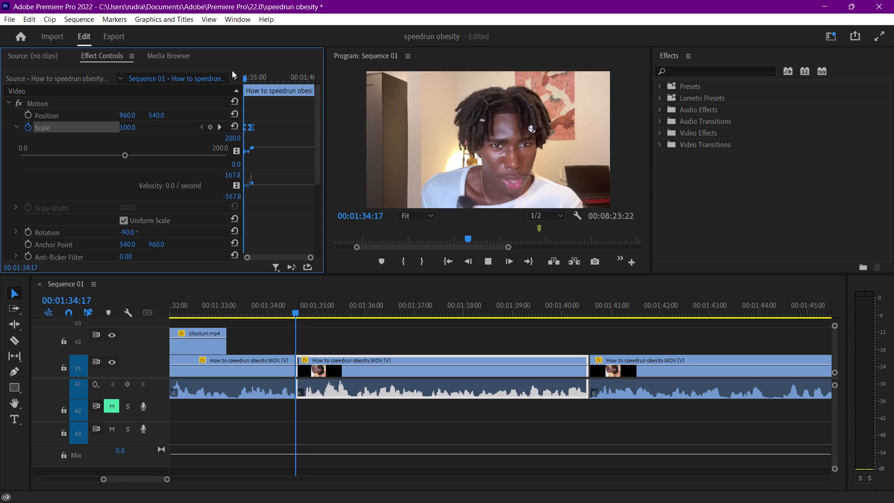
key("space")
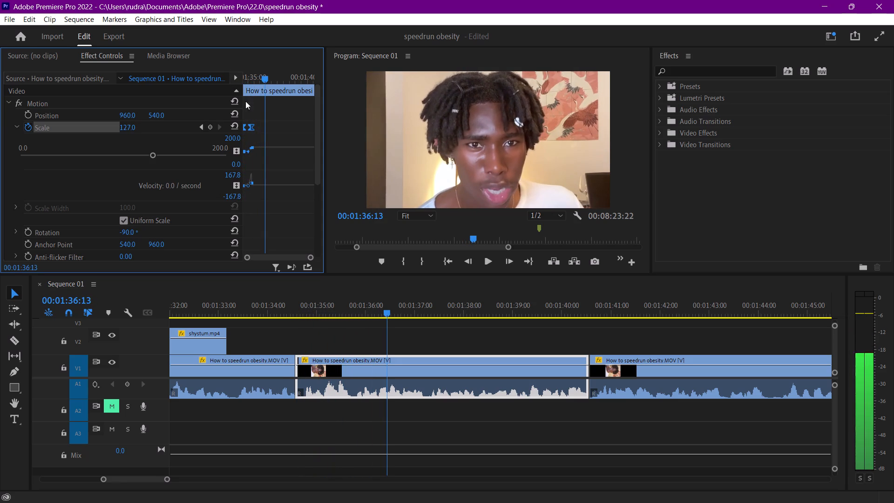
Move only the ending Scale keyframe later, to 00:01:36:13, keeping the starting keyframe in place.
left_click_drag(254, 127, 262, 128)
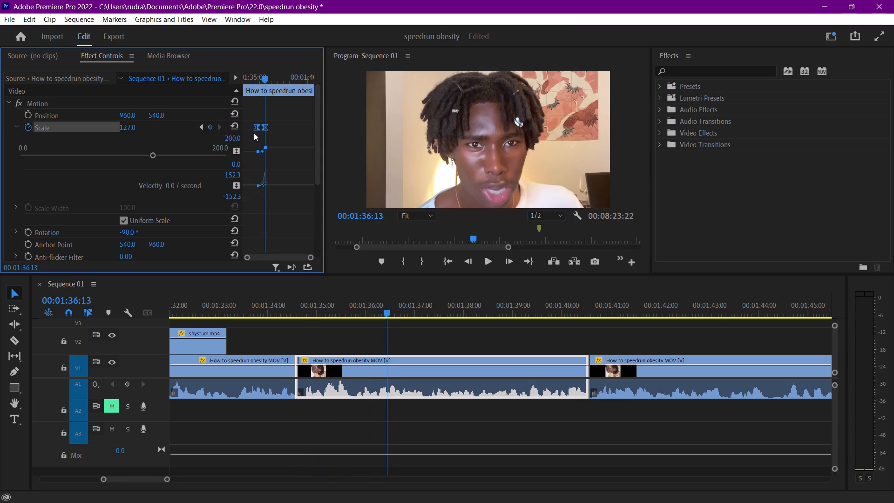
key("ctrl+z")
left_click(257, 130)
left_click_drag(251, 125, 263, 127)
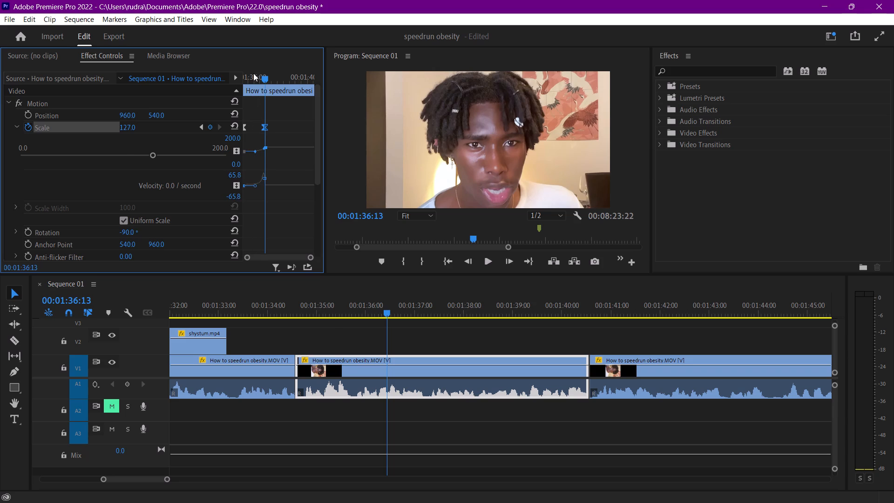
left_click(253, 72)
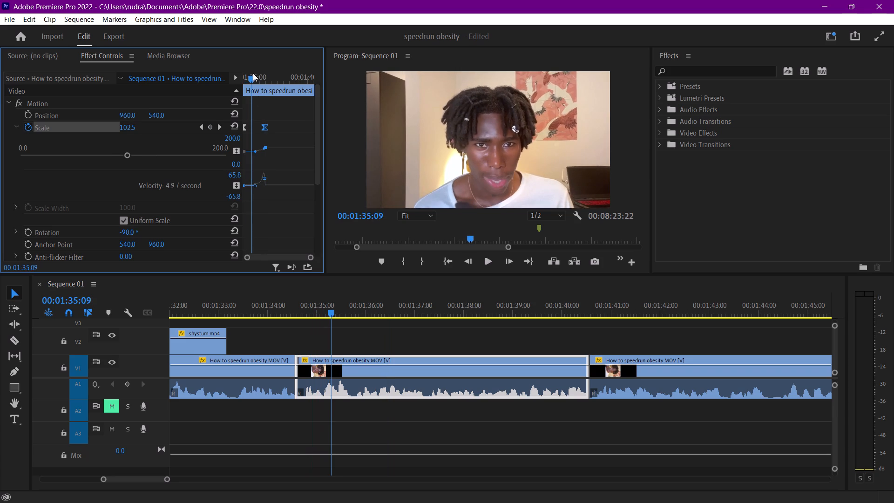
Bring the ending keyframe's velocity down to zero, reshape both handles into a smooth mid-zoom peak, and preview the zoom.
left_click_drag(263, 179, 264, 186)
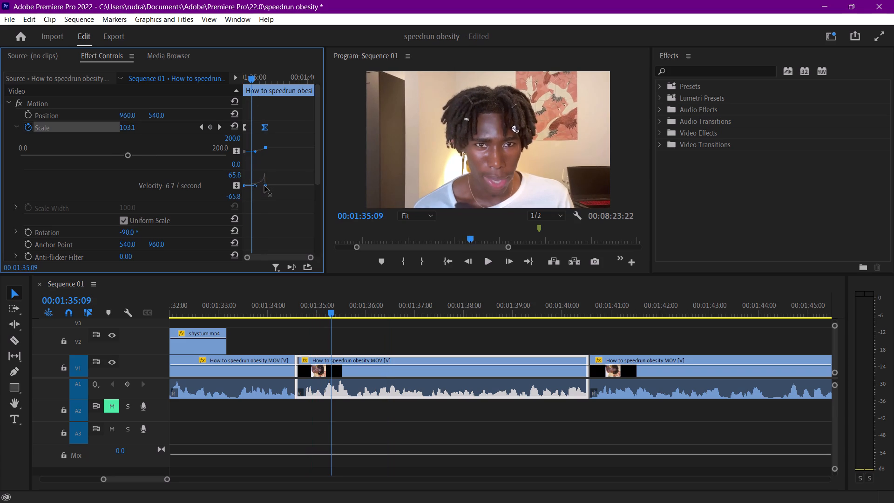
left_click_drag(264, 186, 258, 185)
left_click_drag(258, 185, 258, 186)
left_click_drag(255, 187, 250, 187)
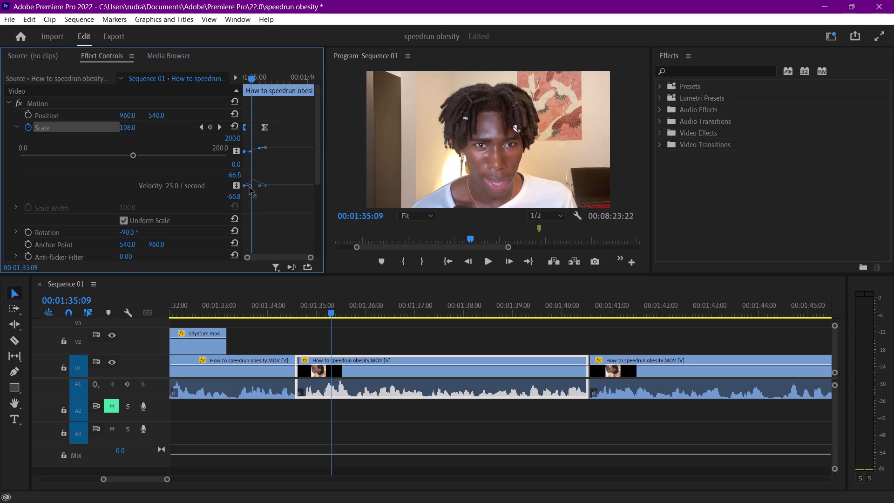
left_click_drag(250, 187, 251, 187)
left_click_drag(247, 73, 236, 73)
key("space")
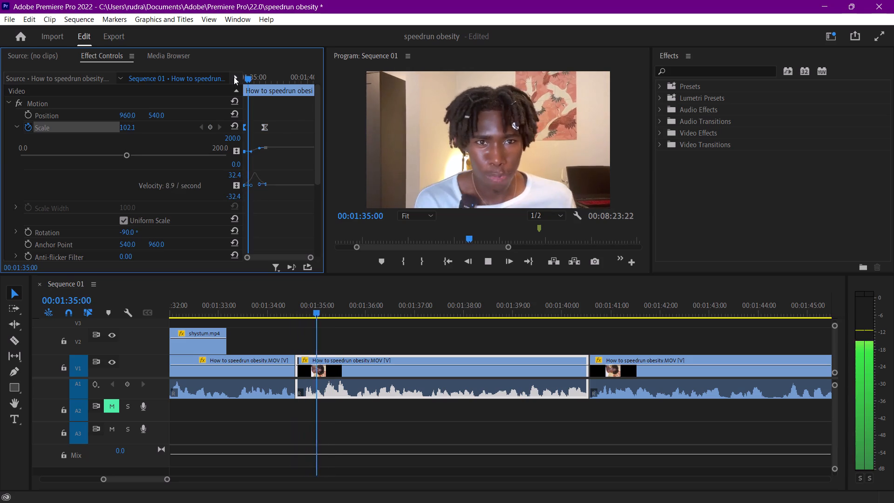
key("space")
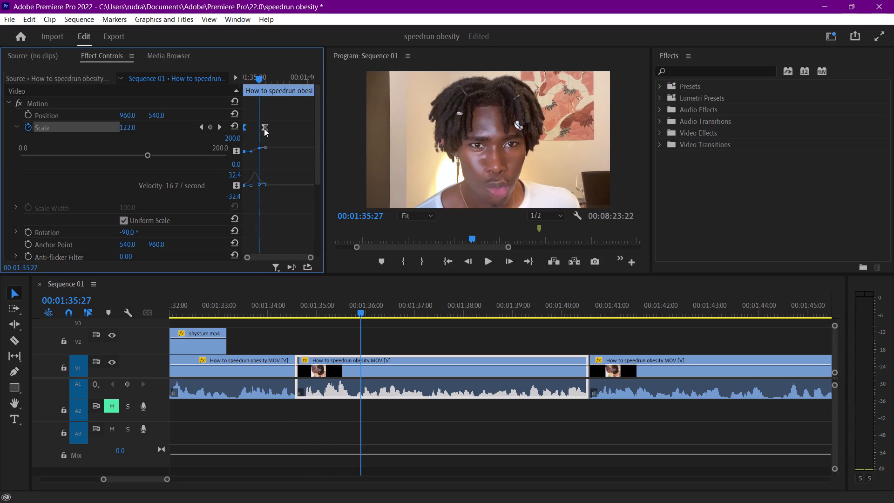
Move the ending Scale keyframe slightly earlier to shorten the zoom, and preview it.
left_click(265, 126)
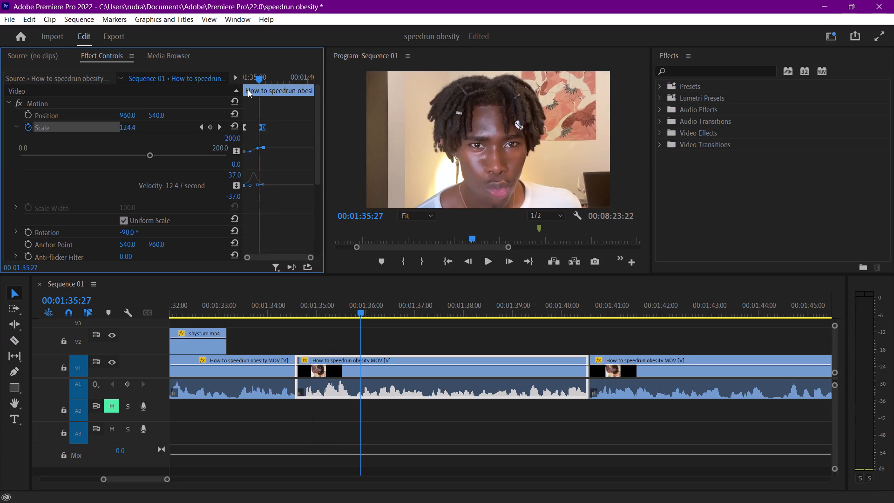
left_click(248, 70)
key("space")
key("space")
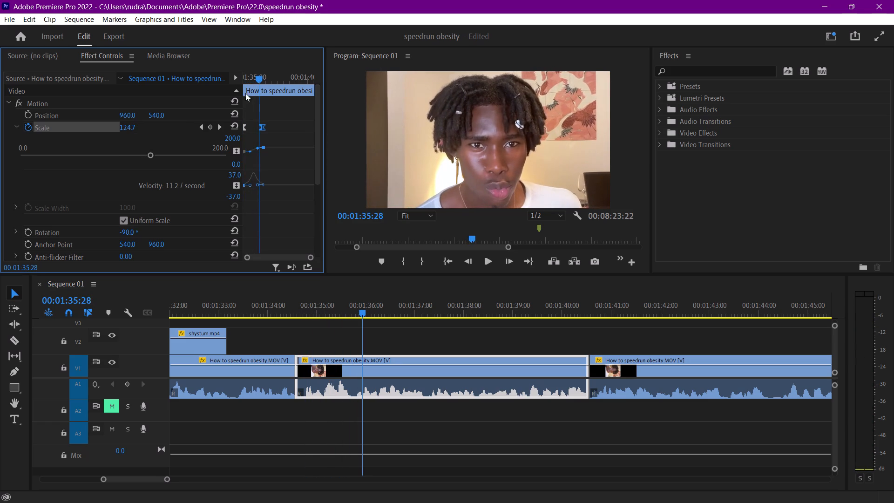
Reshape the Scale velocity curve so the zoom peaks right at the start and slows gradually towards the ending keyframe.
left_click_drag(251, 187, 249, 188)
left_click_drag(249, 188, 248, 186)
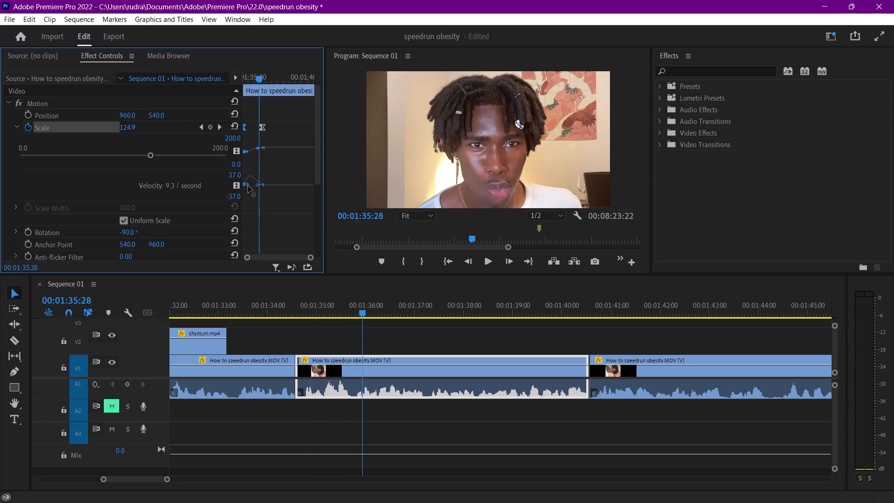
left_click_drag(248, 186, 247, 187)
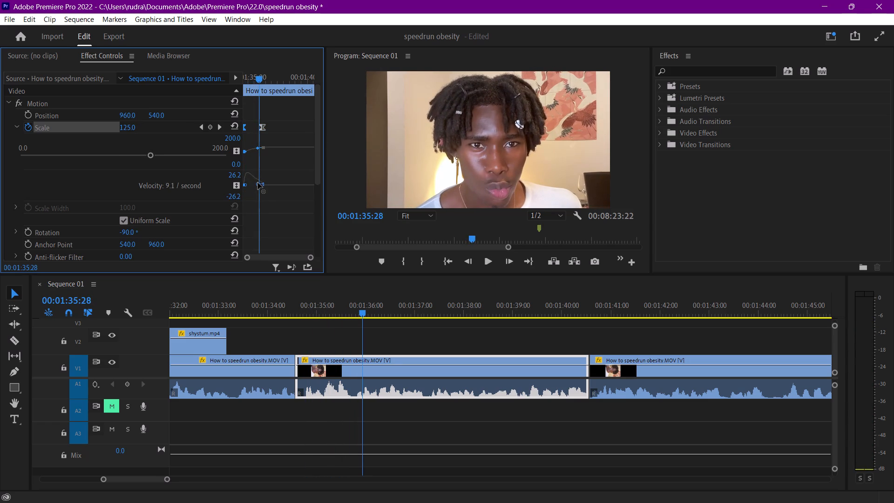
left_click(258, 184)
Shift both Scale keyframes later together so the zoom ends at 00:01:36:19, previewing the timing.
left_click_drag(273, 123, 244, 131)
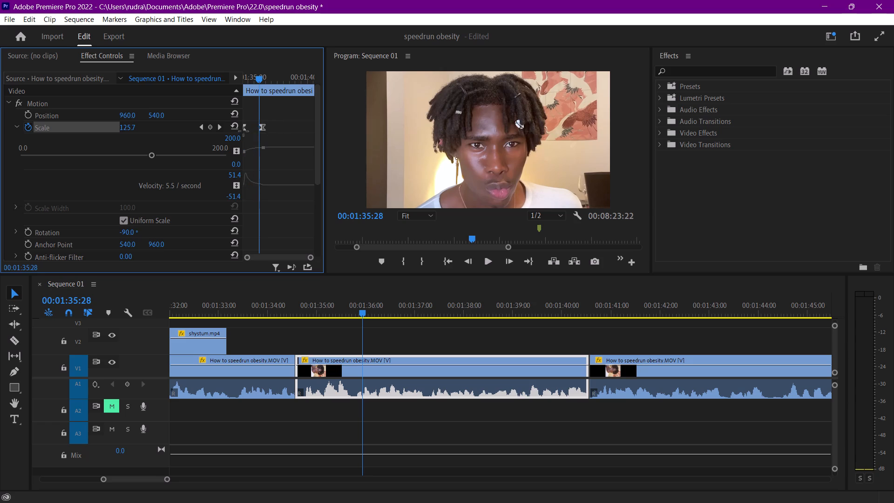
left_click_drag(244, 131, 235, 137)
left_click_drag(264, 128, 273, 128)
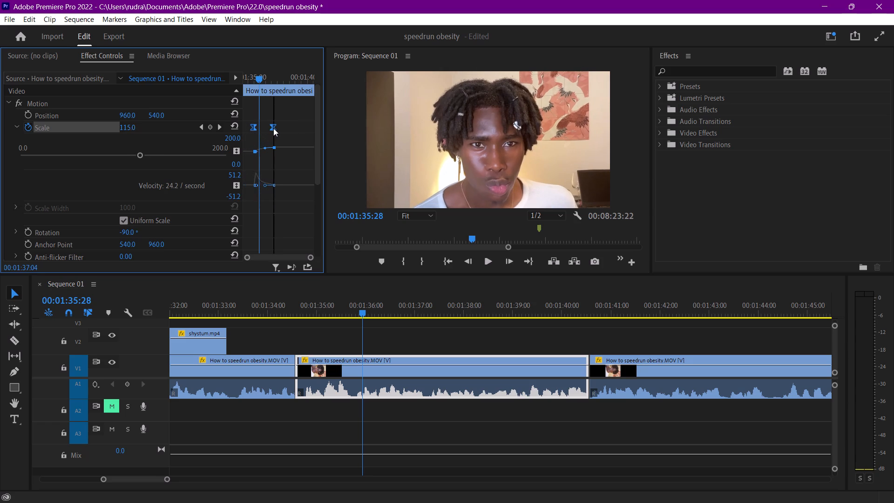
left_click_drag(273, 128, 275, 128)
left_click_drag(256, 75, 246, 77)
key("space")
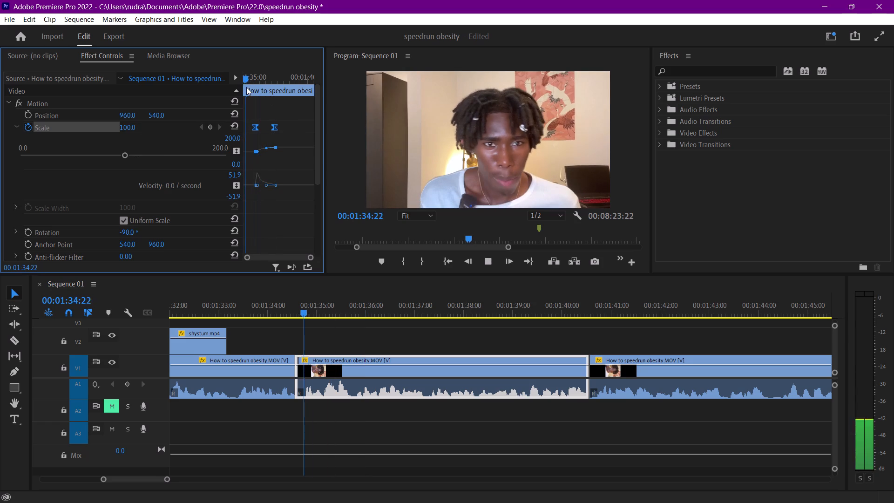
key("space")
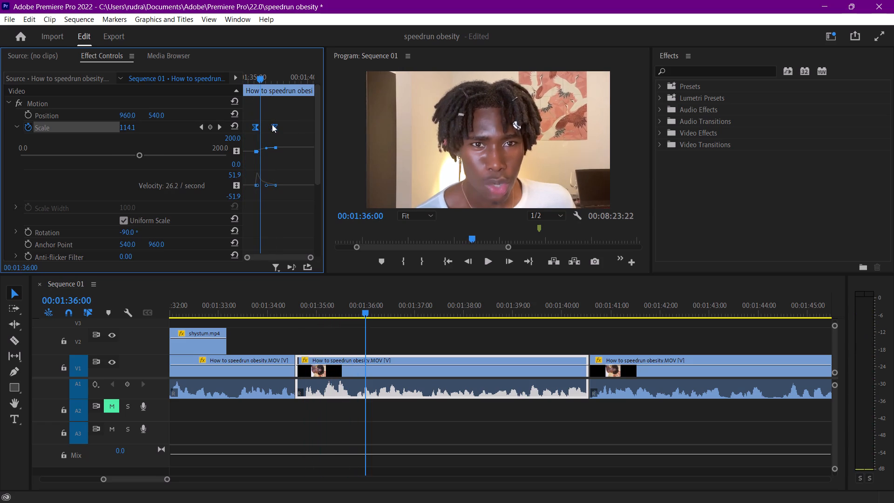
left_click_drag(273, 126, 267, 126)
left_click_drag(246, 81, 225, 81)
key("space")
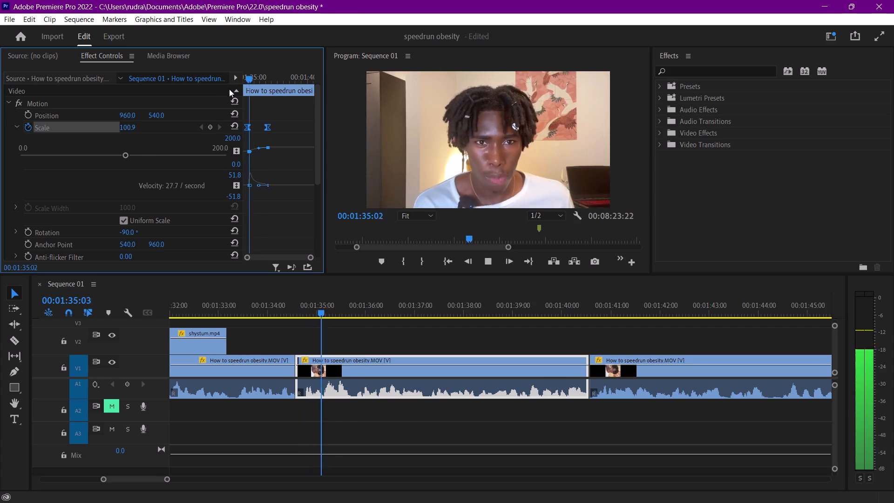
key("space")
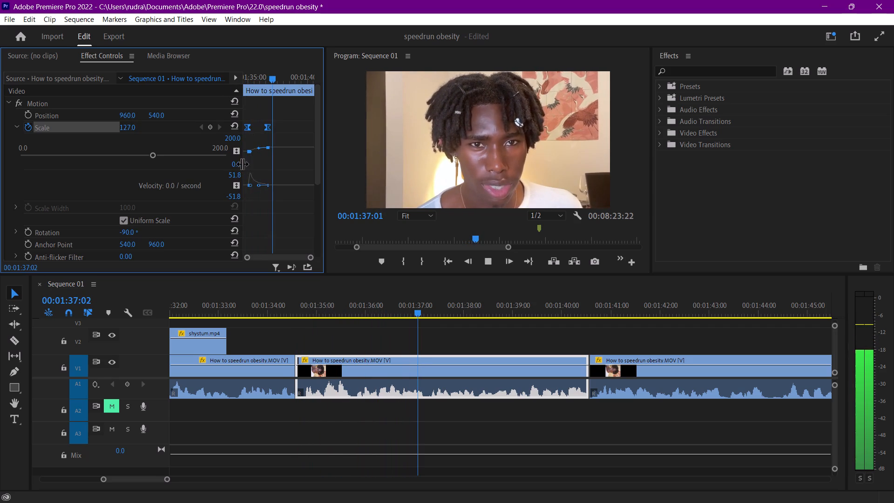
Reshape the Scale velocity curve with a sharper early peak and a slightly negative ending velocity, previewing the zoom.
left_click_drag(258, 186, 255, 190)
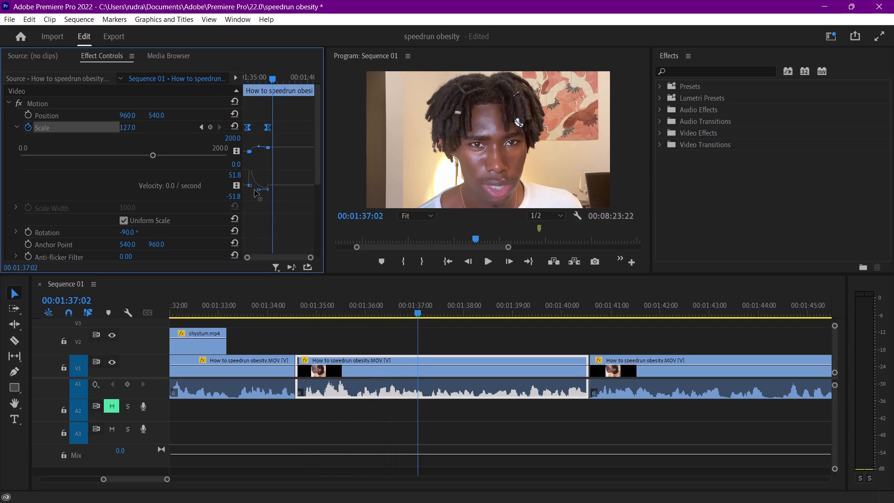
left_click_drag(255, 190, 252, 190)
left_click(252, 186)
left_click_drag(245, 82, 241, 82)
key("space")
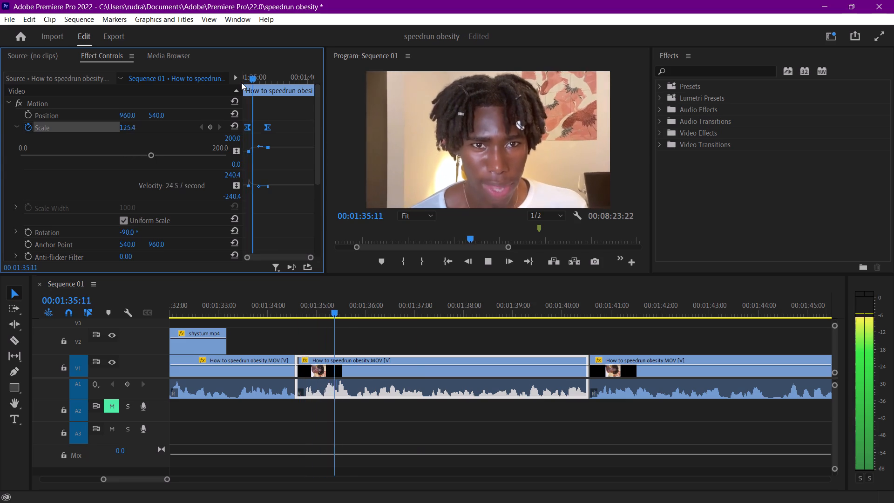
key("space")
left_click(251, 185)
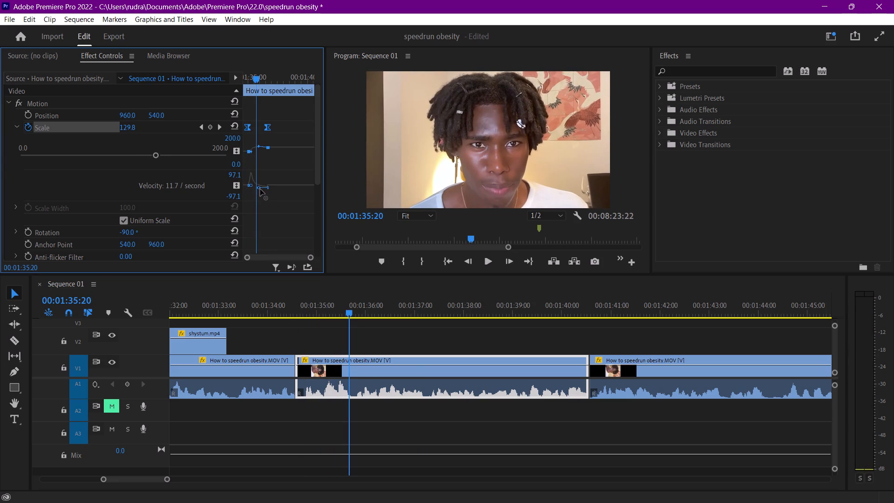
left_click_drag(254, 67, 237, 68)
key("space")
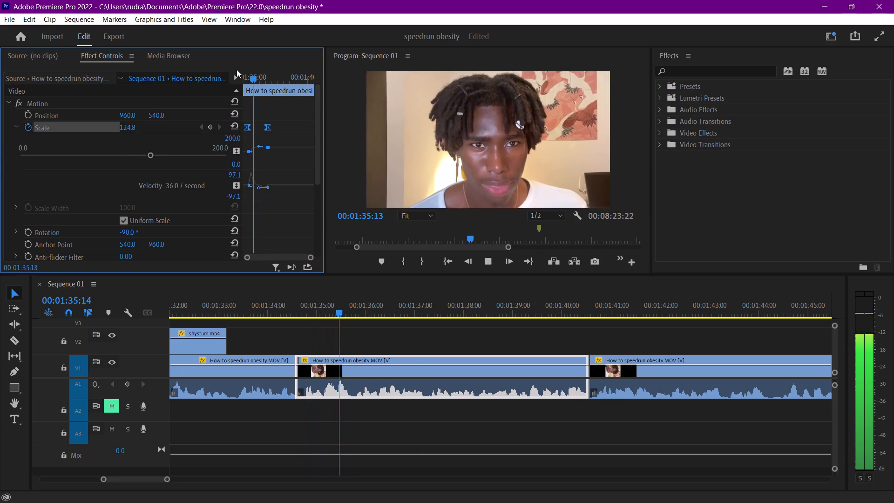
key("space")
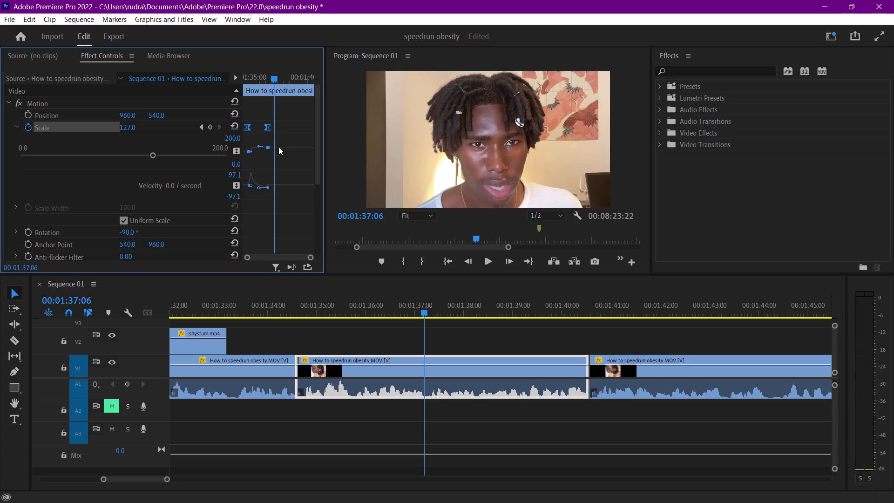
Scrub through the end of the zoom and delete the ending Scale keyframe at 00:01:36:19.
left_click(282, 145)
left_click_drag(268, 75, 263, 75)
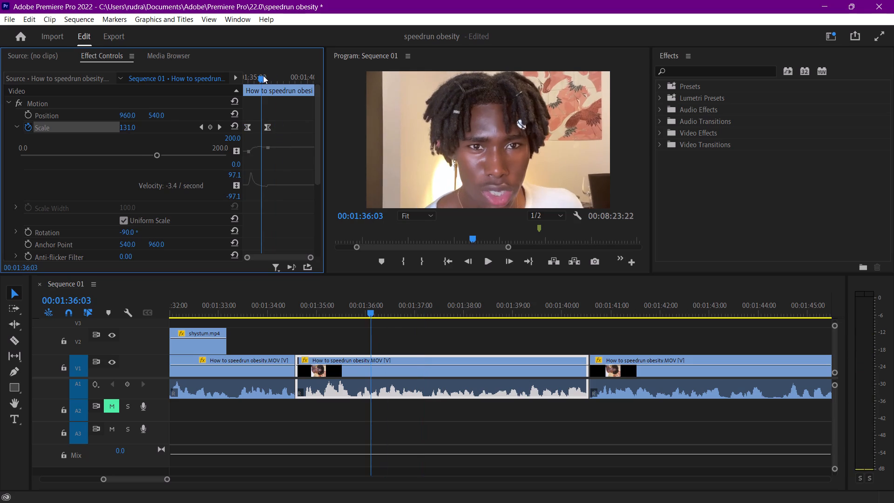
left_click_drag(263, 75, 269, 77)
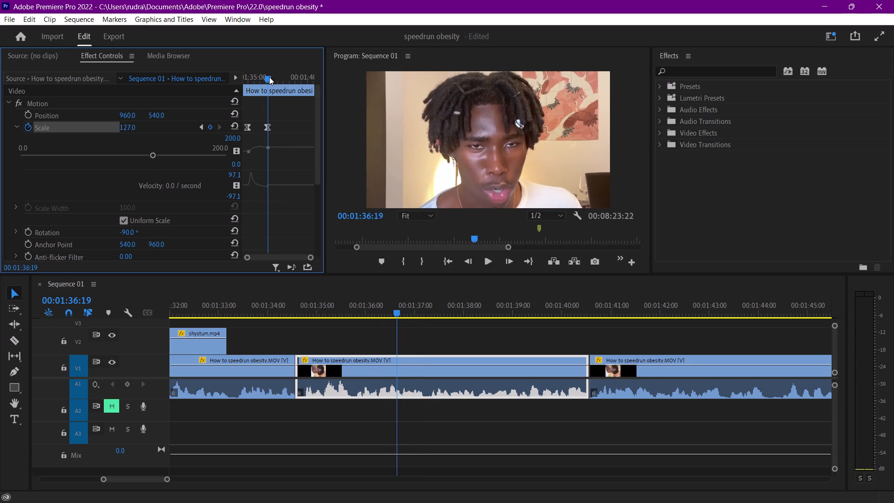
left_click_drag(269, 77, 266, 80)
left_click(266, 132)
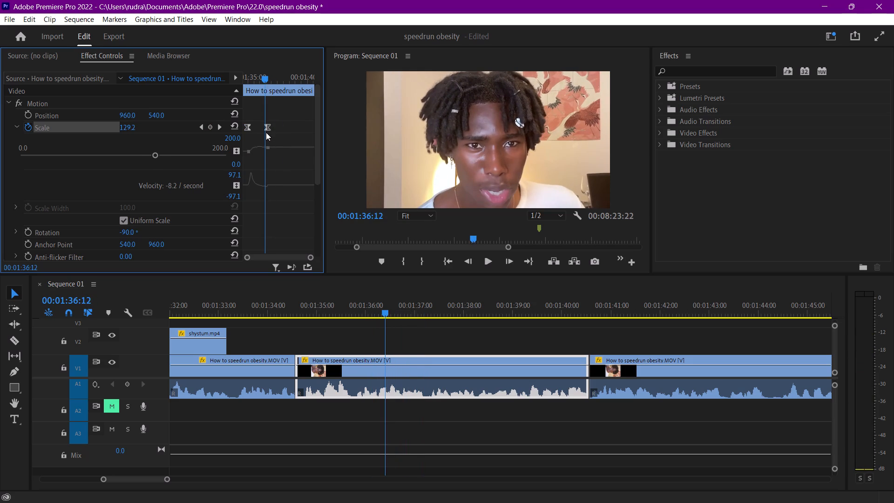
left_click(265, 130)
key("Delete")
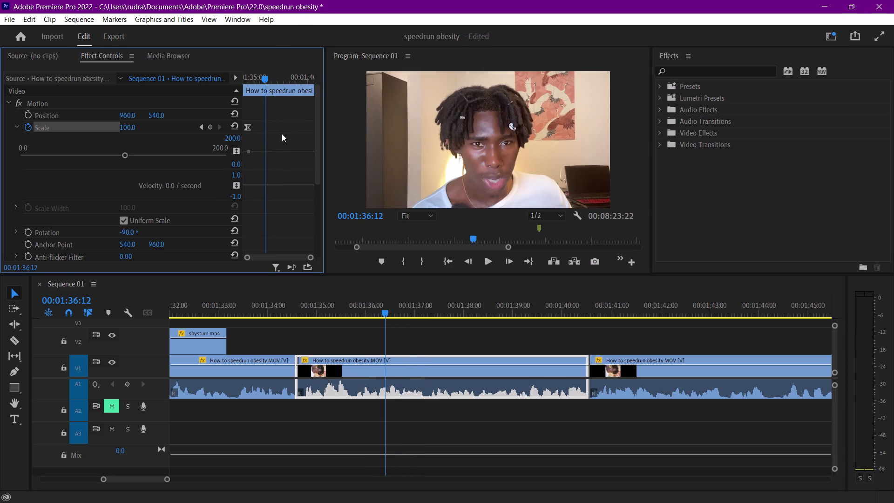
Undo the deletion of the ending Scale keyframe and preview the zoom from the start of the clip.
key("ctrl+z")
left_click_drag(264, 81, 258, 77)
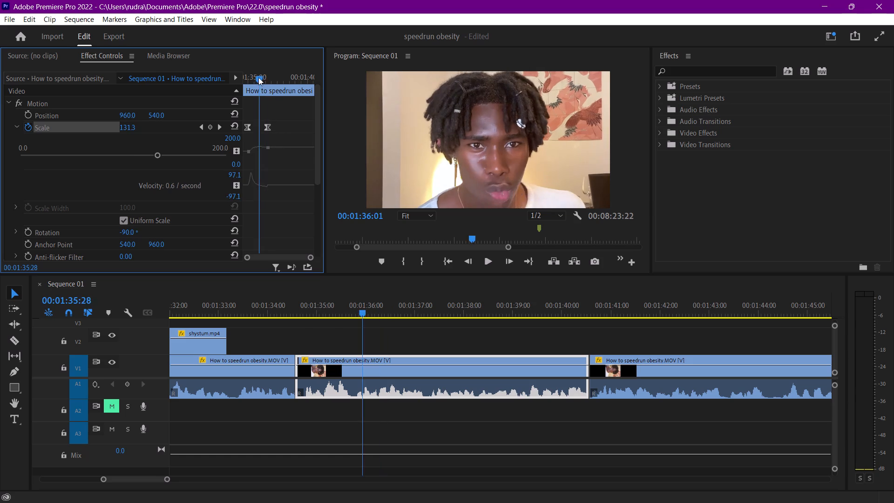
left_click_drag(258, 77, 230, 75)
key("space")
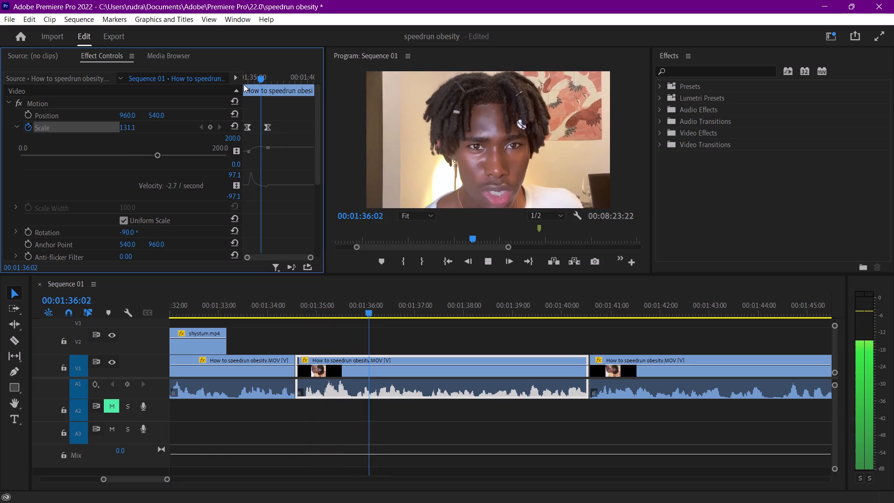
key("space")
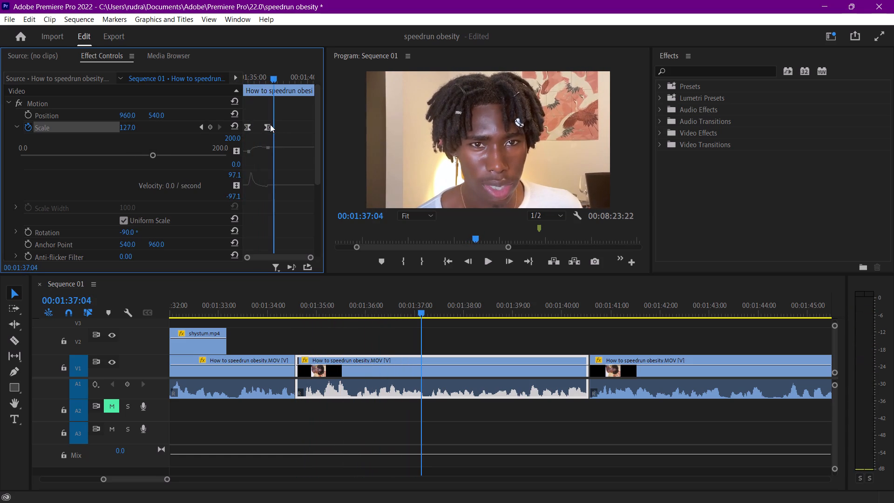
Reshape the Scale velocity curve at the zoom's ending keyframe to soften the early peak, and preview the result.
left_click(268, 129)
left_click(258, 190)
left_click_drag(257, 76, 241, 76)
key("space")
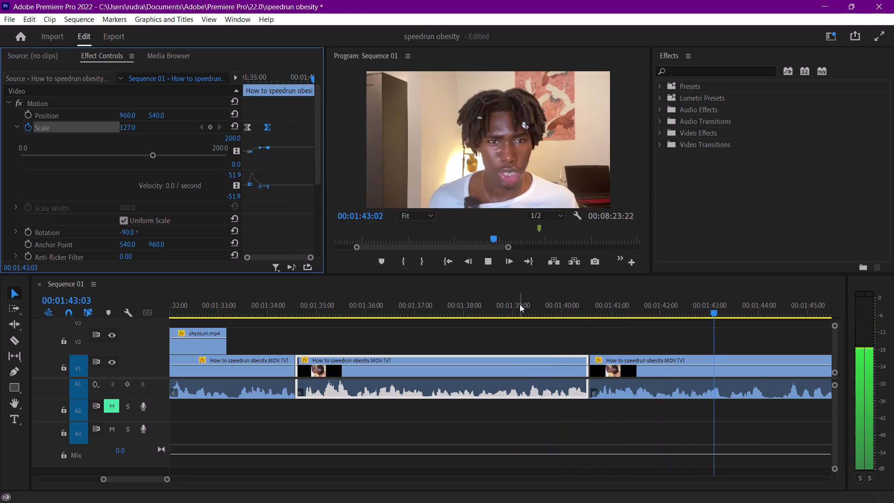
key("space")
left_click_drag(297, 77, 182, 61)
key("space")
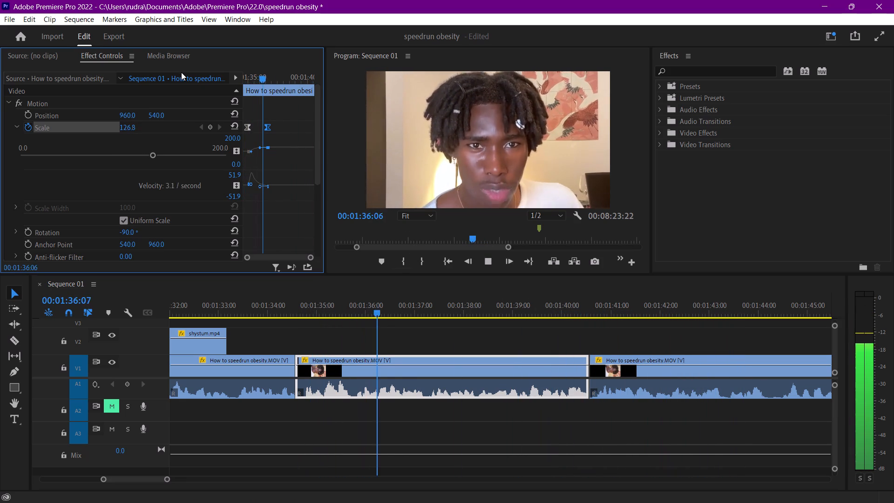
key("space")
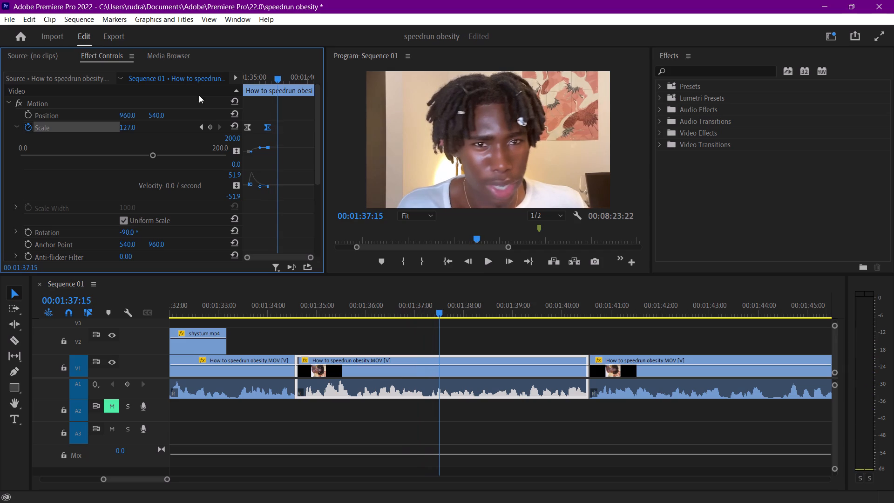
Hold the zoom with a Scale keyframe at 00:01:37:15, set Scale to 100 at 00:01:39:25, and preview the zoom-out.
left_click(211, 130)
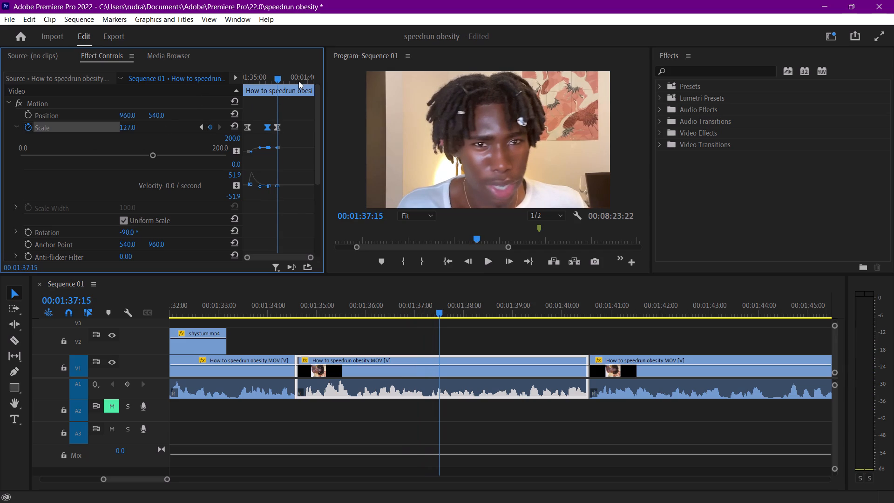
left_click_drag(298, 81, 305, 84)
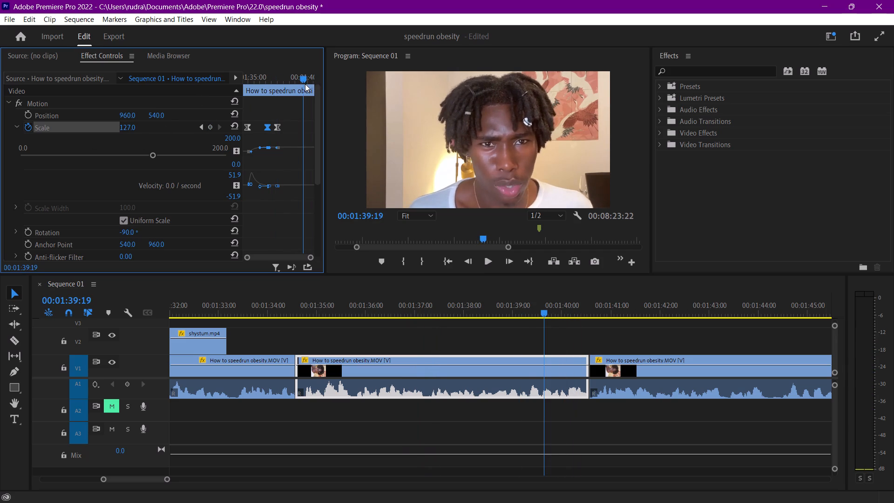
left_click_drag(305, 84, 307, 85)
left_click(126, 130)
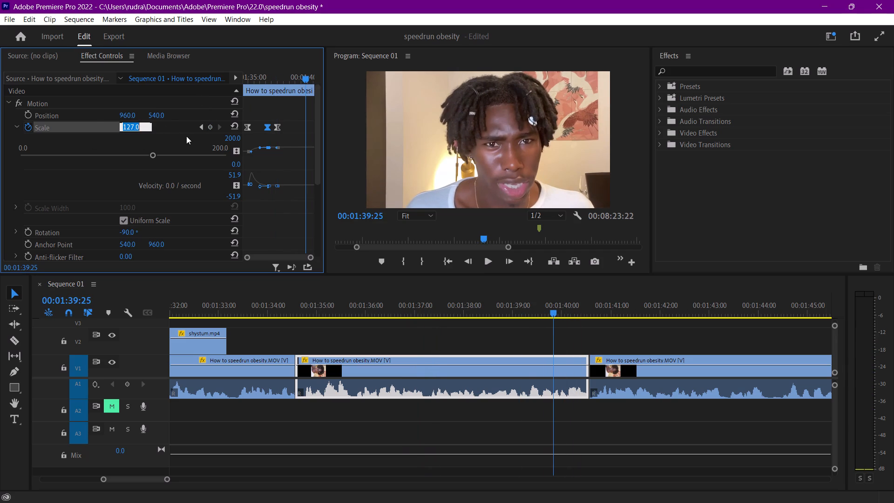
type("10")
key("0")
key("Return")
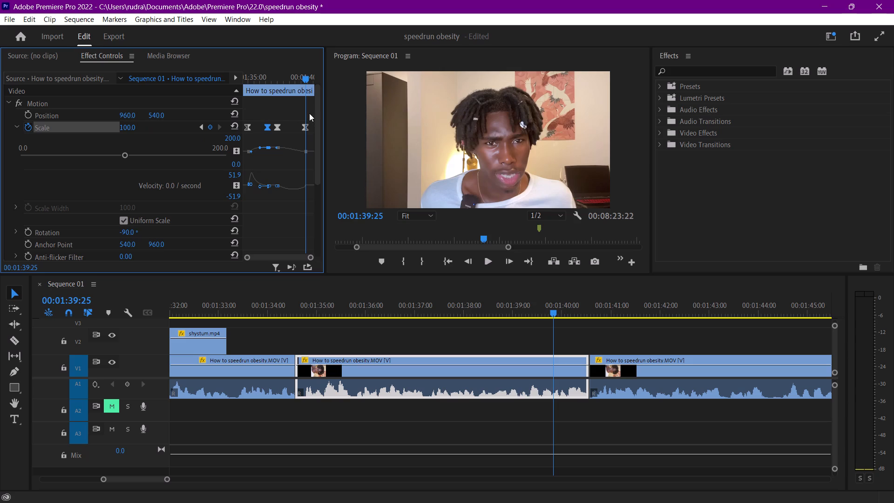
left_click(309, 113)
left_click(303, 126)
left_click_drag(280, 76, 272, 75)
key("space")
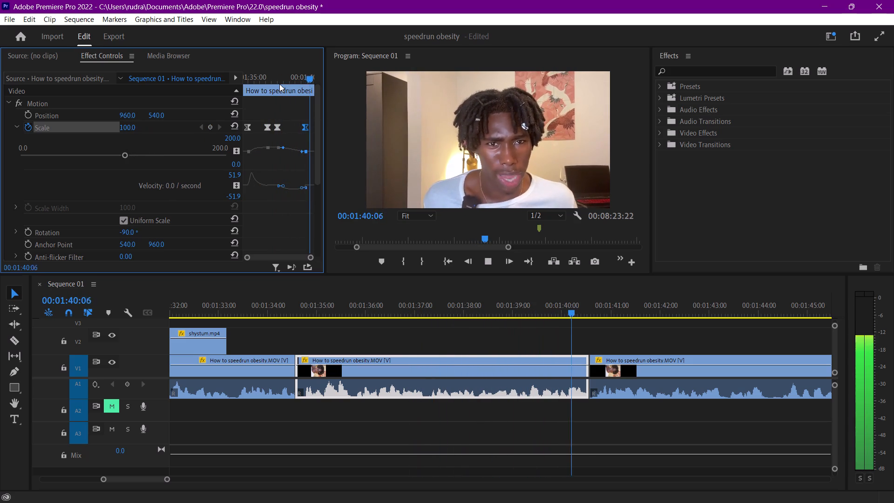
key("space")
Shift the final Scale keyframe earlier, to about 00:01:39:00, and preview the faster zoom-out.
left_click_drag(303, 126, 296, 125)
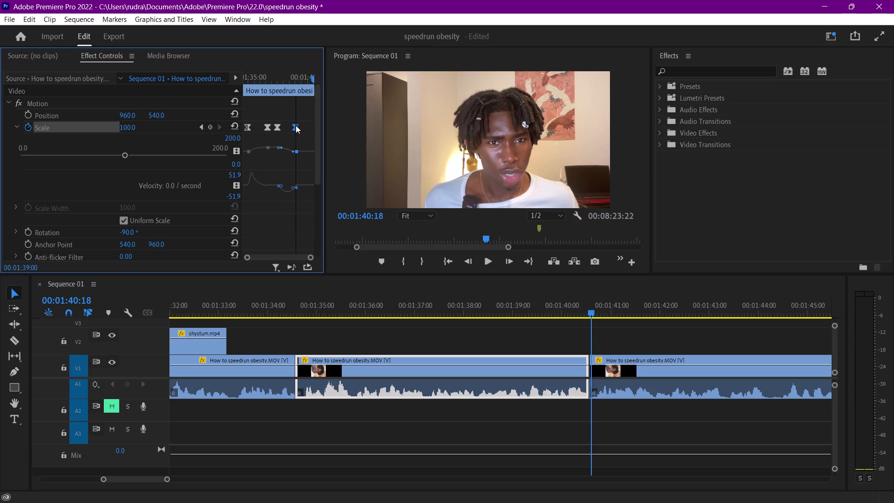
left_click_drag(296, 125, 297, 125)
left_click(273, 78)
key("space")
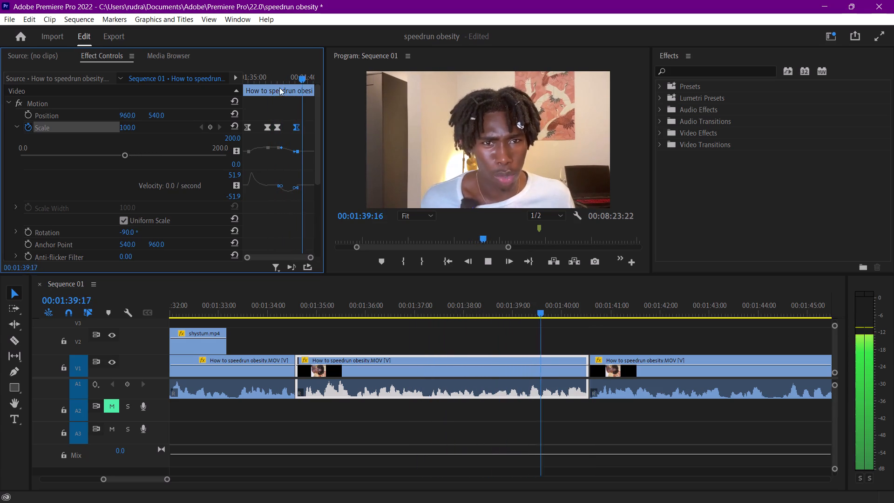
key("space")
Move the final Scale keyframe to 00:01:40:14, lengthen the hold keyframe's outgoing velocity ease, preview the zoom-out, and save the project.
left_click_drag(296, 129, 306, 132)
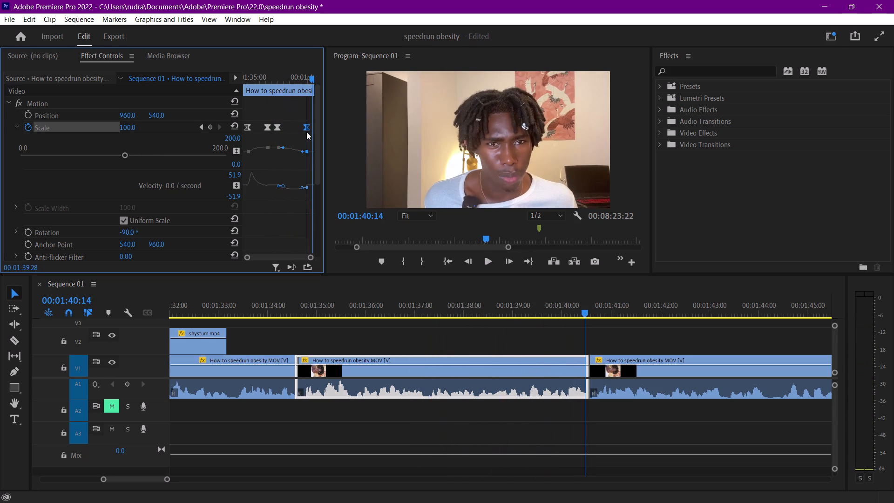
left_click_drag(306, 132, 311, 132)
left_click_drag(285, 187, 294, 187)
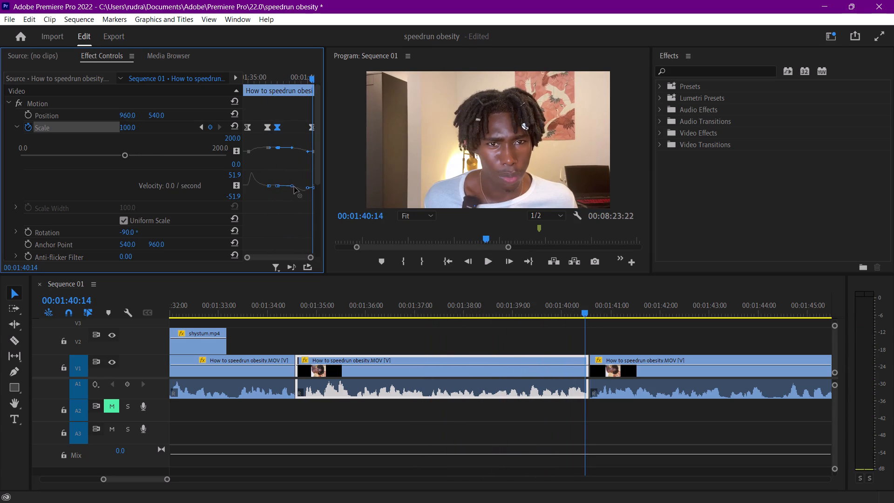
left_click_drag(294, 187, 296, 187)
left_click(277, 74)
key("space")
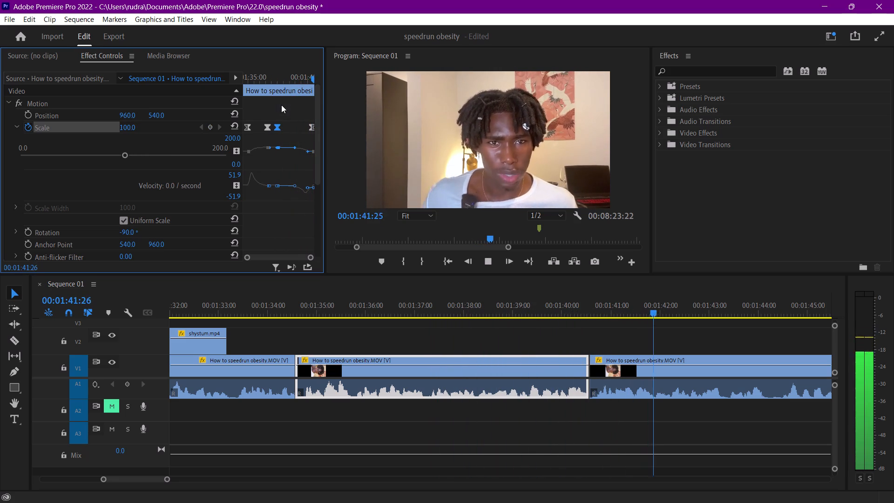
key("ctrl+s")
Move the zoom-in's ending Scale keyframe slightly earlier, replay the full zoom in and out, and save the project.
left_click(296, 312)
key("space")
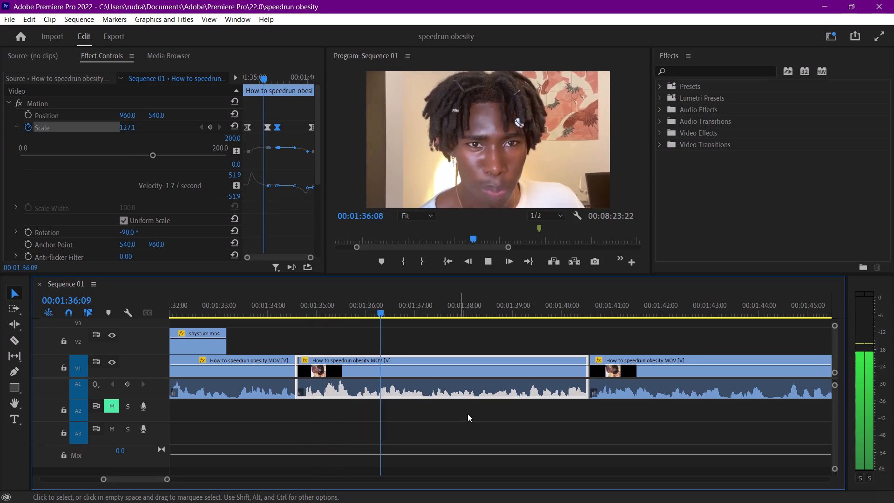
scroll(495, 417, "down", 3)
key("space")
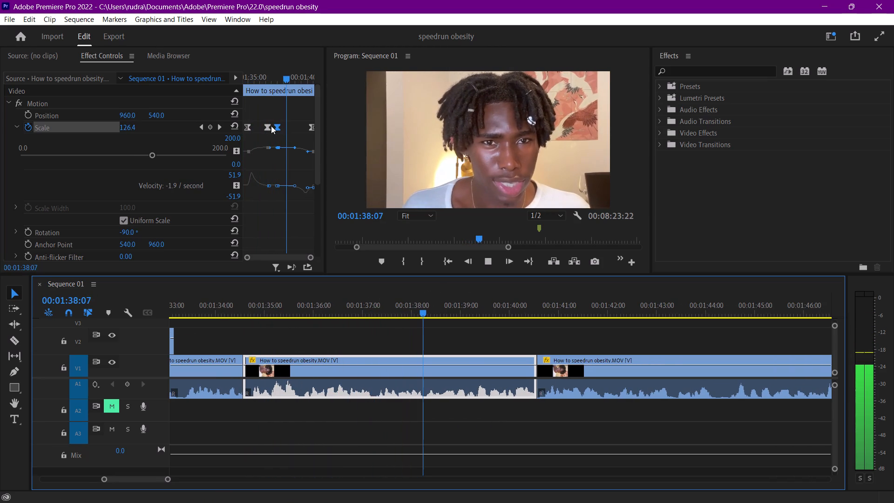
left_click_drag(267, 128, 263, 129)
left_click_drag(266, 75, 252, 75)
key("space")
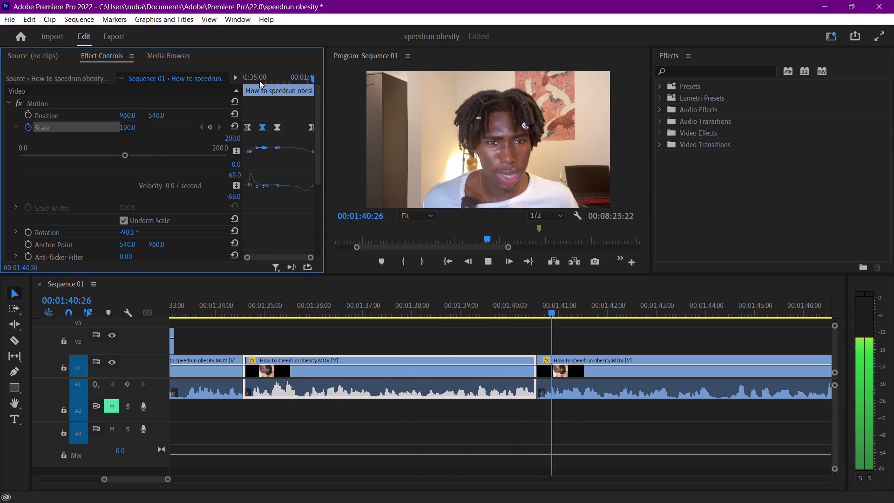
left_click_drag(259, 72, 223, 78)
key("space")
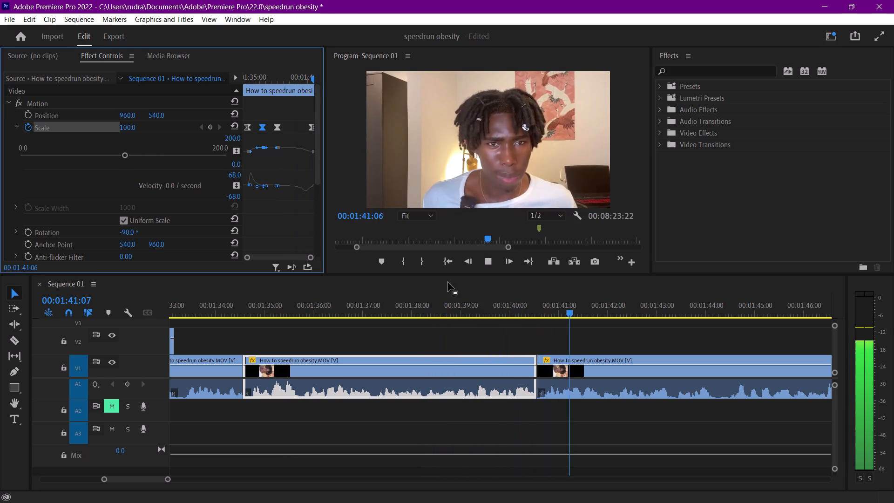
scroll(553, 429, "down", 15)
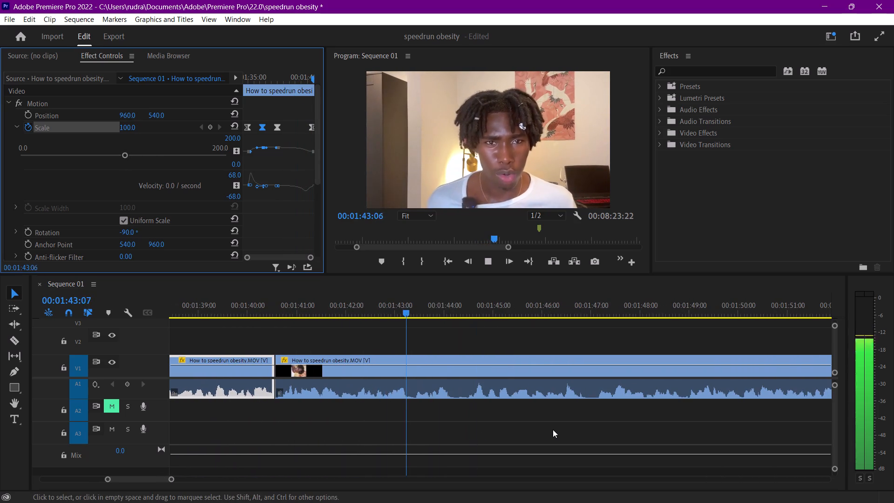
key("ctrl+s")
Play on into the following talking-head clip and add a sequence marker at 00:01:42:25.
key("space")
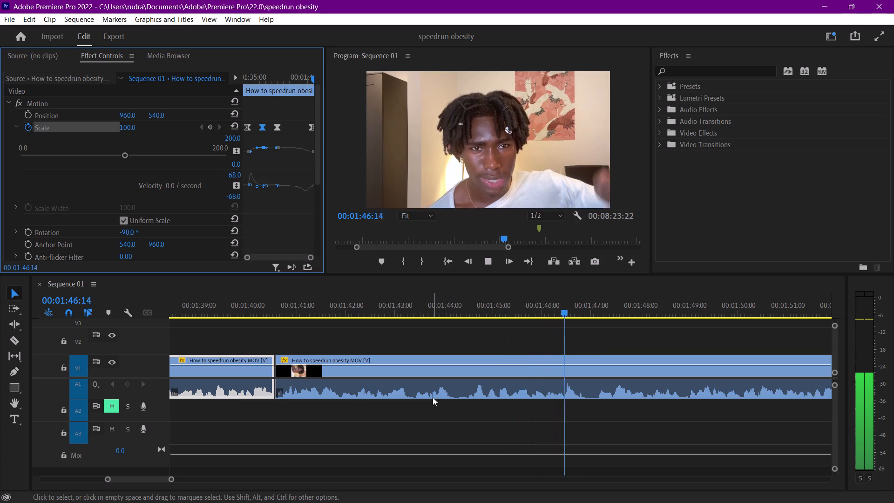
scroll(553, 427, "down", 1)
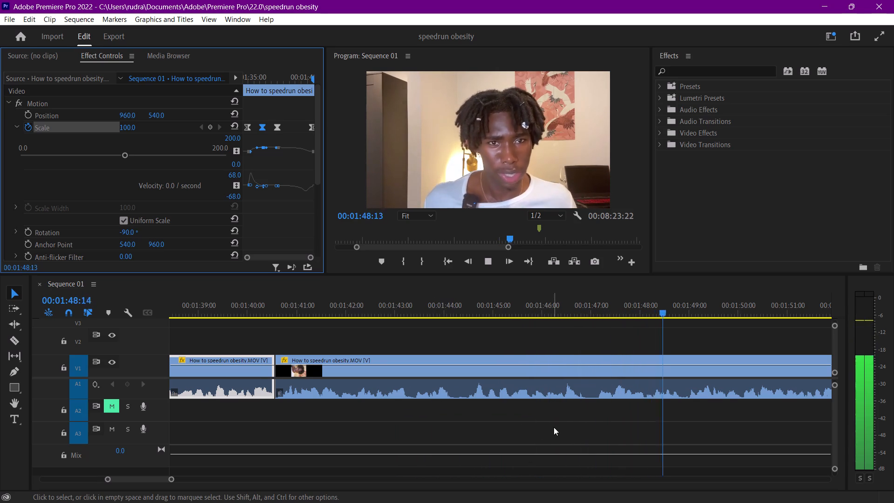
scroll(554, 427, "down", 2)
left_click(336, 302)
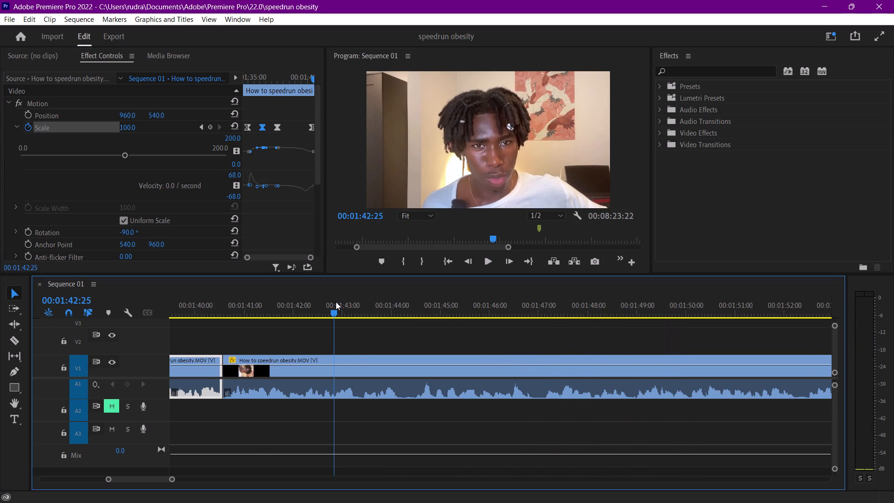
key("m")
Review the talking-head footage from the new marker to about 00:01:55 and save the project.
key("space")
scroll(517, 421, "down", 4)
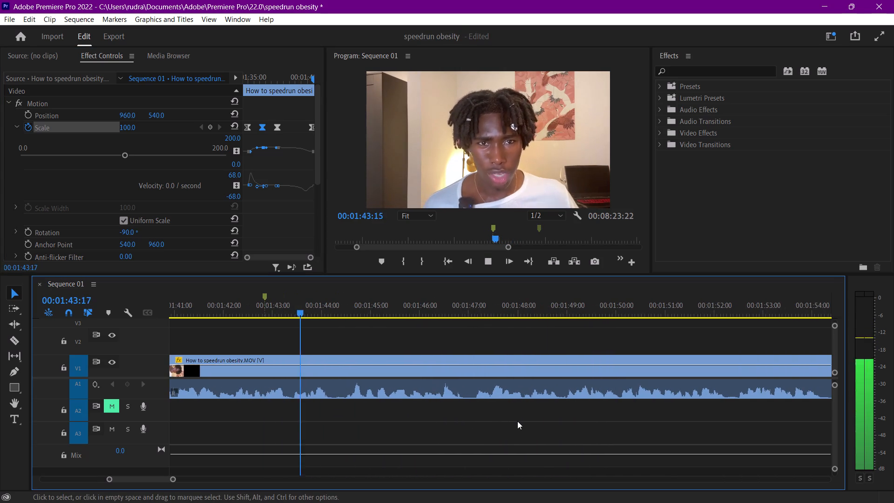
scroll(517, 421, "down", 2)
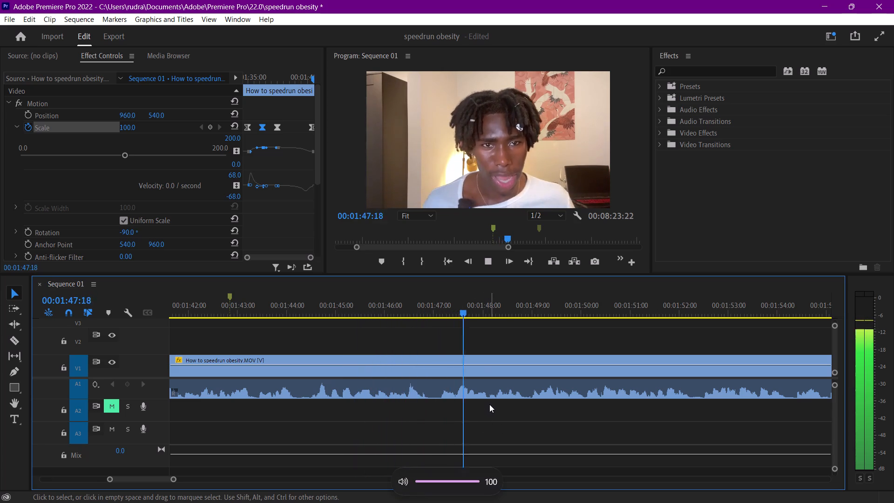
scroll(489, 404, "down", 2)
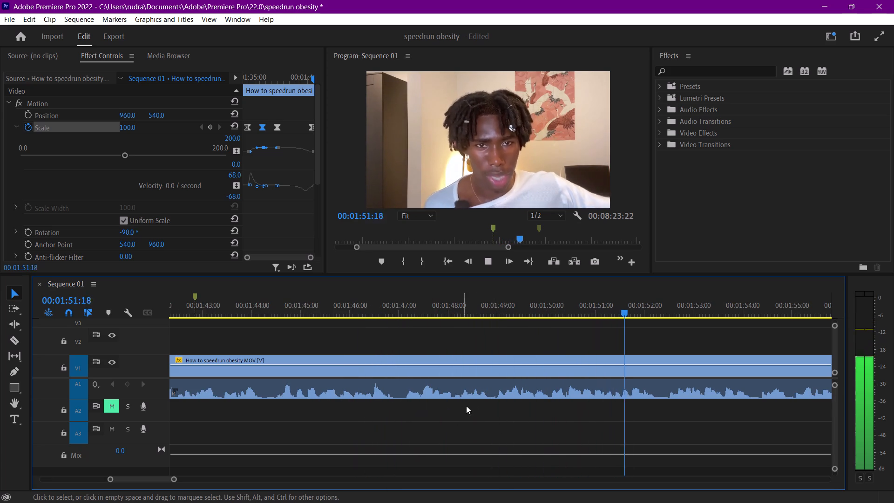
scroll(479, 406, "down", 9)
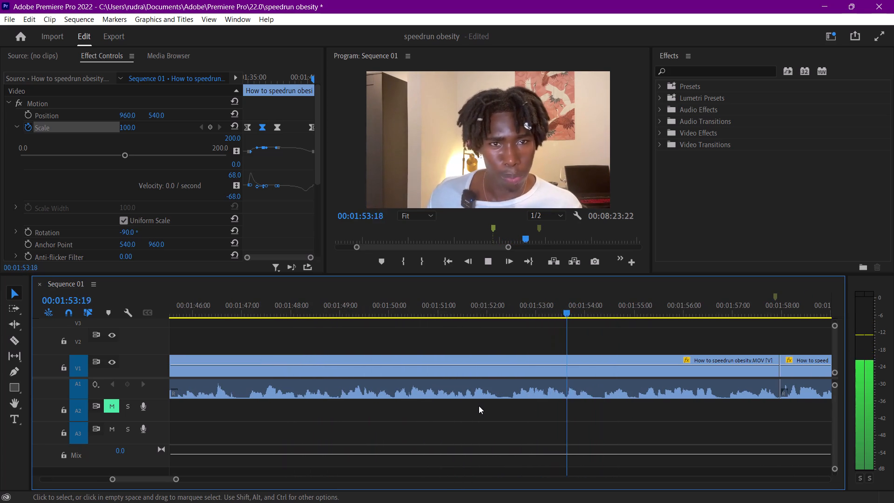
scroll(479, 406, "down", 8)
key("ctrl+s")
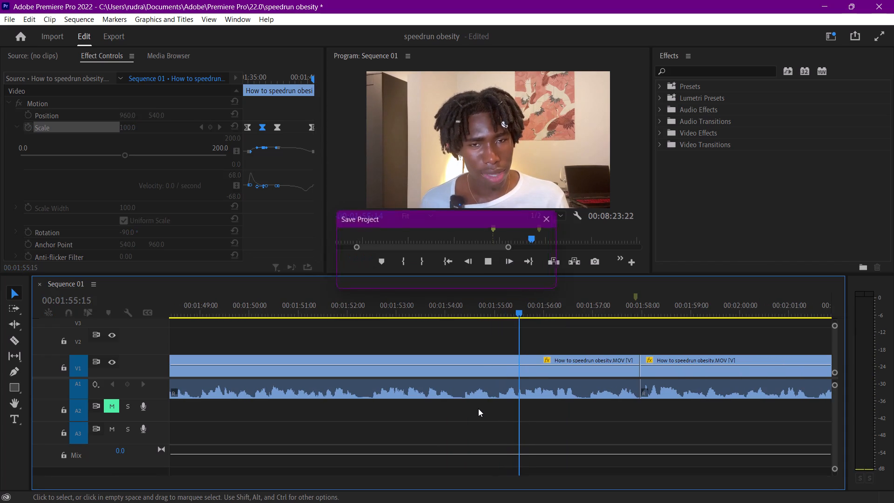
Play the talking-head footage from 00:01:55 past the next cut, then replay from 00:01:59 to look for a split point.
key("space")
scroll(505, 409, "down", 4)
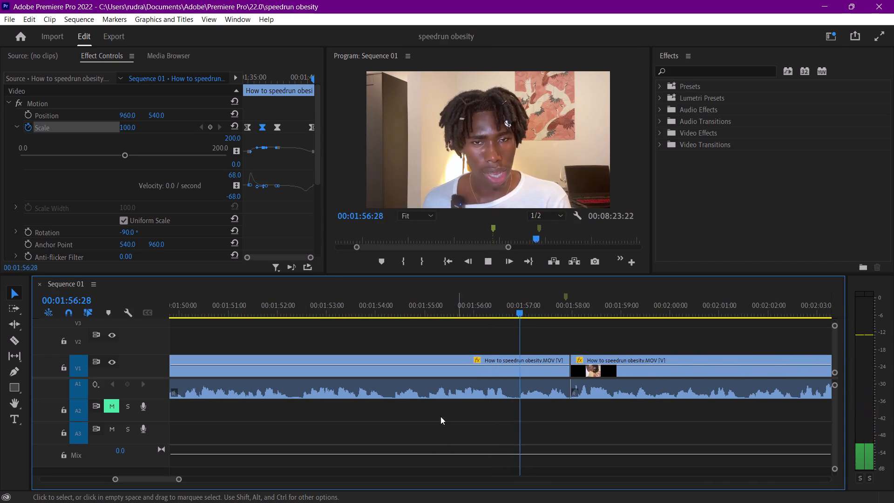
scroll(613, 459, "down", 1)
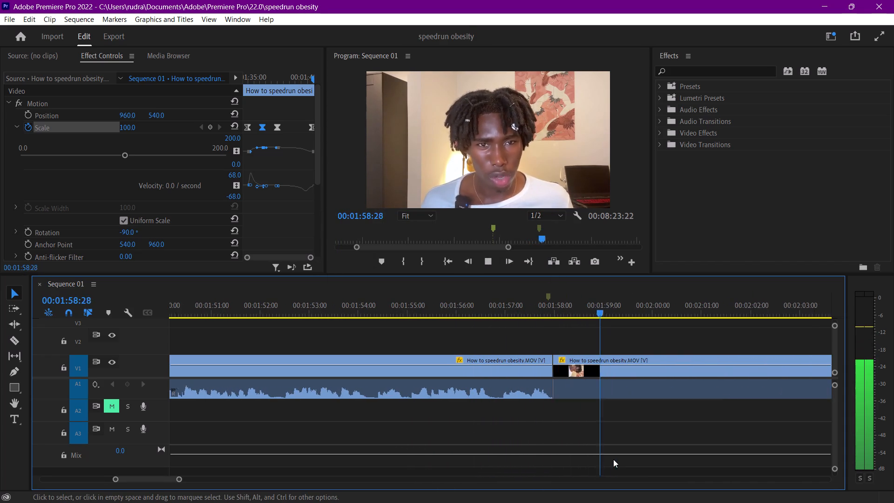
scroll(613, 459, "down", 9)
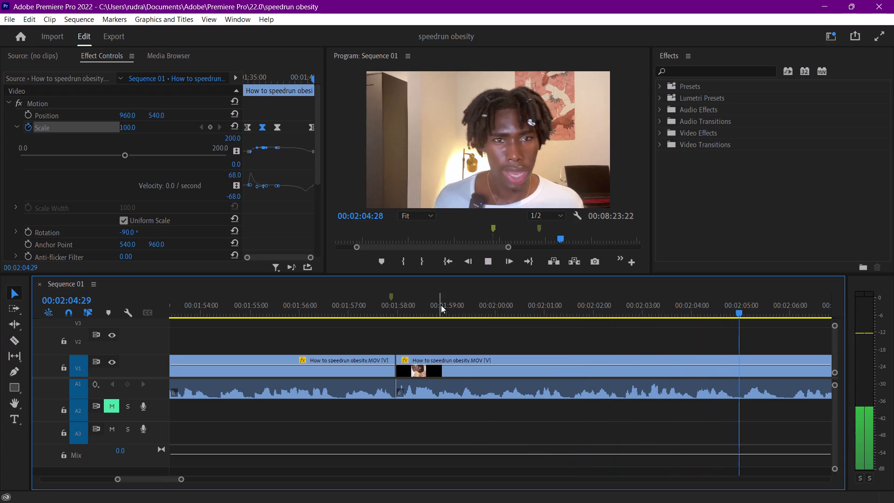
left_click(457, 306)
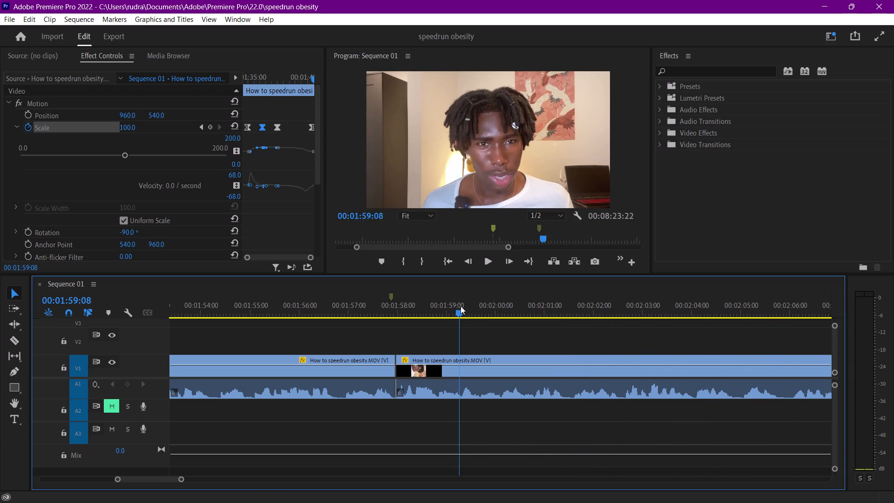
key("space")
scroll(515, 461, "down", 4)
scroll(485, 432, "down", 4)
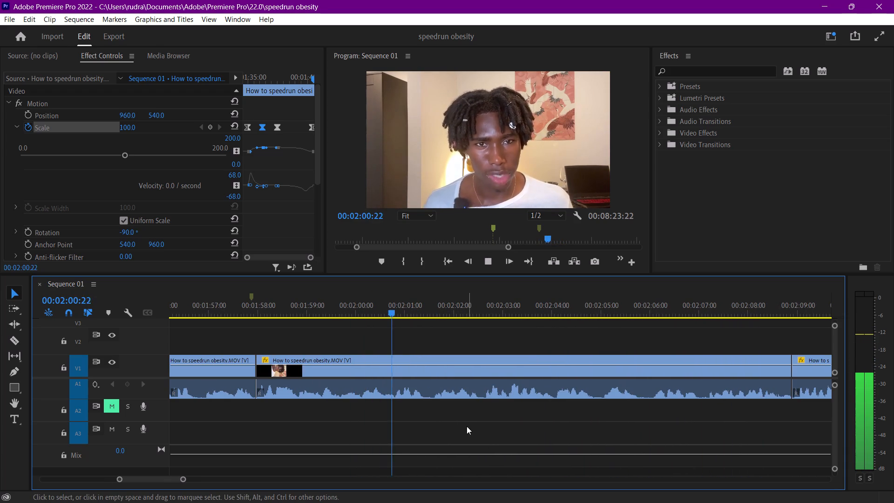
Split the talking-head clip at 00:02:00:24.
key("space")
left_click(397, 305)
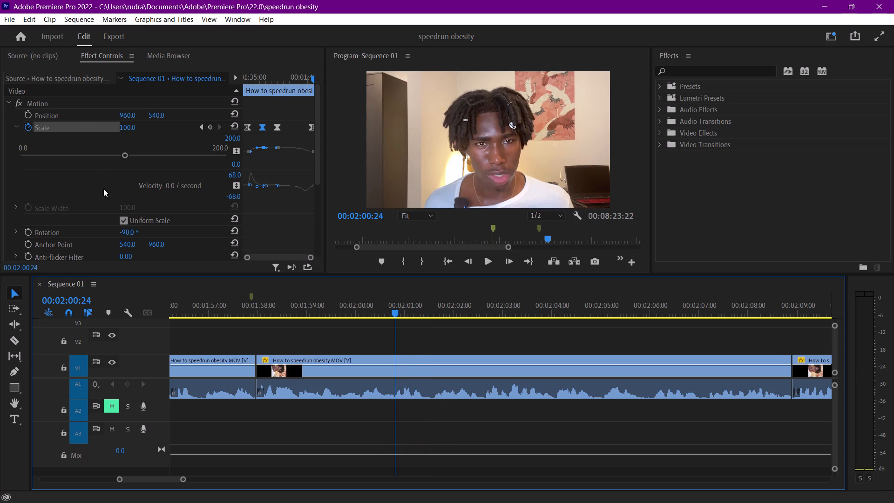
key("f")
left_click(396, 387)
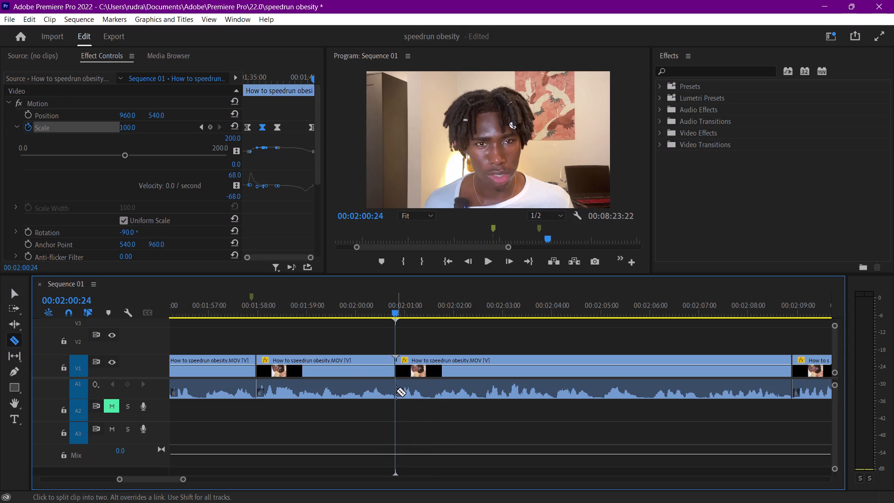
key("v")
Review the newly split talking-head clip through to its end near 00:02:09.
key("space")
key("space")
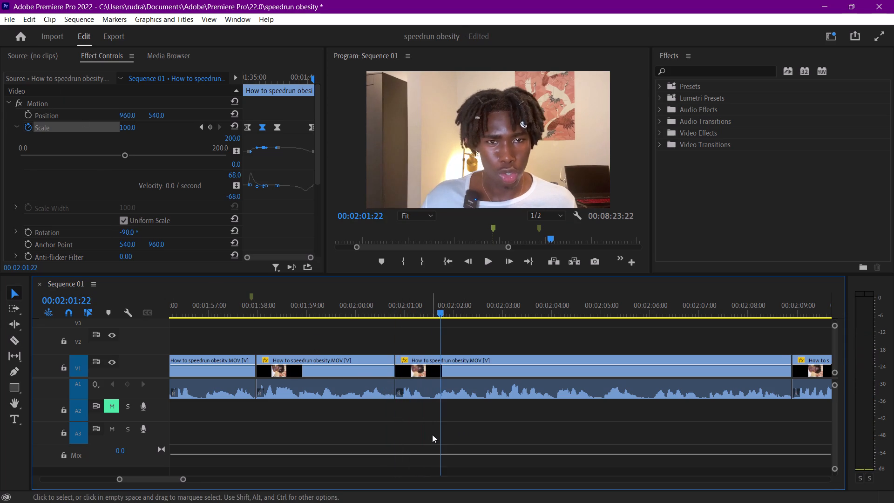
key("space")
scroll(479, 440, "down", 7)
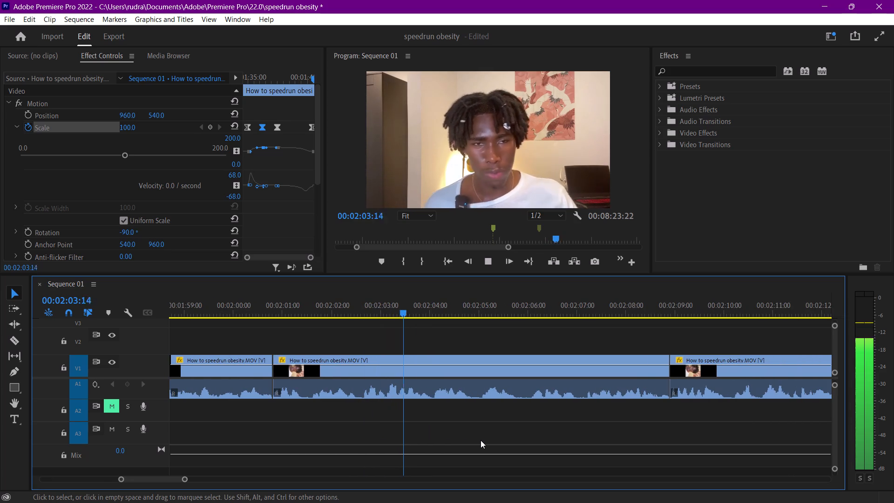
scroll(481, 440, "down", 2)
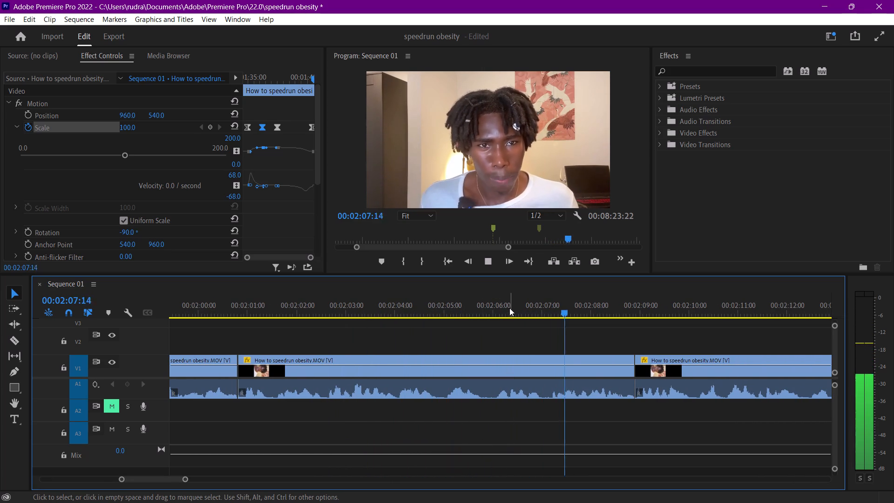
left_click_drag(509, 306, 499, 303)
key("space")
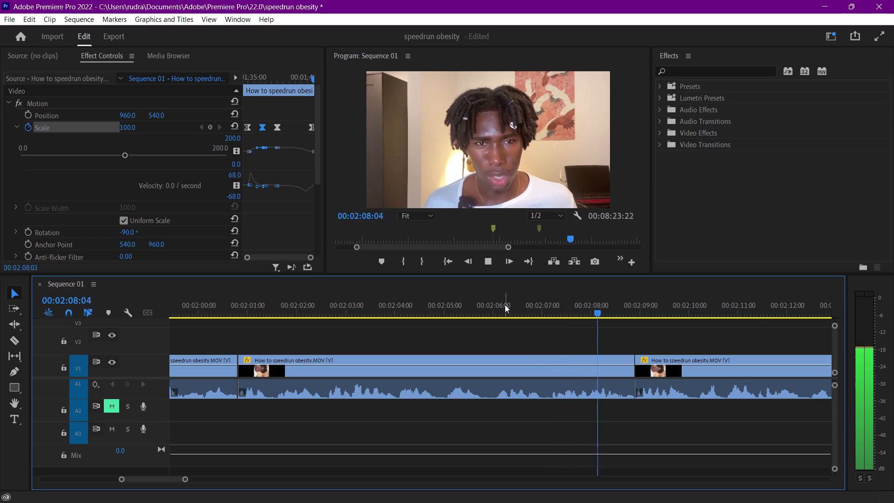
key("space")
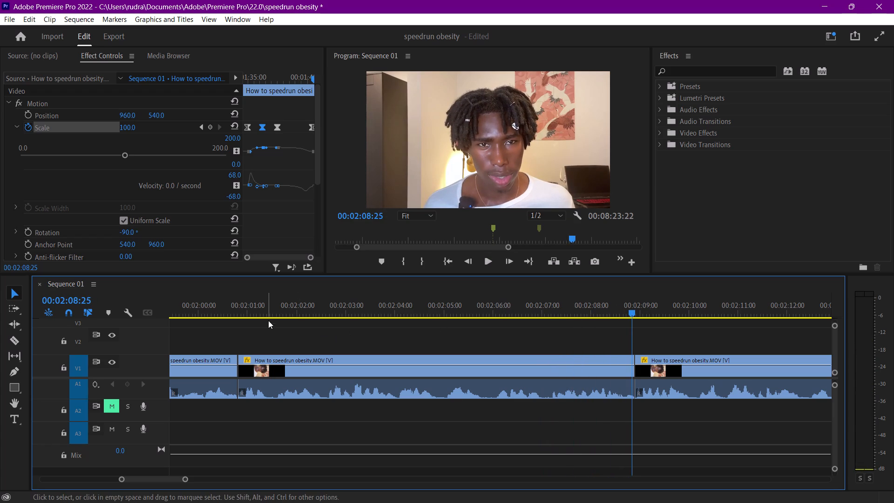
Keyframe a zoom-in on the split clip, with Scale 100 near its start and Scale 110 at 00:02:02:02.
left_click_drag(272, 309, 278, 309)
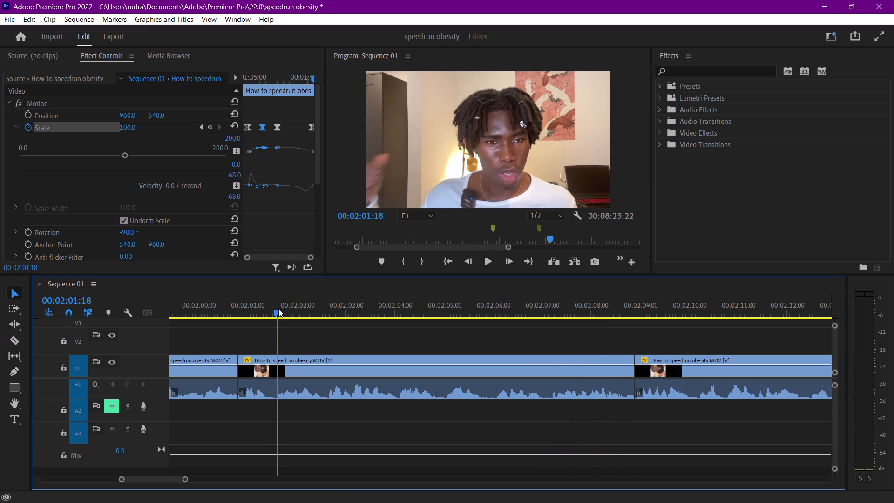
left_click_drag(278, 309, 278, 308)
left_click(283, 372)
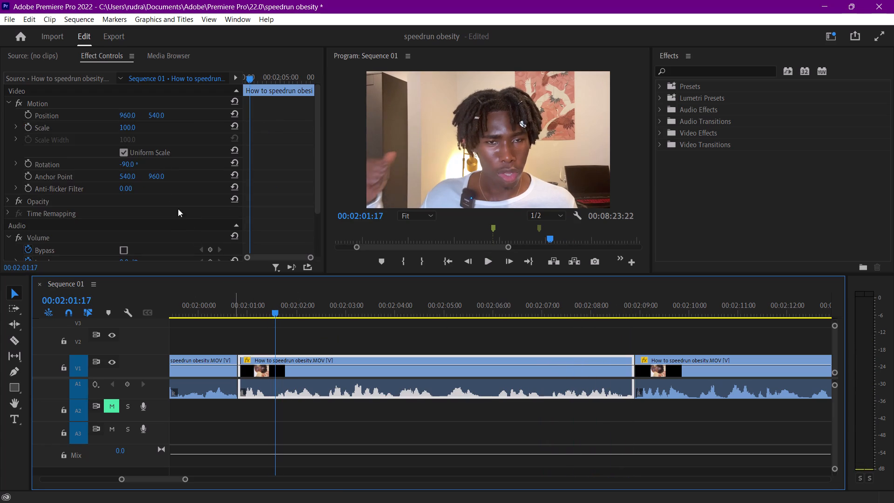
left_click(31, 127)
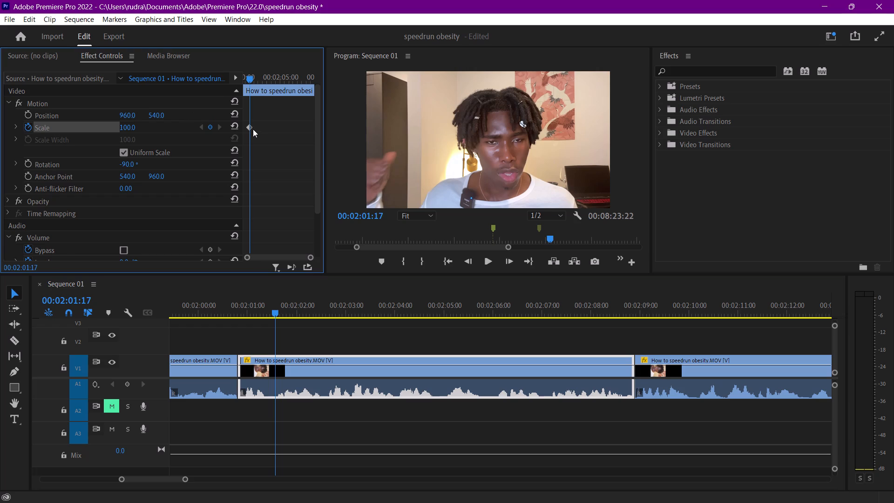
left_click(248, 127)
left_click(255, 78)
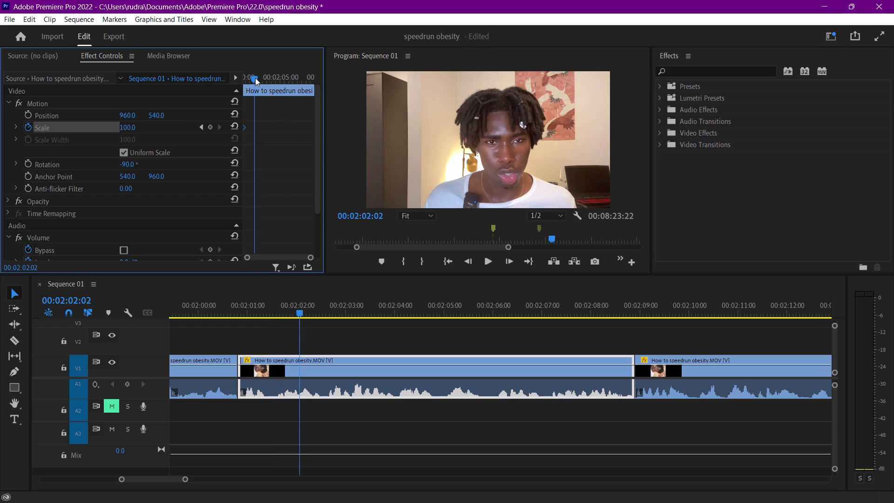
left_click_drag(127, 130, 136, 130)
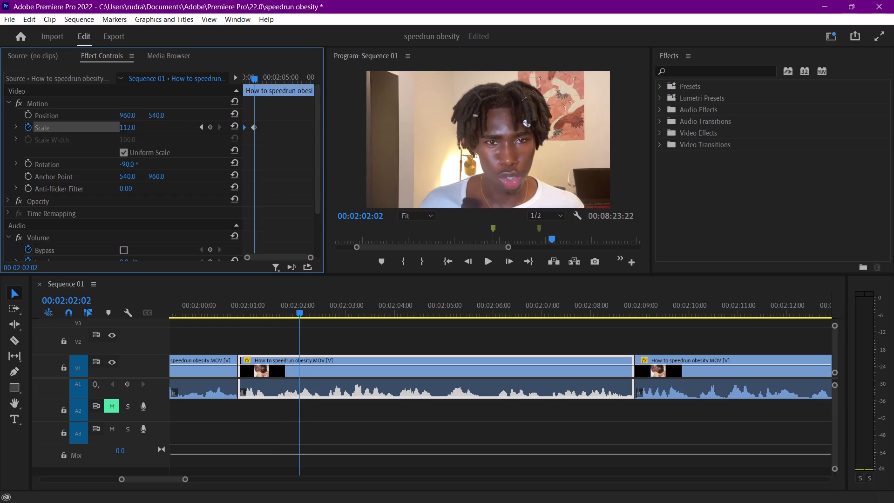
left_click_drag(136, 130, 132, 128)
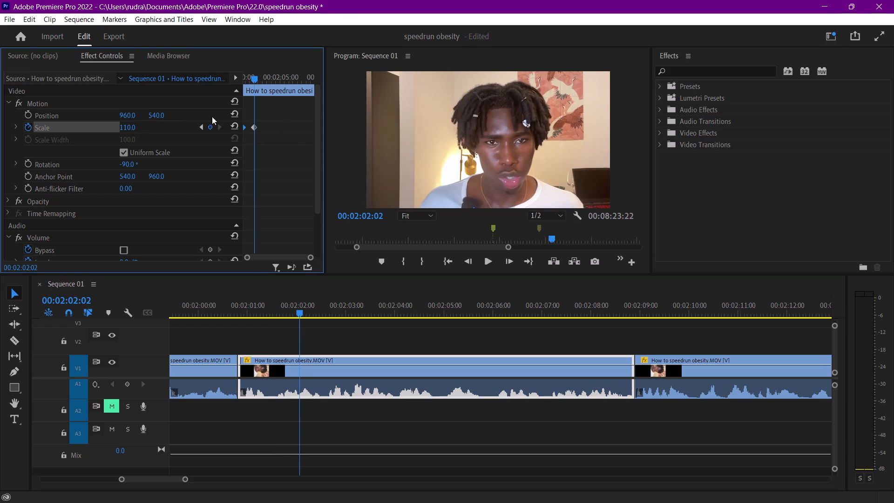
Apply Ease In to both Scale keyframes of the zoom-in.
left_click_drag(281, 113, 236, 135)
right_click(255, 126)
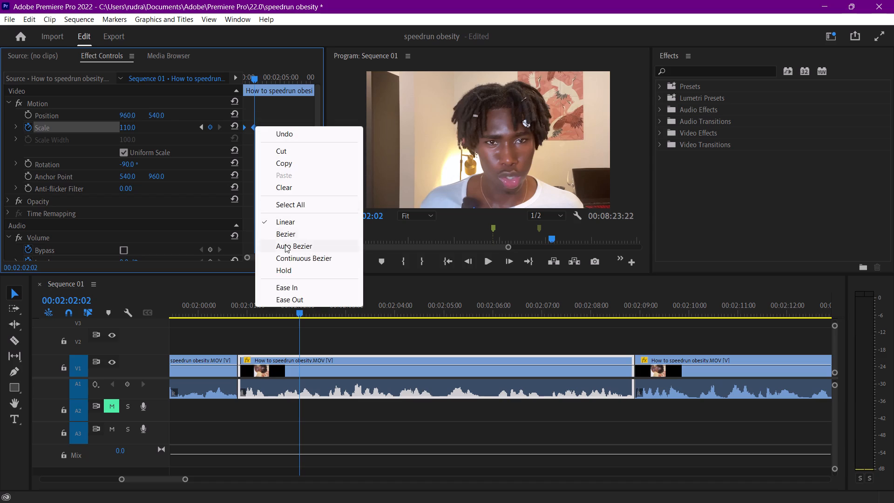
left_click(297, 287)
left_click_drag(280, 121, 241, 136)
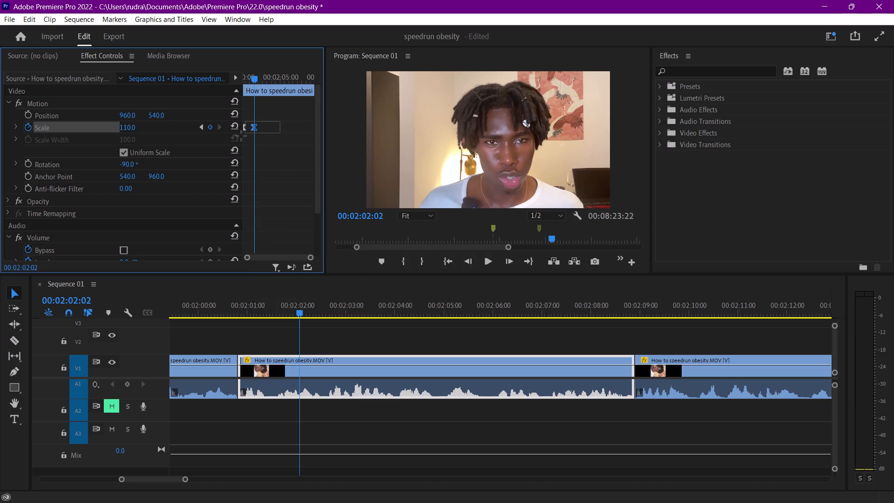
left_click_drag(241, 136, 234, 140)
Retime the two Scale keyframes together so the zoom-in starts just after the split, previewing the movement at each placement.
left_click(258, 129)
left_click_drag(259, 129, 265, 129)
left_click_drag(251, 83, 240, 82)
key("space")
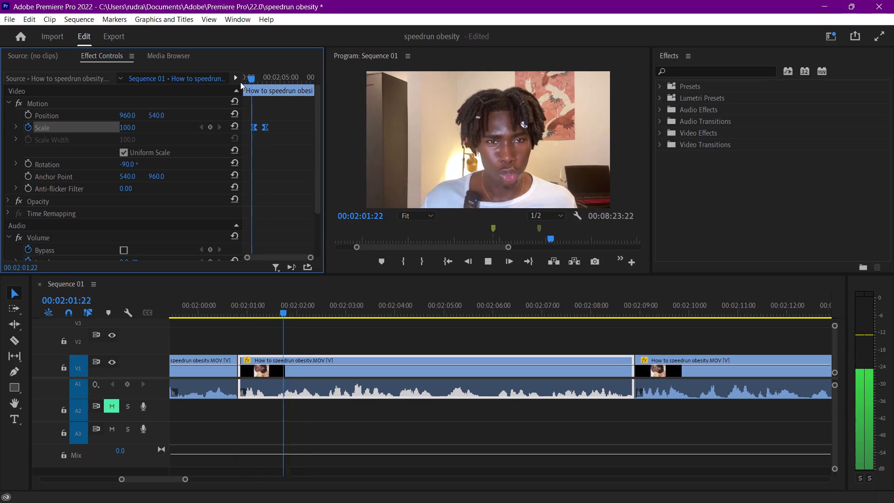
key("space")
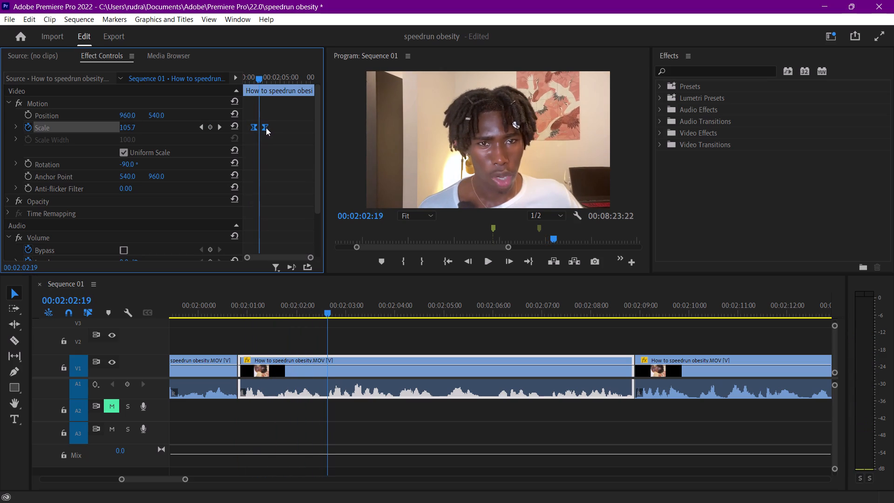
left_click_drag(266, 128, 259, 128)
left_click(247, 75)
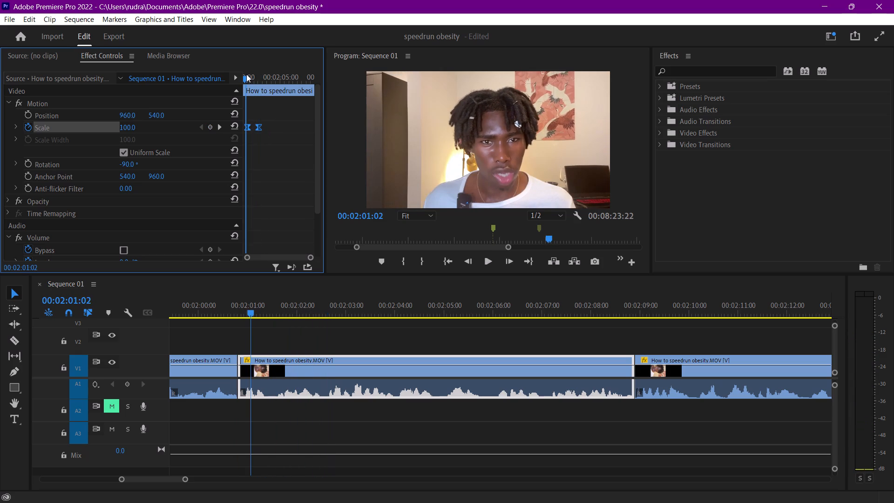
key("space")
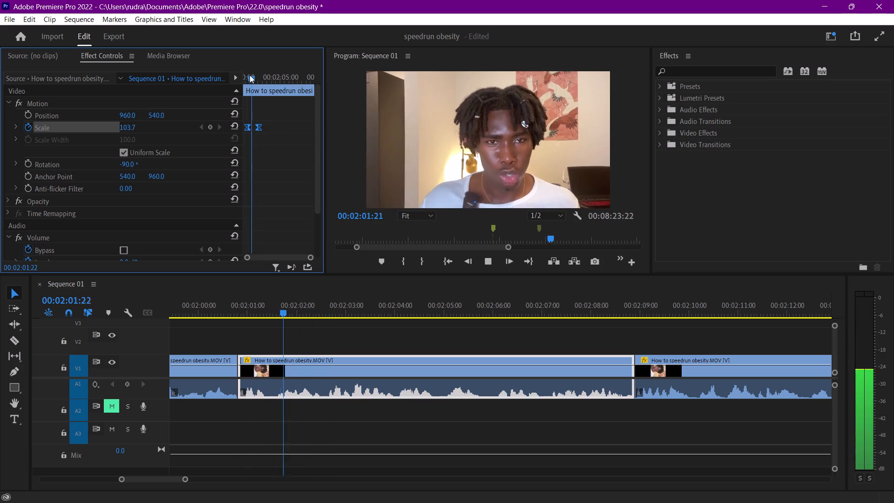
key("space")
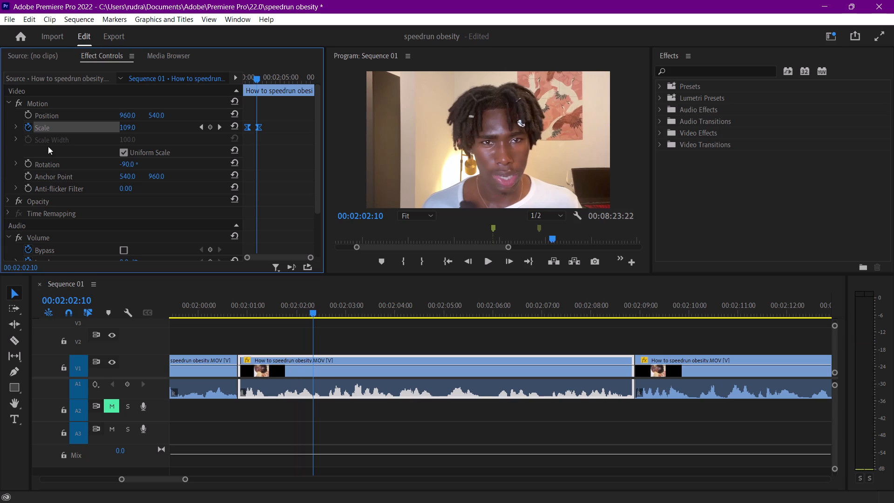
Lengthen the incoming velocity ease of the zoom-in's ending Scale keyframe and preview the zoom up to 00:02:03:15.
left_click(15, 127)
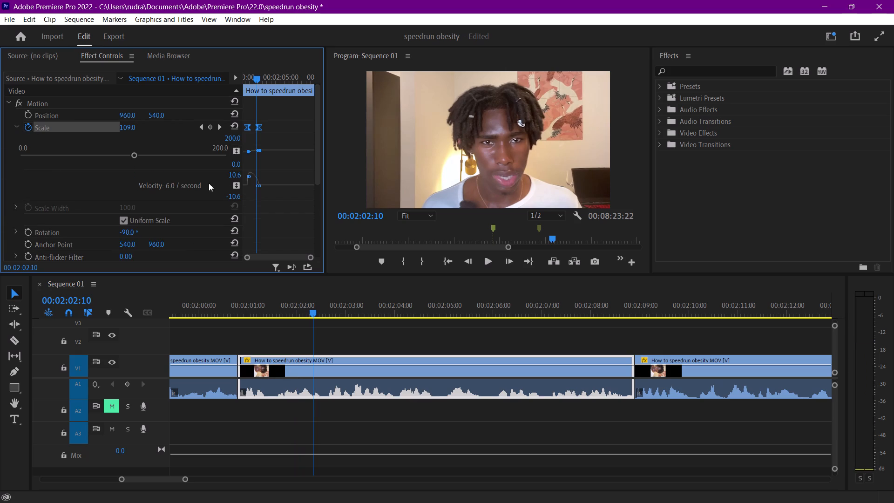
left_click(258, 185)
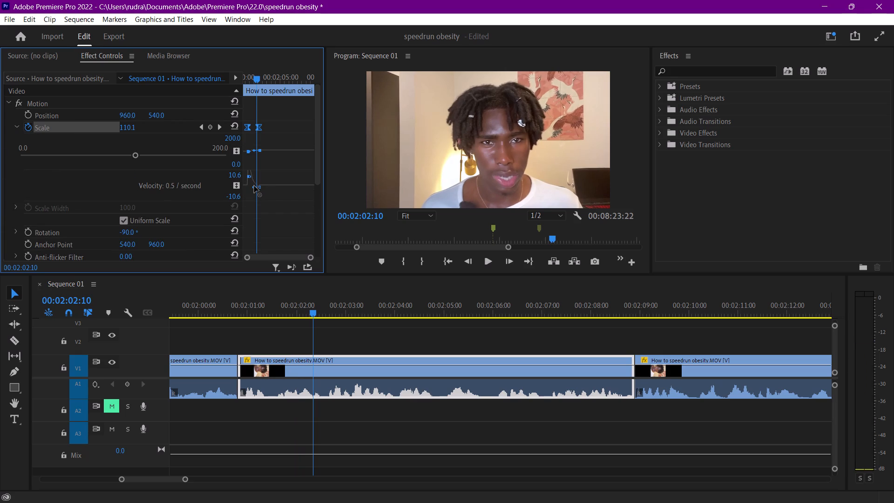
left_click_drag(249, 68, 237, 67)
left_click_drag(247, 76, 240, 76)
key("space")
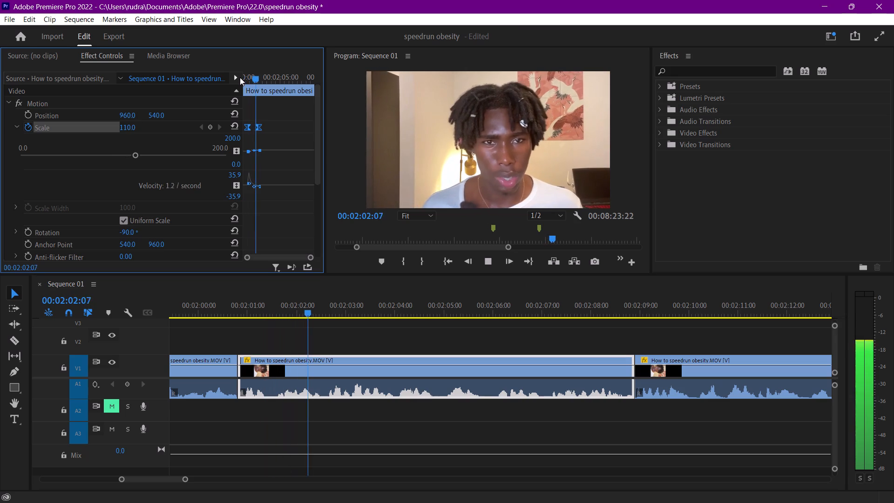
key("space")
key("space")
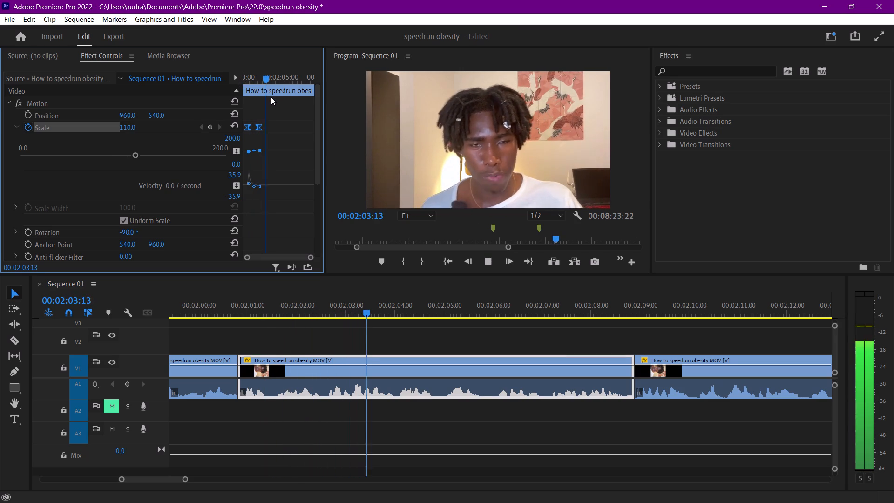
key("space")
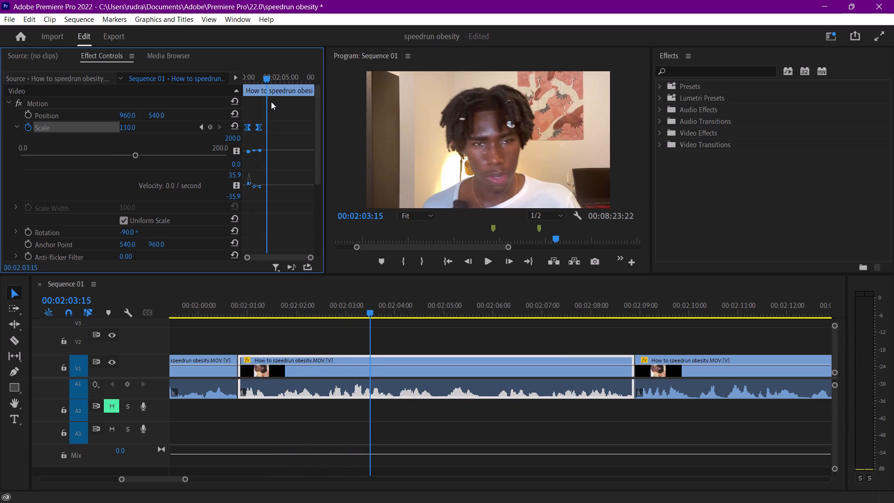
Add a second zoom-in by keyframing Scale to 122 at 00:02:03:15 on the split clip.
left_click_drag(129, 128, 132, 127)
left_click_drag(132, 127, 138, 127)
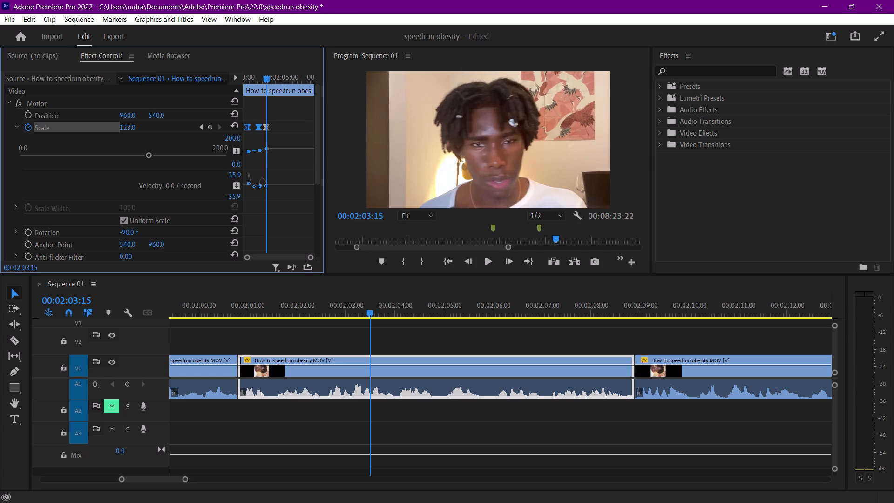
left_click_drag(138, 127, 138, 127)
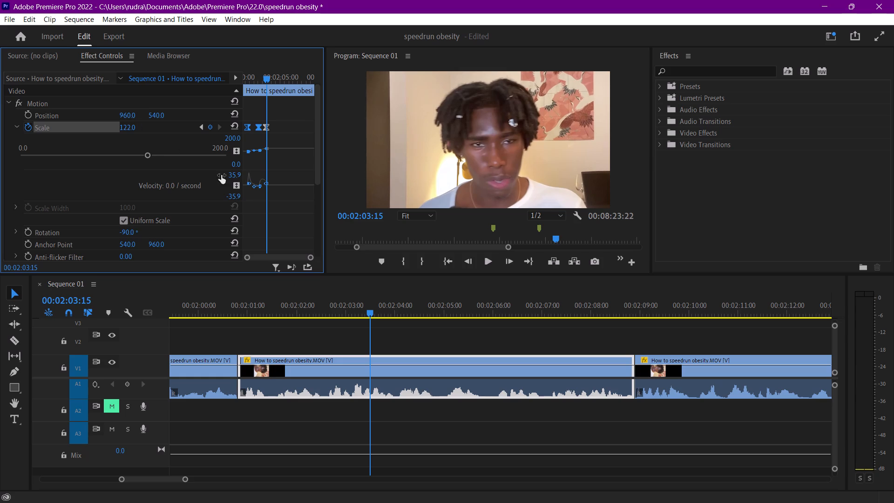
Reshape the velocity curve between the Scale 110 and 122 keyframes so the second zoom-in speeds up late, and preview it.
left_click_drag(265, 183, 264, 189)
left_click_drag(264, 189, 257, 190)
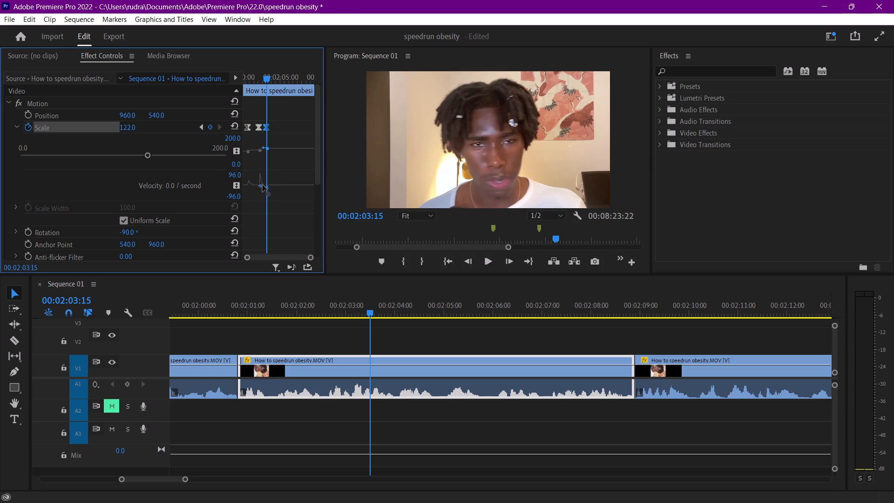
left_click(264, 186)
left_click_drag(262, 186, 262, 186)
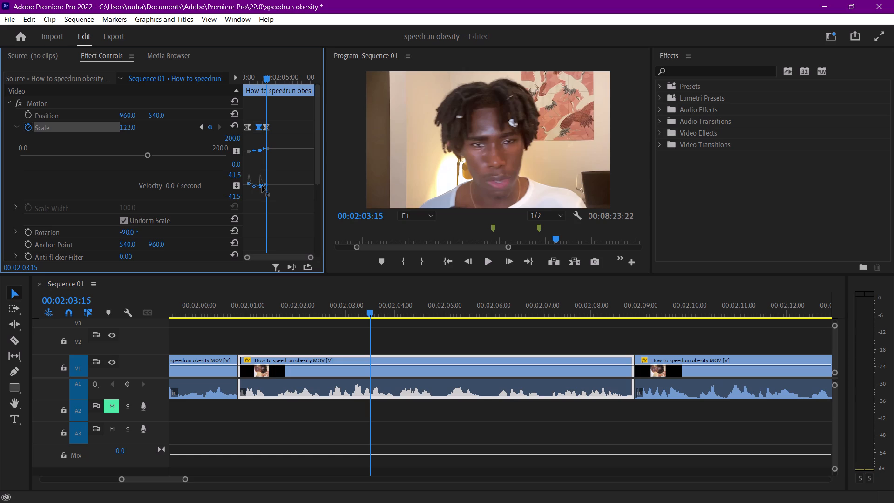
left_click_drag(262, 186, 270, 186)
left_click(264, 185)
left_click_drag(264, 81, 232, 75)
key("space")
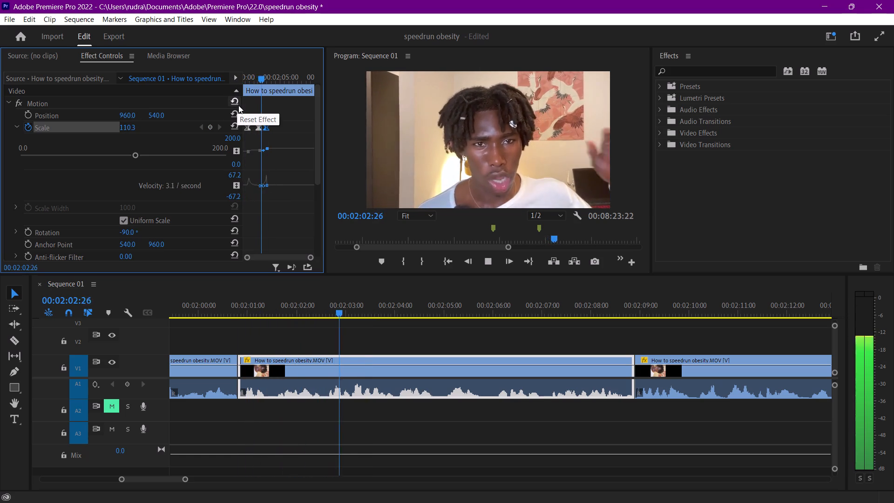
key("space")
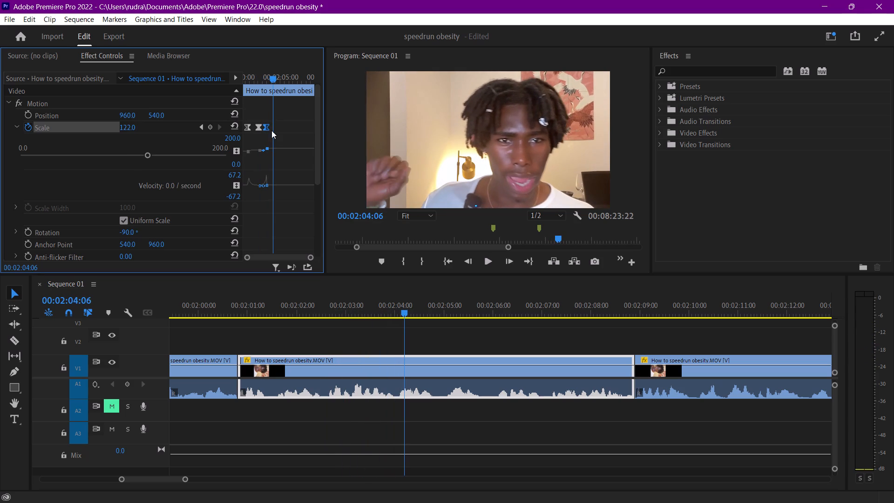
Retime the Scale 122 keyframe, trying a placement at 00:02:04:06 and settling just before 00:02:03:15, previewing the zoom at each placement.
left_click(268, 128)
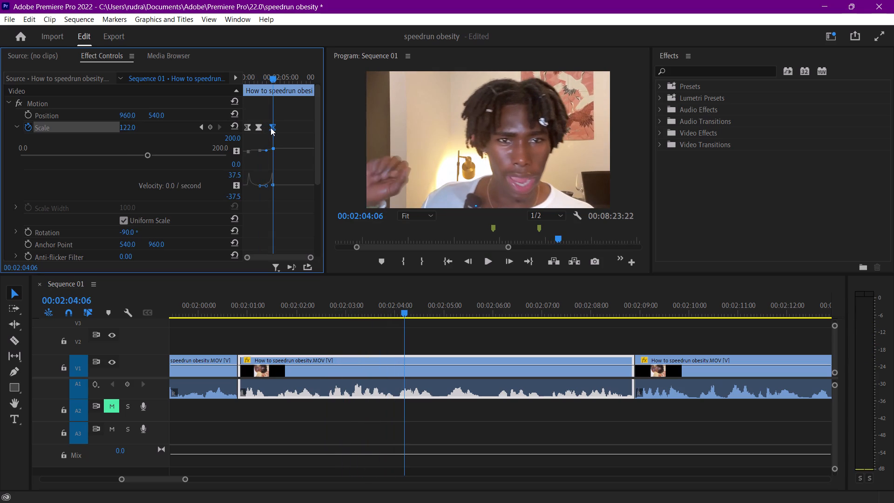
left_click_drag(261, 74, 235, 73)
key("space")
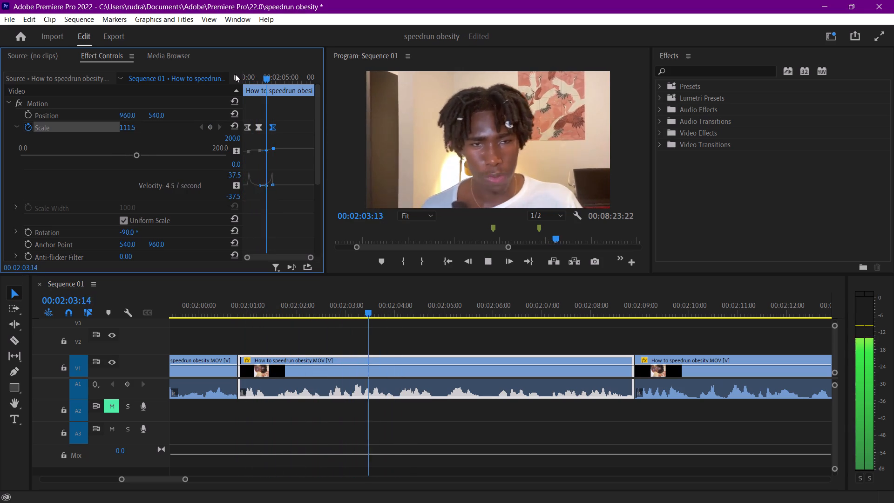
key("space")
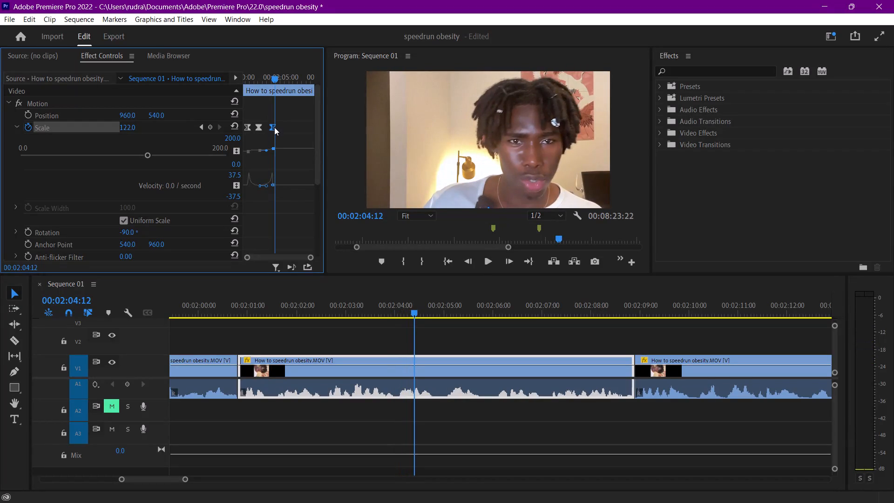
left_click_drag(274, 127, 267, 127)
left_click(260, 72)
key("space")
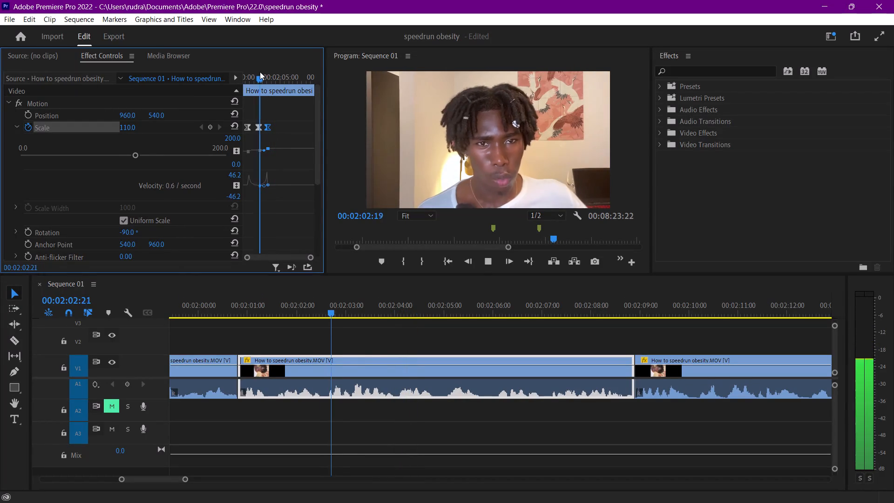
key("space")
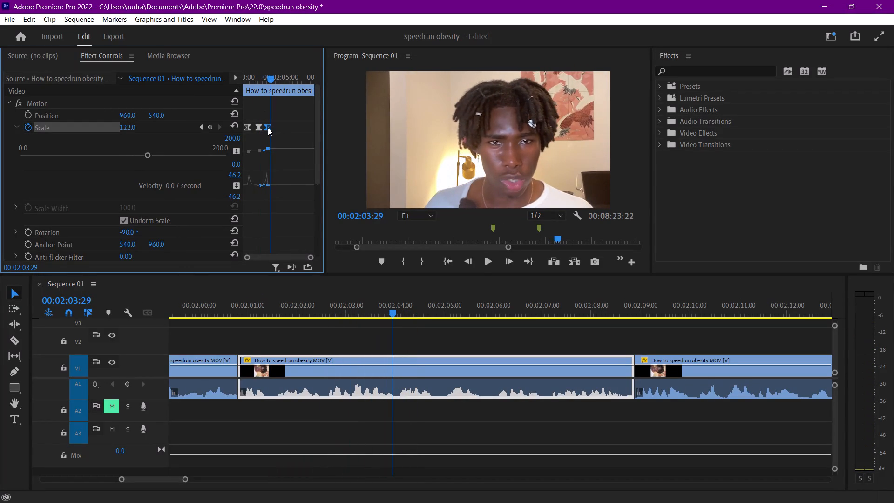
left_click(267, 127)
left_click(257, 70)
key("space")
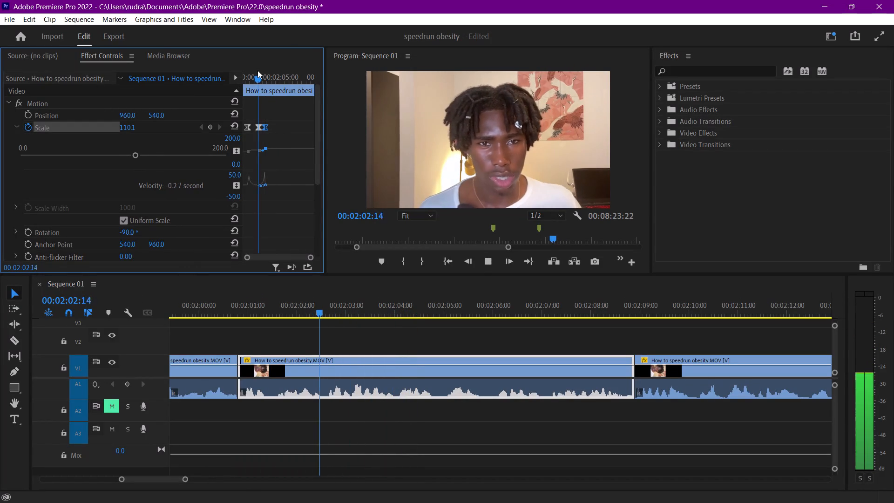
key("space")
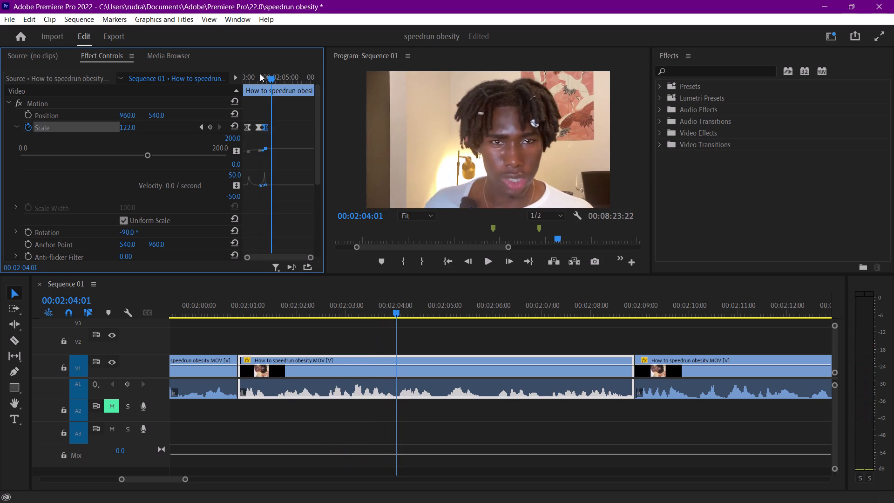
key("space")
key("space")
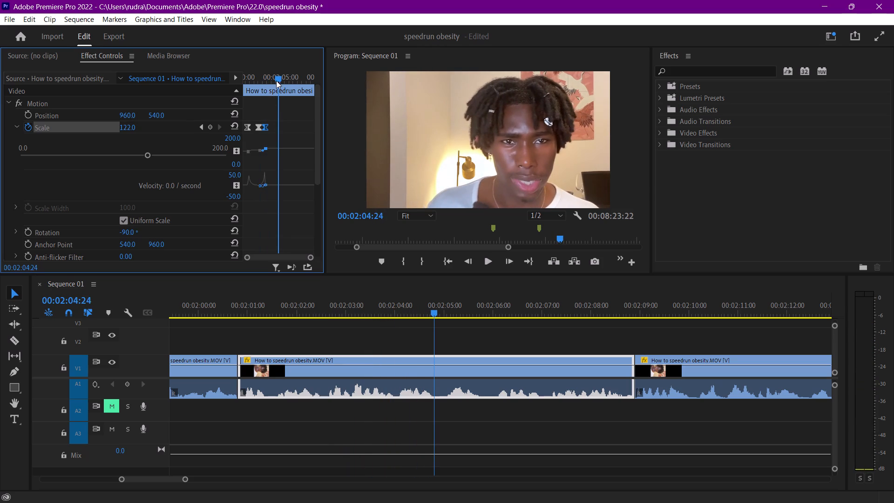
Add a third zoom-in by keyframing Scale to 132 at 00:02:04:16.
left_click(276, 75)
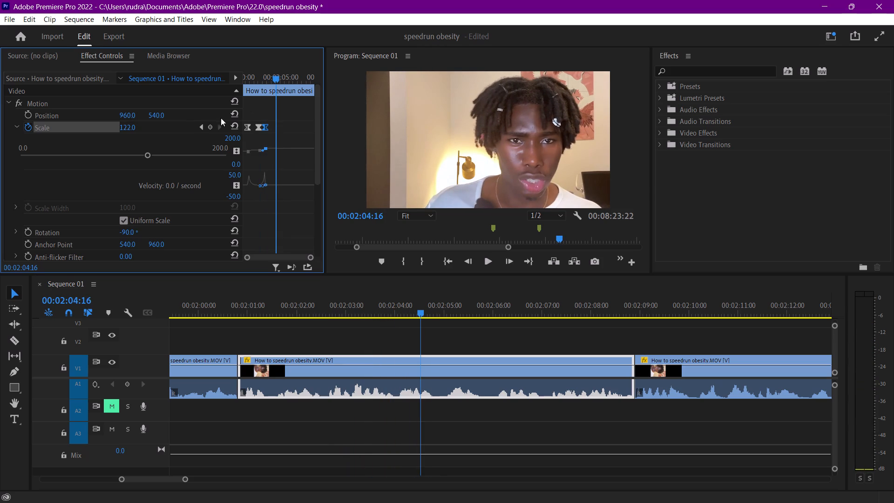
left_click_drag(129, 126, 135, 126)
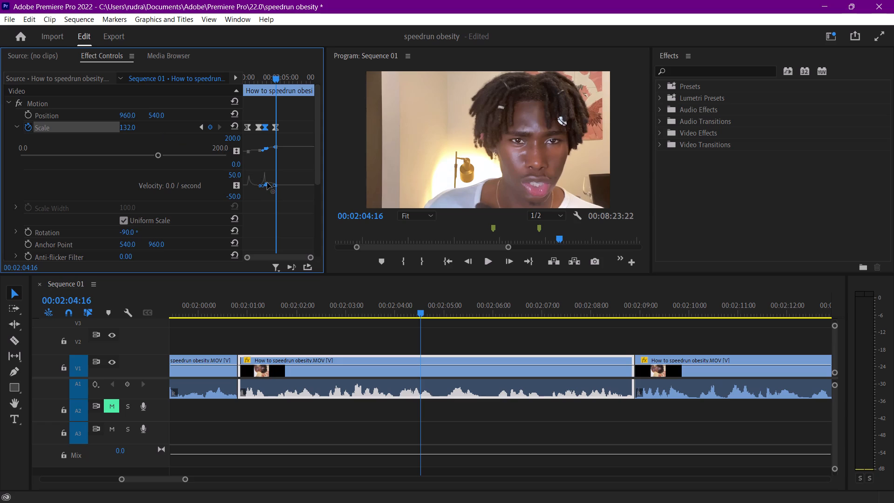
Adjust the velocity curve between the Scale 122 and 132 keyframes so the third zoom-in peaks late, previewing each version.
left_click_drag(271, 185, 275, 185)
left_click(272, 128)
left_click_drag(308, 260, 285, 257)
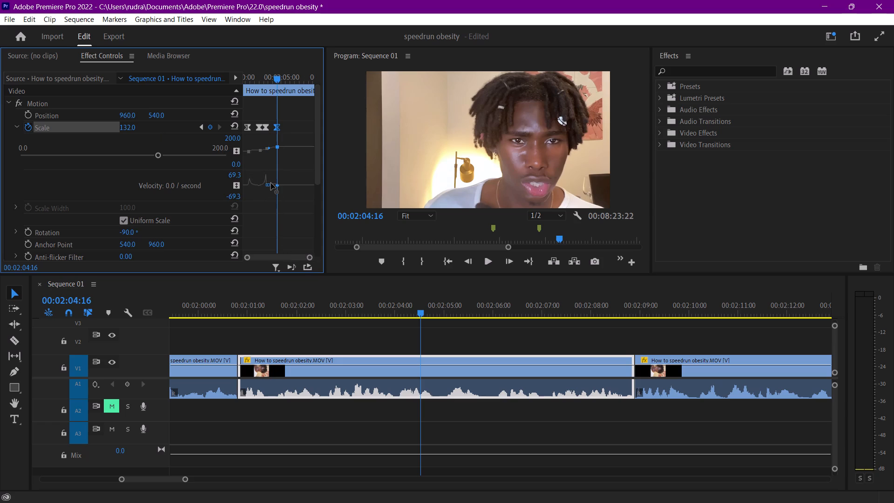
left_click_drag(271, 185, 276, 190)
left_click_drag(263, 74, 243, 73)
key("space")
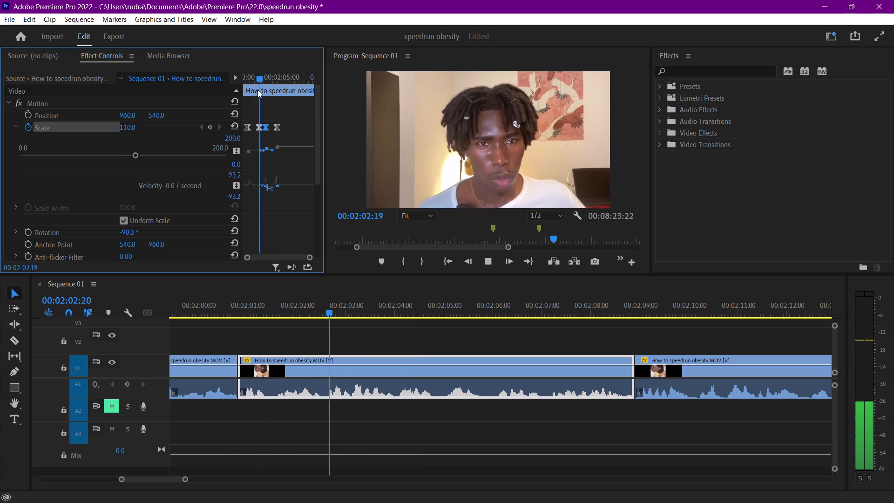
key("space")
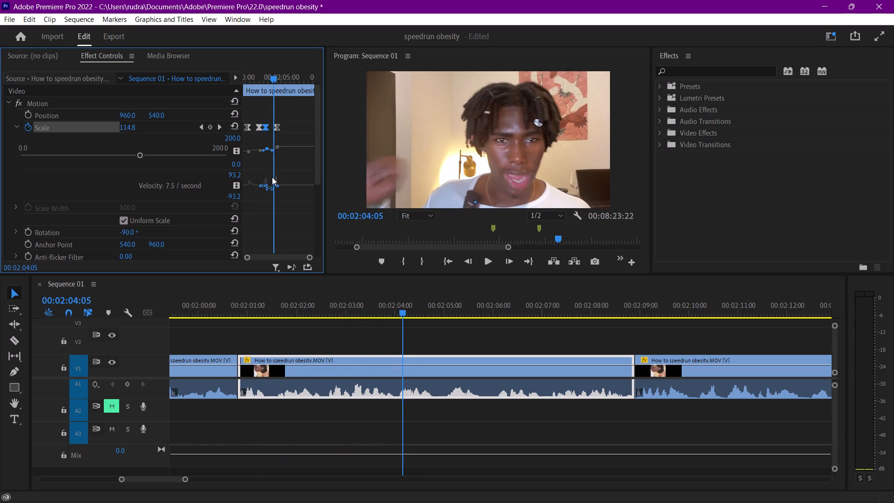
left_click(273, 190)
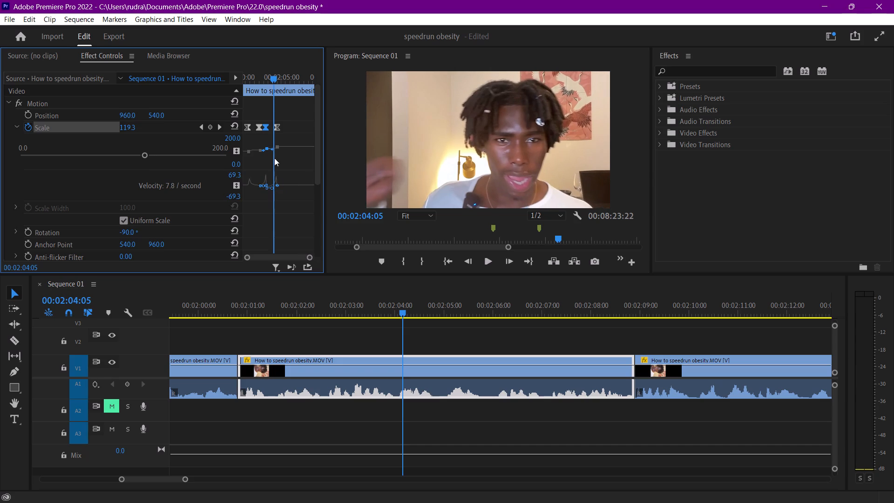
left_click(264, 70)
key("space")
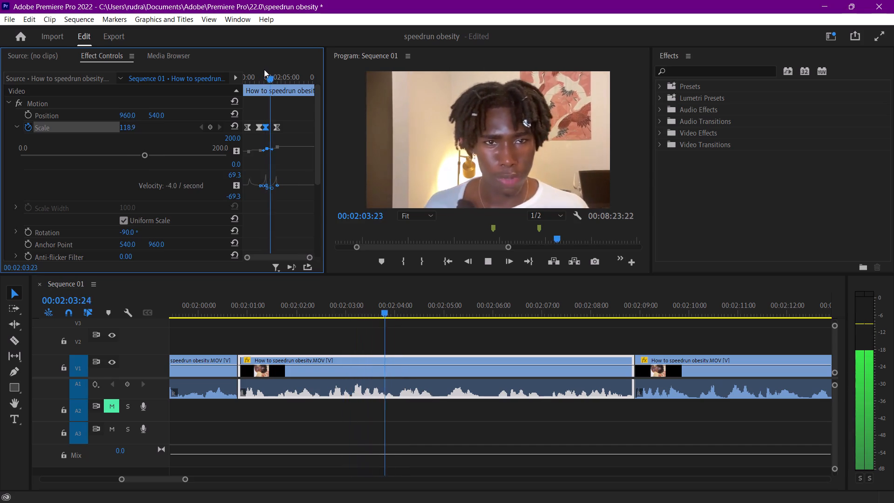
key("space")
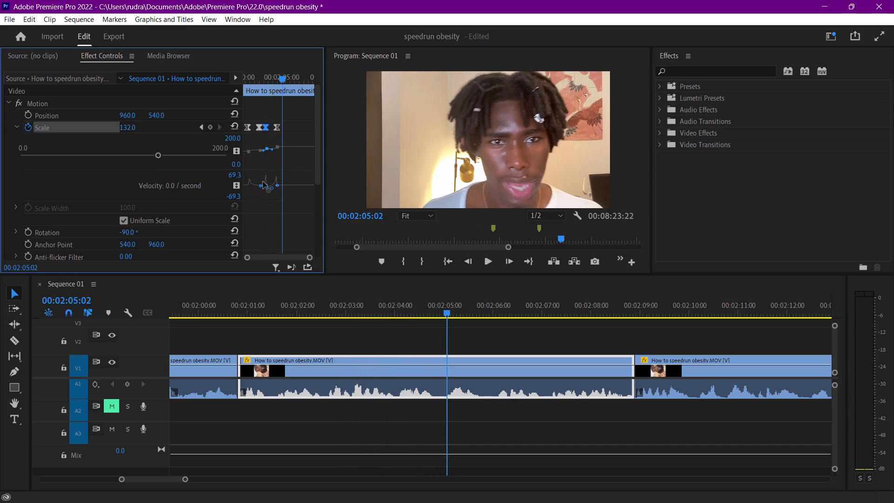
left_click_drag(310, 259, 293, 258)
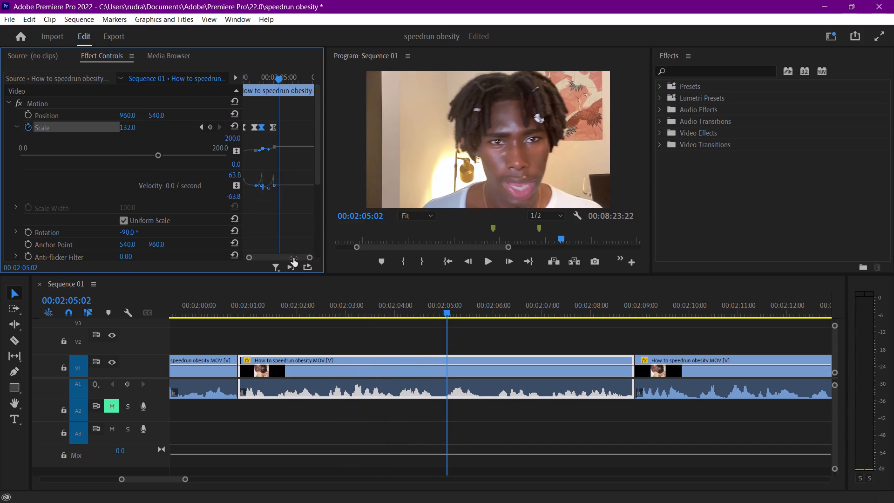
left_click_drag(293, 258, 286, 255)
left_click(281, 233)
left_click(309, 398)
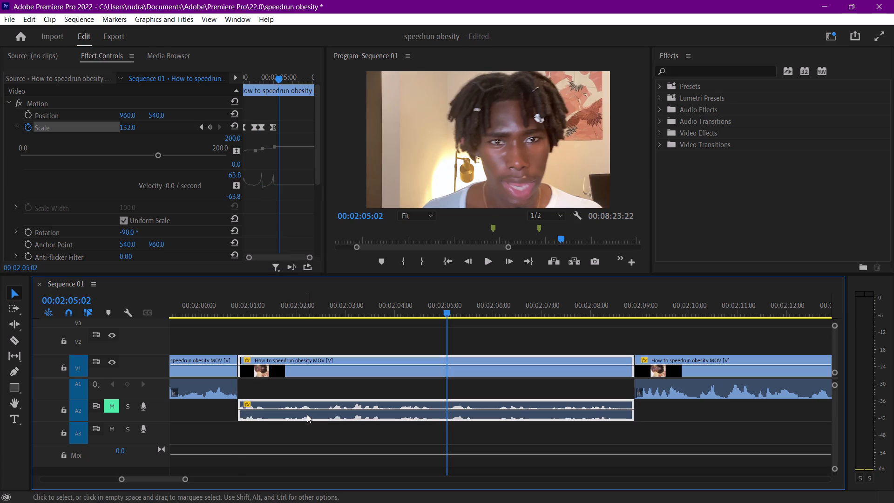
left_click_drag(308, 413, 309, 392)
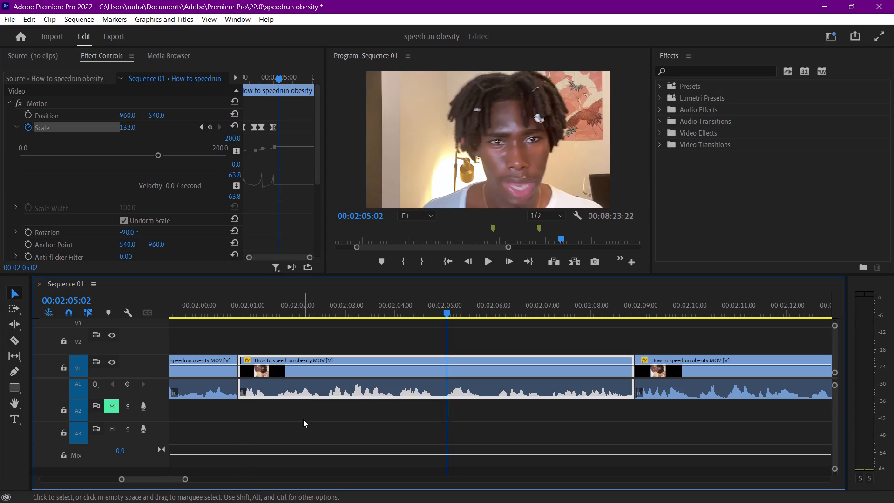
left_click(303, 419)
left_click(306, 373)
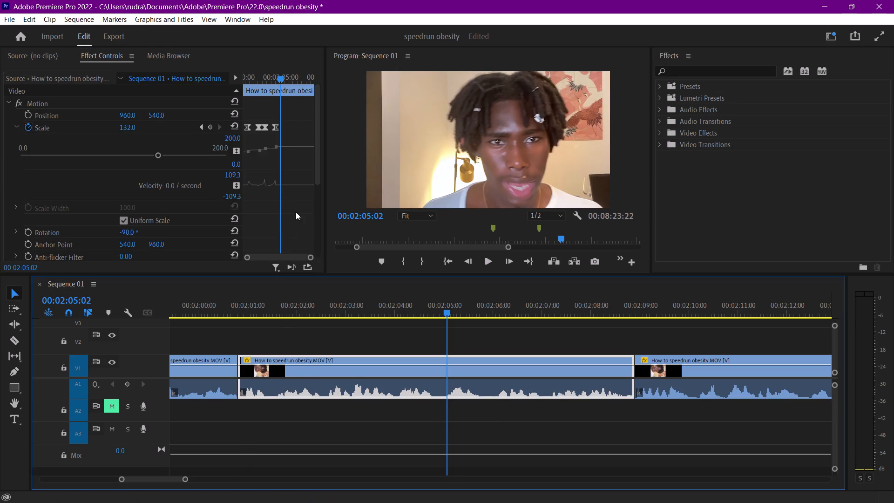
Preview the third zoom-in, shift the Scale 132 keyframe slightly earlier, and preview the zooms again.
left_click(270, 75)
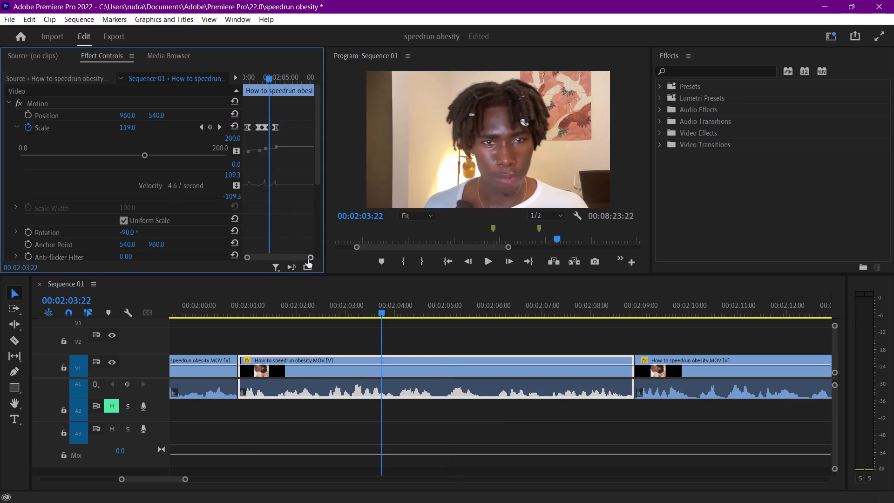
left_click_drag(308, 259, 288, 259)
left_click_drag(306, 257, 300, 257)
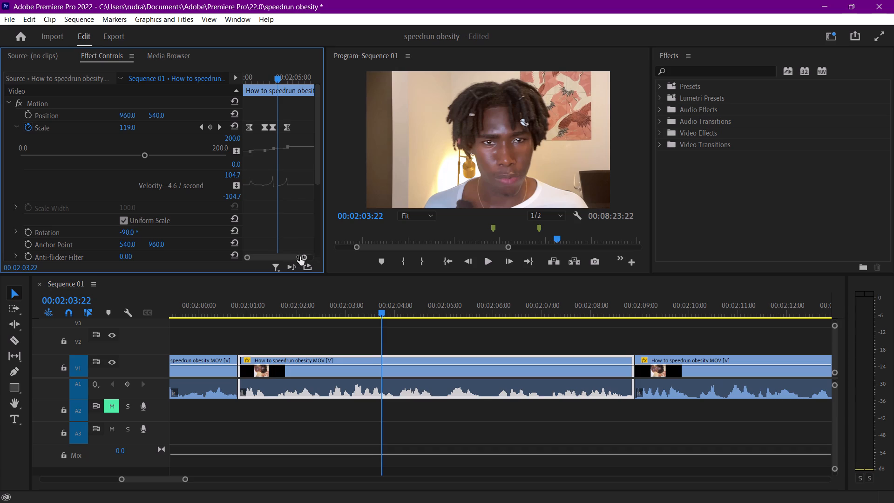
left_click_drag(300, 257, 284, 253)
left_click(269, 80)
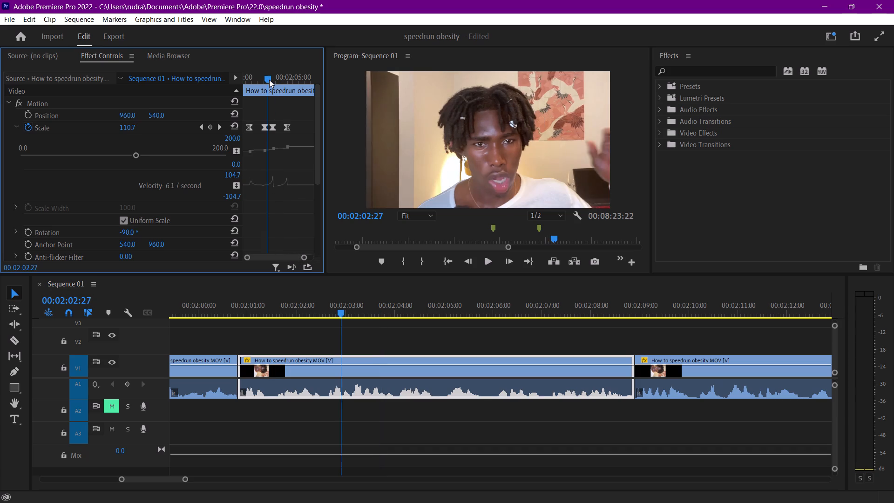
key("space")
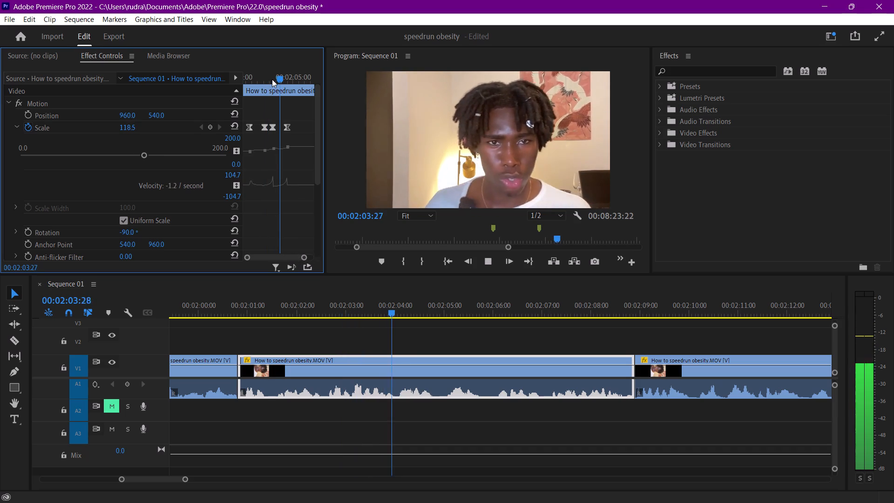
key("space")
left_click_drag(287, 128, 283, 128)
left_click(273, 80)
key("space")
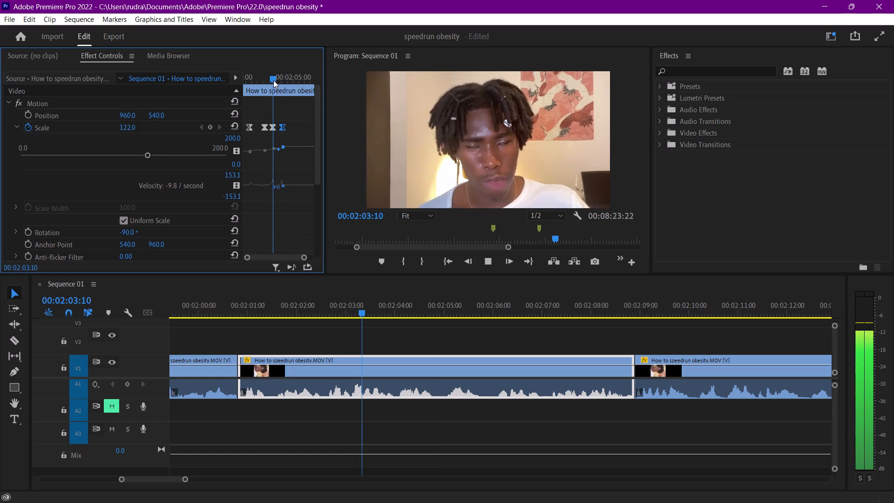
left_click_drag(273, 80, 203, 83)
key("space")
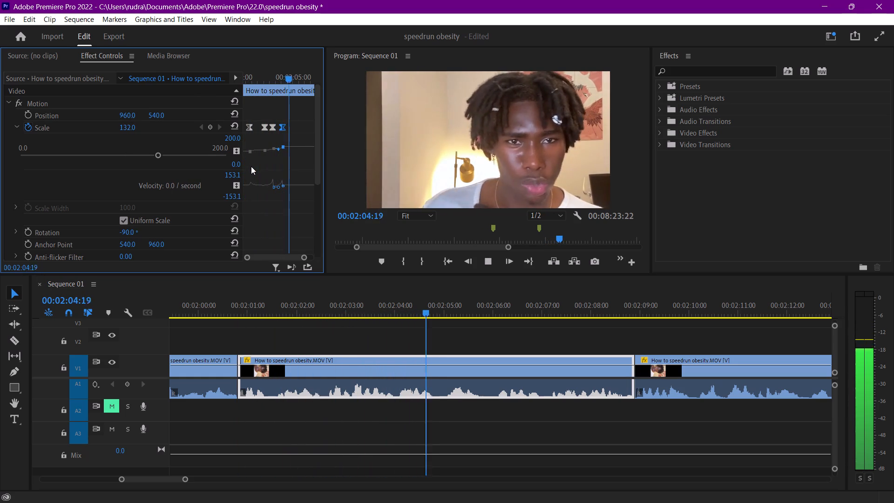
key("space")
Delete the Scale 122 keyframe so the zoom runs straight from Scale 110 to 132, and preview it.
left_click(271, 127)
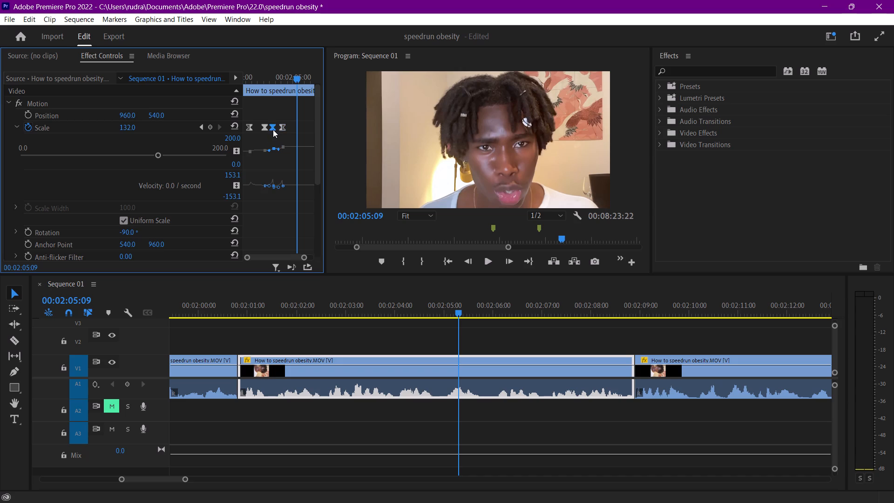
key("Delete")
left_click(283, 131)
left_click_drag(261, 79, 247, 79)
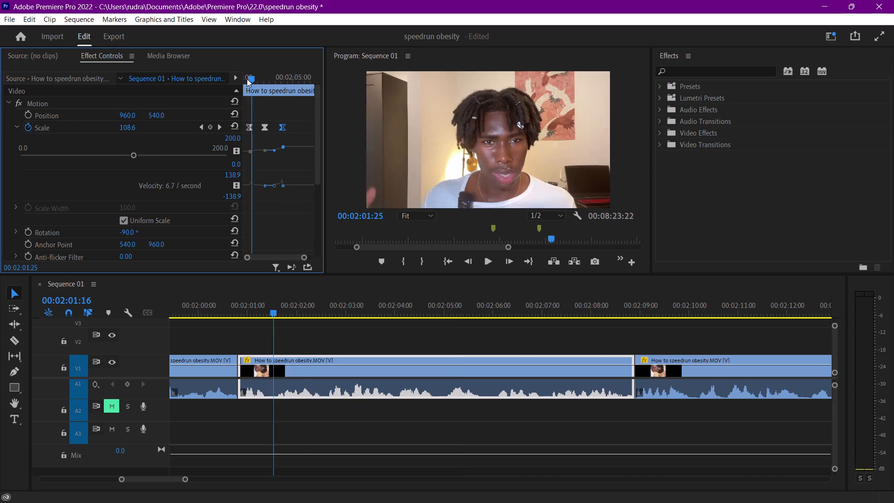
left_click_drag(247, 79, 236, 77)
key("space")
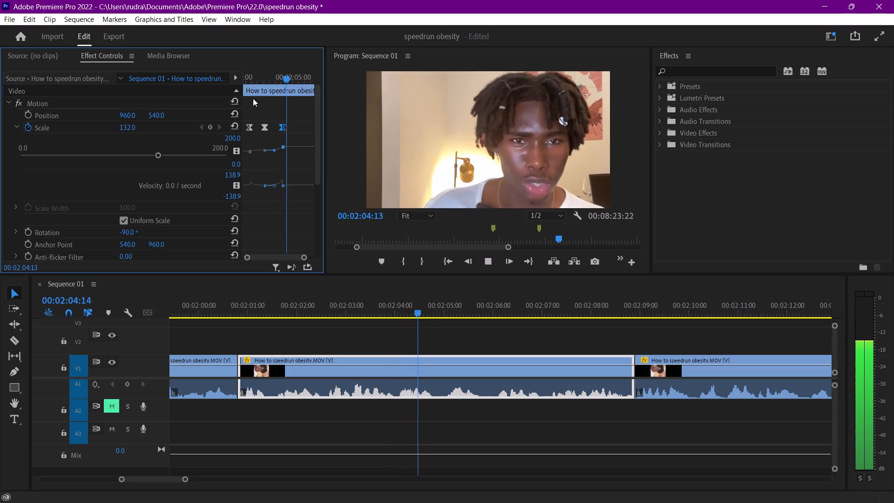
key("space")
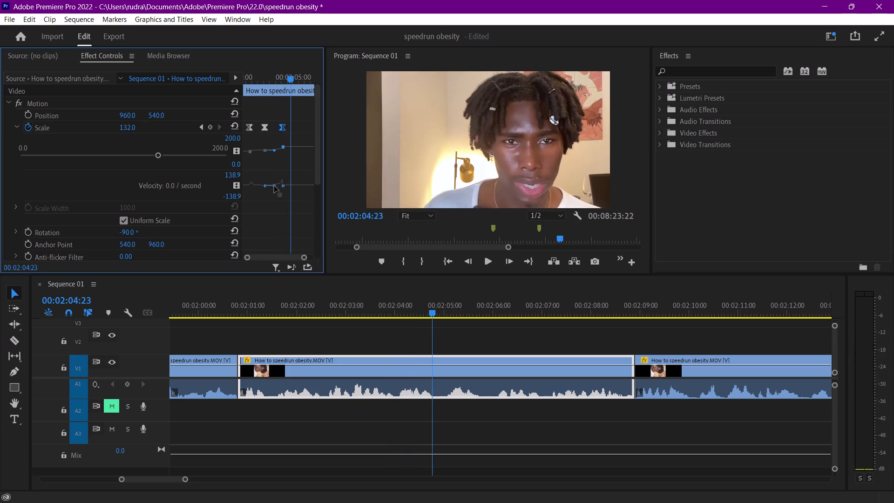
left_click_drag(269, 68, 233, 67)
key("space")
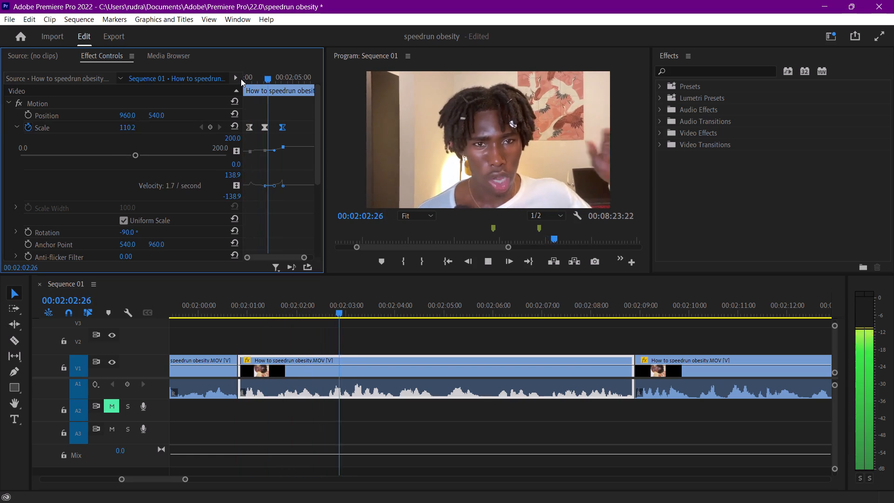
key("space")
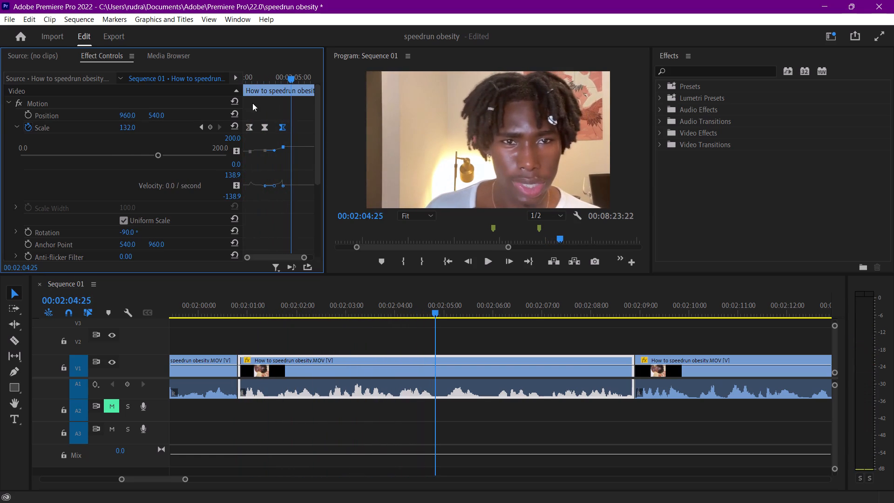
Retime the Scale 132 keyframe to about 00:02:03:22 and preview the zoom.
left_click(281, 122)
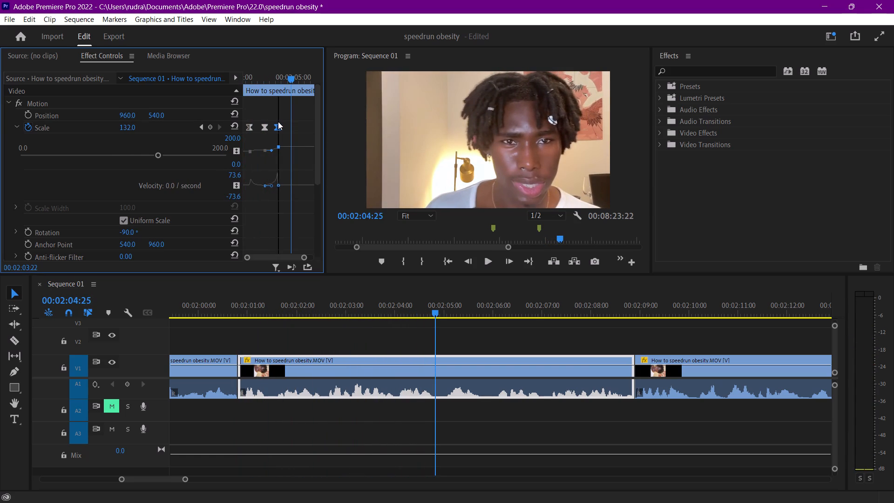
left_click_drag(258, 76, 246, 73)
key("space")
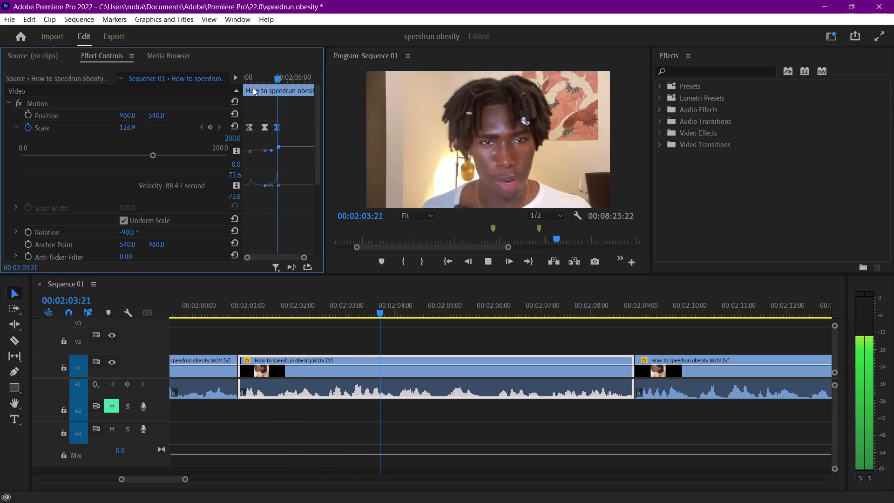
key("space")
Reduce the second zoom-in's end keyframe at 00:02:03:21 to Scale 121 and preview the result.
left_click(277, 74)
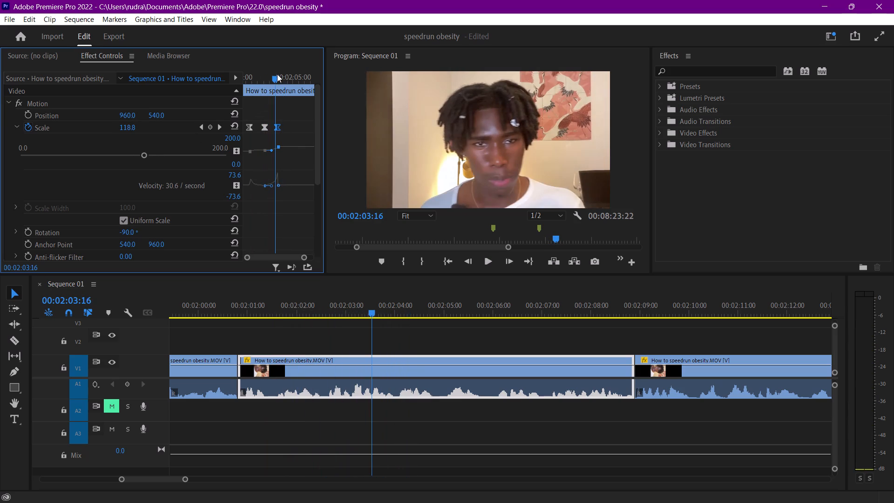
left_click(276, 129)
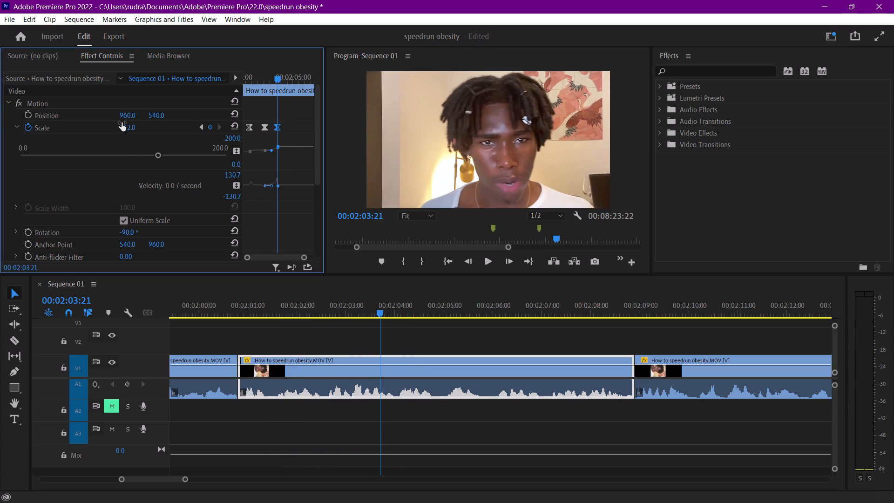
left_click_drag(121, 122, 114, 123)
left_click_drag(249, 73, 230, 73)
key("space")
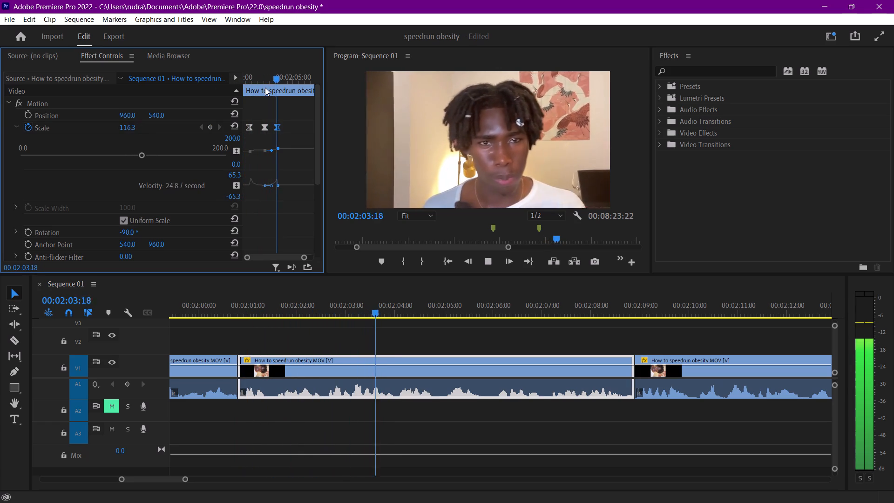
key("space")
Reshape the velocity curve between the Scale 110 and 121 keyframes so the second zoom-in peaks early and eases out, and preview it.
left_click(278, 126)
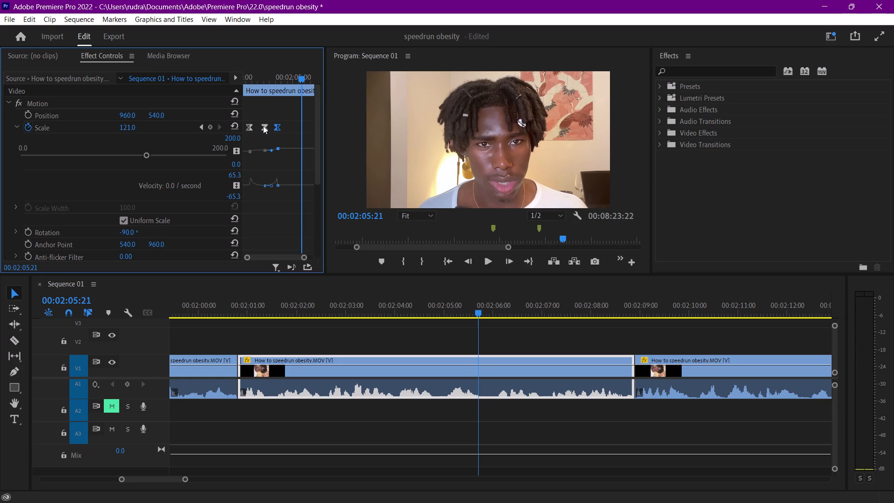
left_click(277, 128)
left_click(265, 75)
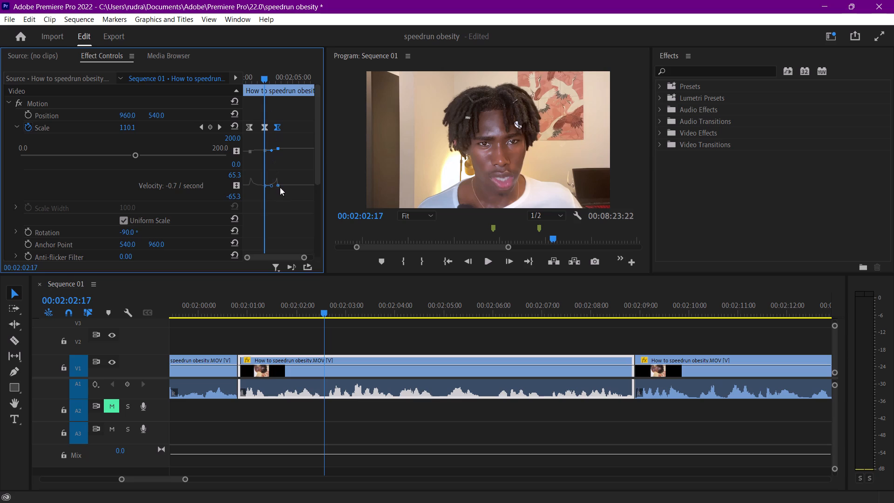
left_click(278, 184)
left_click_drag(273, 185, 268, 185)
left_click(278, 184)
left_click(279, 130)
left_click_drag(276, 186, 271, 187)
left_click_drag(271, 187, 266, 187)
key("space")
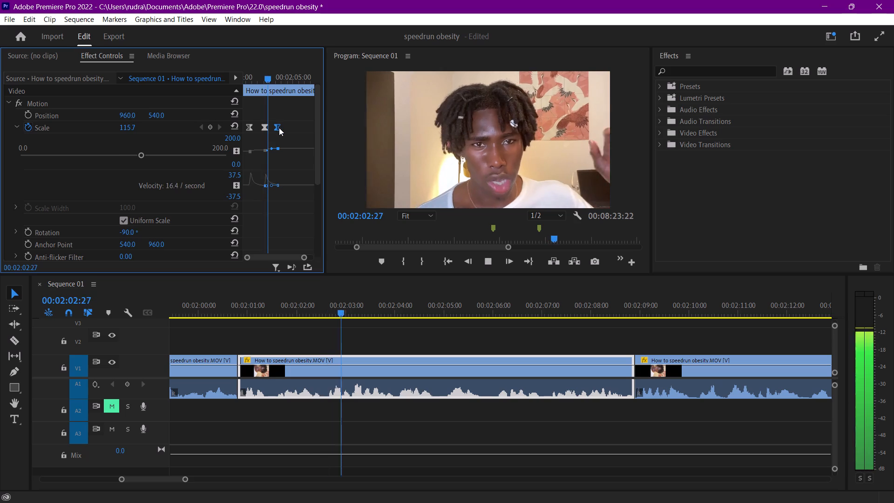
key("space")
key("space")
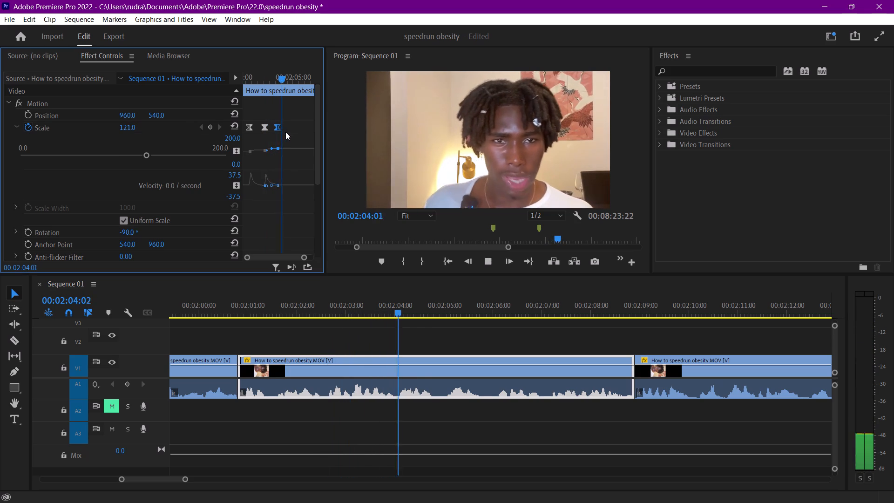
key("space")
key("space")
key("space")
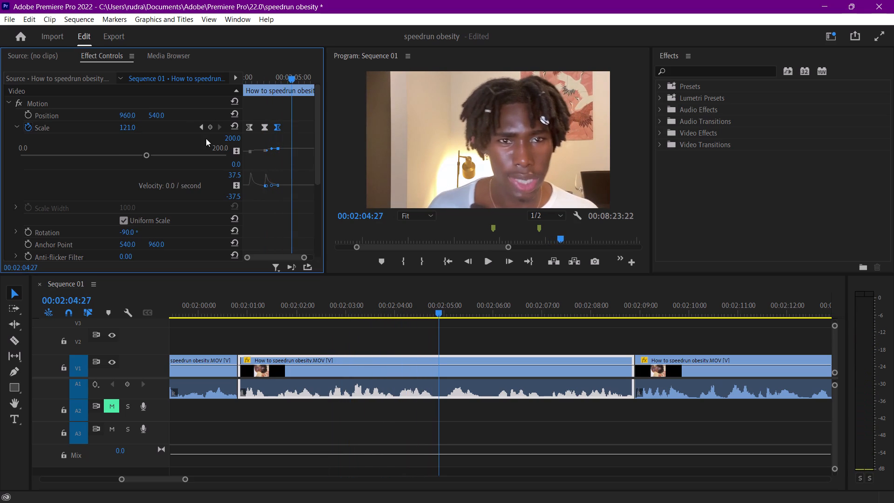
Add a third zoom-in by keyframing Scale to 130 at 00:02:04:27, and preview the zooms.
left_click_drag(124, 126, 129, 127)
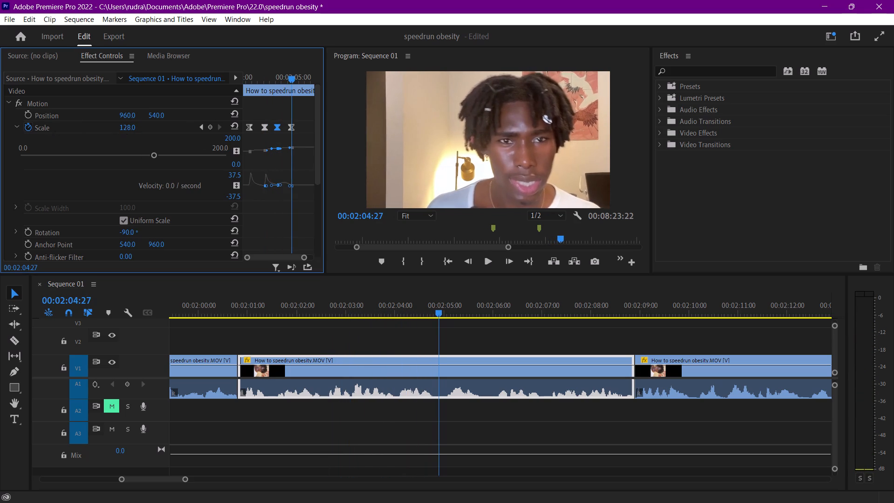
left_click_drag(129, 127, 130, 127)
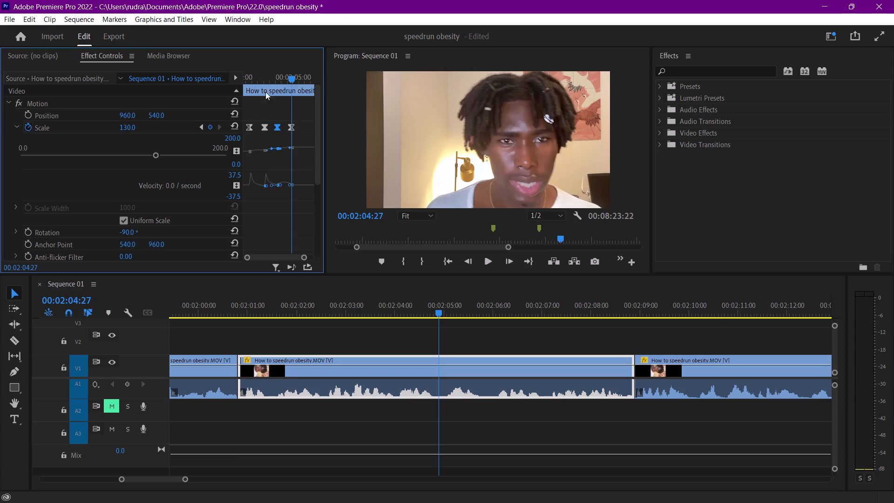
left_click_drag(265, 75, 240, 73)
key("space")
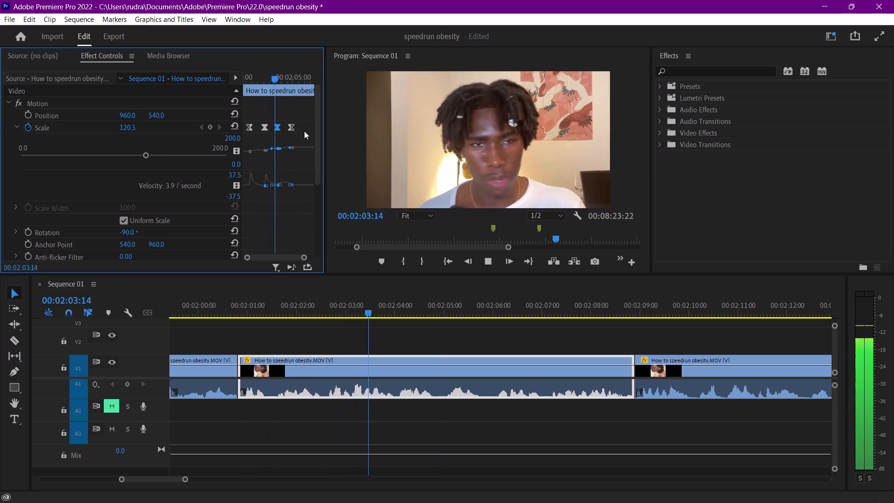
key("space")
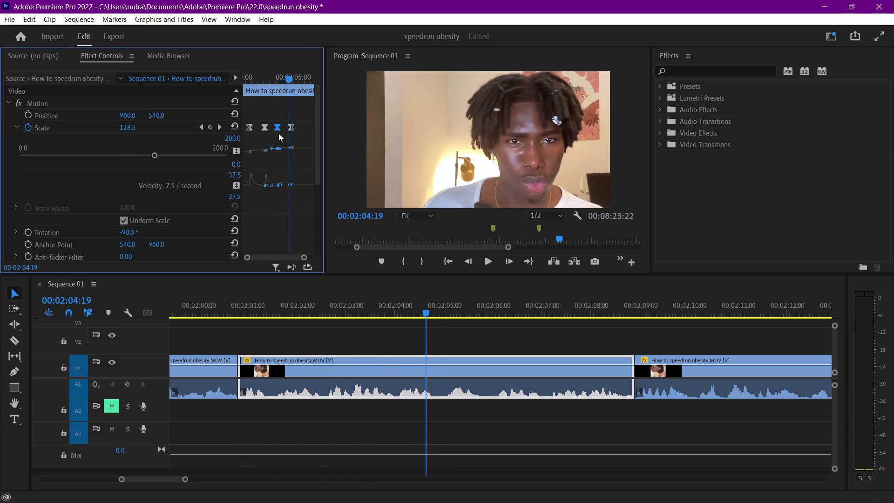
Retime the Scale 121 keyframe to about 00:02:04:05 and the Scale 130 keyframe to about 00:02:05:20.
left_click_drag(276, 129, 283, 129)
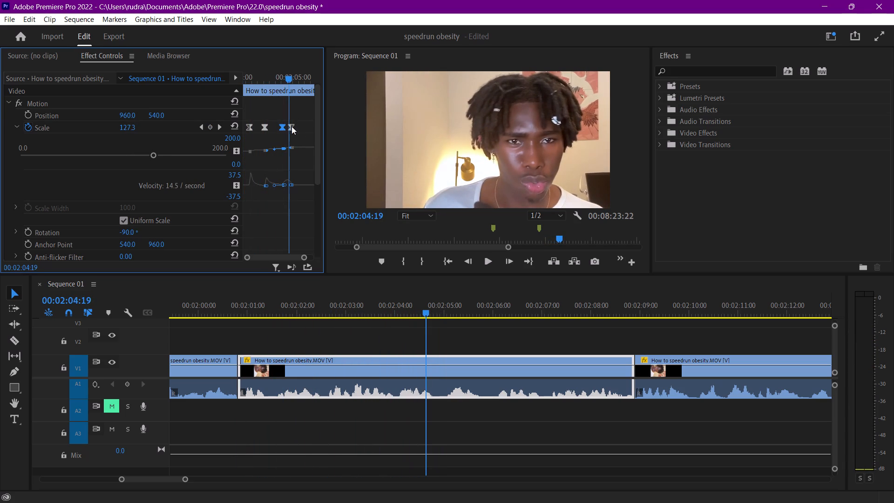
left_click_drag(292, 126, 301, 126)
Reshape the velocity curve between the Scale 121 and 130 keyframes so the third zoom-in peaks early and eases out.
left_click_drag(296, 184, 291, 183)
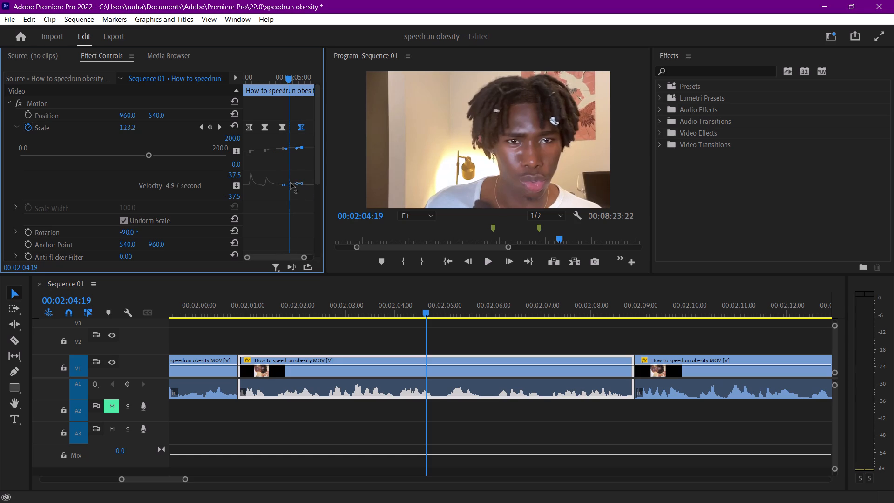
left_click_drag(291, 183, 287, 186)
left_click_drag(287, 186, 286, 185)
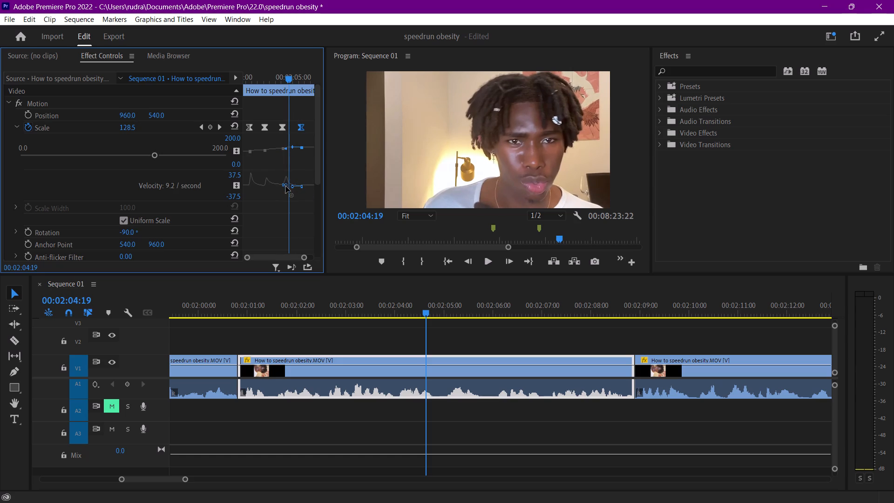
left_click(287, 187)
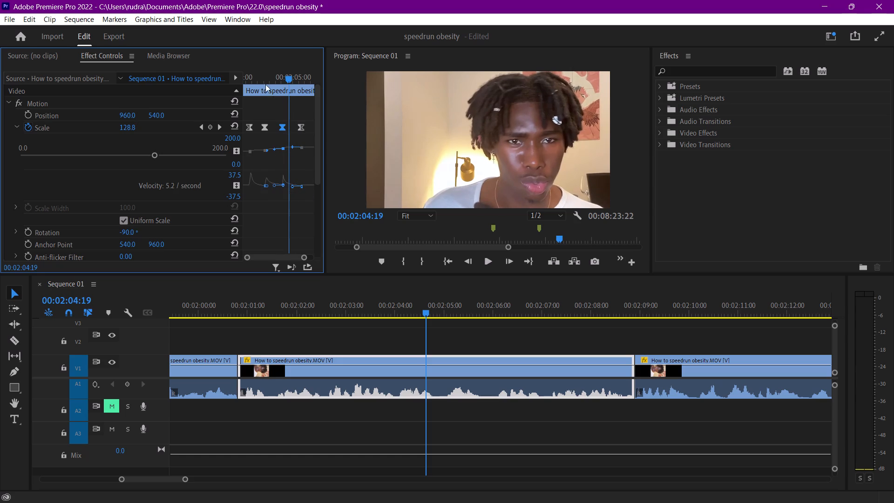
Play back the clip from its start to check the pacing of the three stepped zoom-ins.
left_click_drag(259, 80, 248, 78)
key("space")
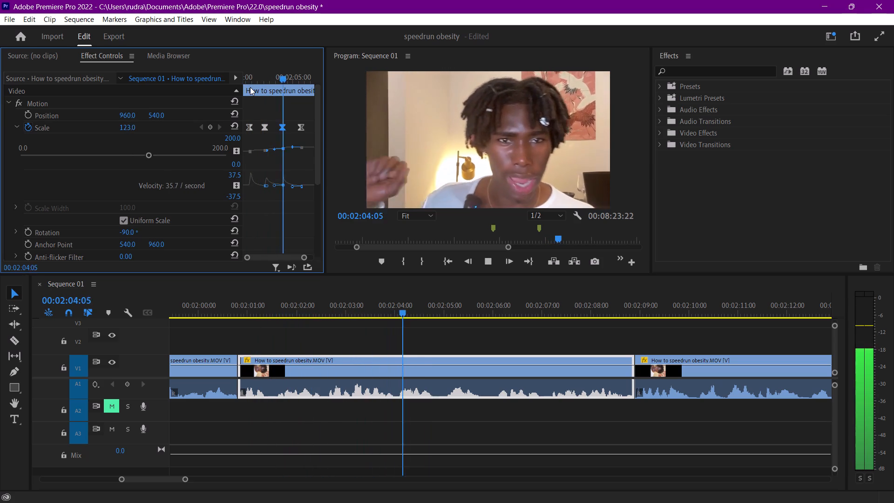
key("space")
left_click_drag(268, 76, 236, 75)
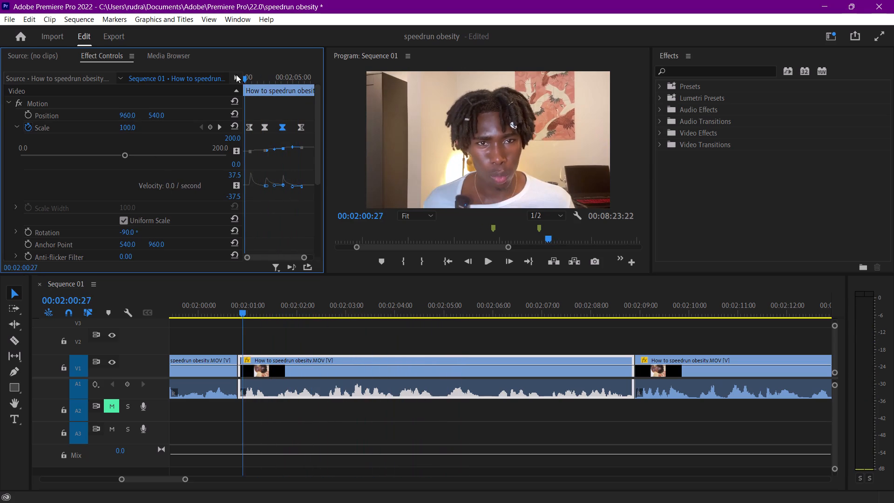
left_click_drag(236, 75, 228, 75)
key("space")
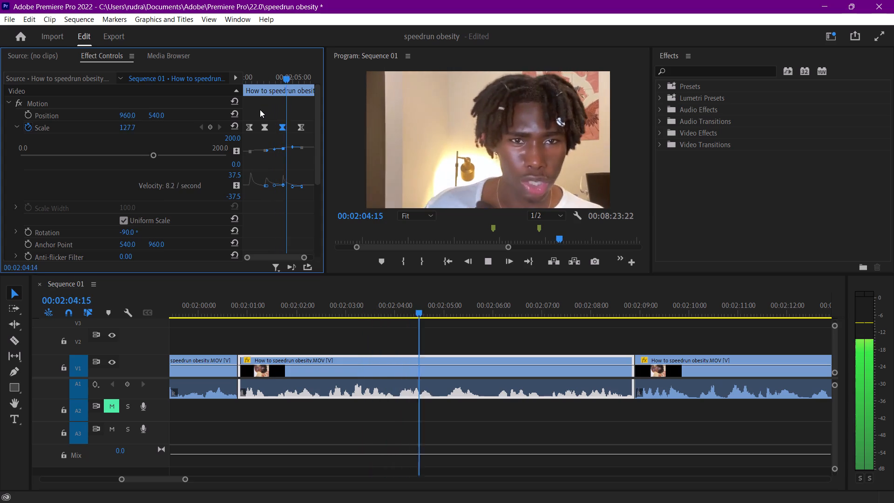
key("space")
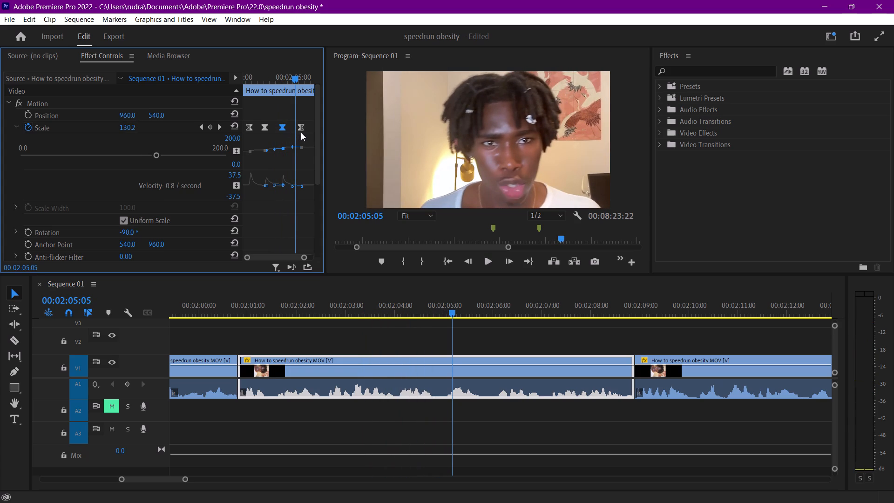
Move the Scale 130 keyframe to 00:02:05:05 and add a fourth zoom-in by keyframing Scale to 141 at 00:02:05:24.
left_click(301, 129)
key("space")
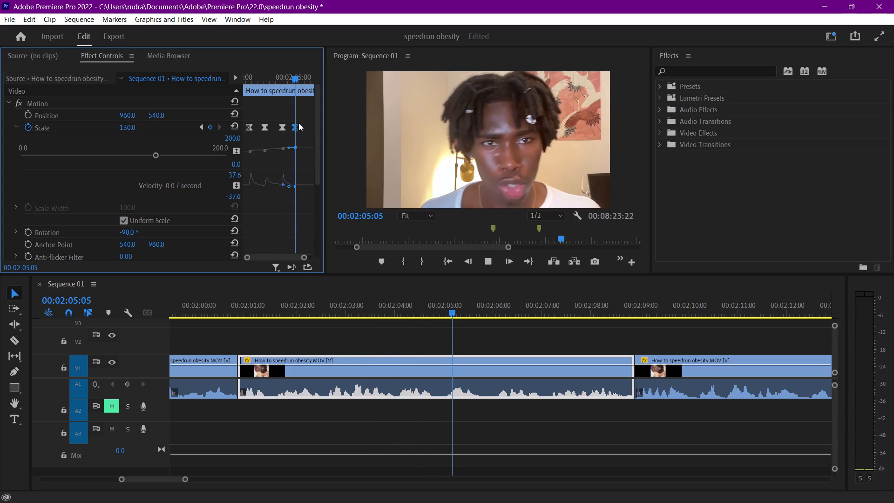
key("space")
left_click_drag(127, 127, 134, 127)
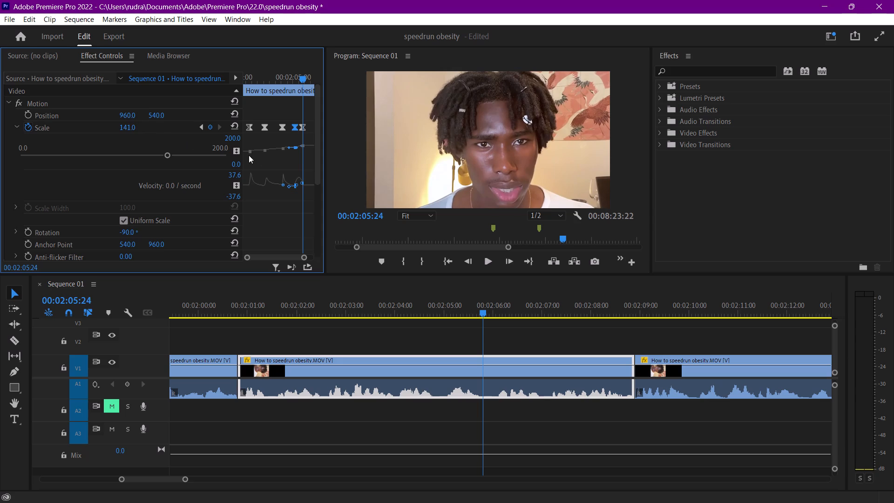
Reshape the velocity curve between the Scale 130 and 141 keyframes so the fourth zoom-in peaks early and eases out, and preview it.
left_click_drag(302, 182, 302, 186)
left_click_drag(302, 186, 297, 187)
left_click(295, 76)
key("space")
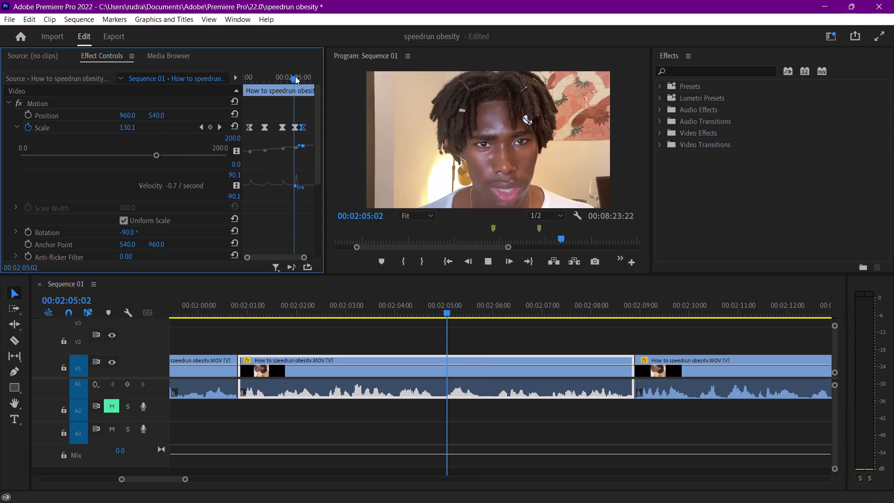
key("space")
left_click_drag(296, 81, 196, 87)
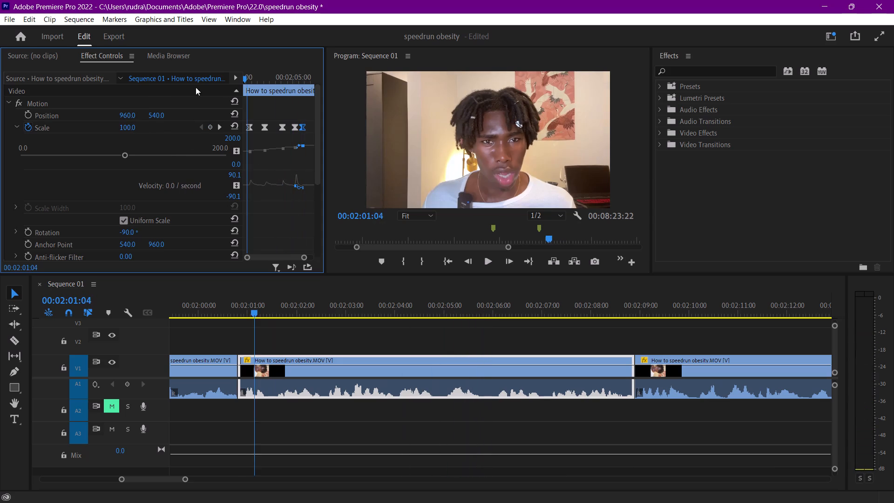
left_click_drag(196, 87, 156, 87)
key("space")
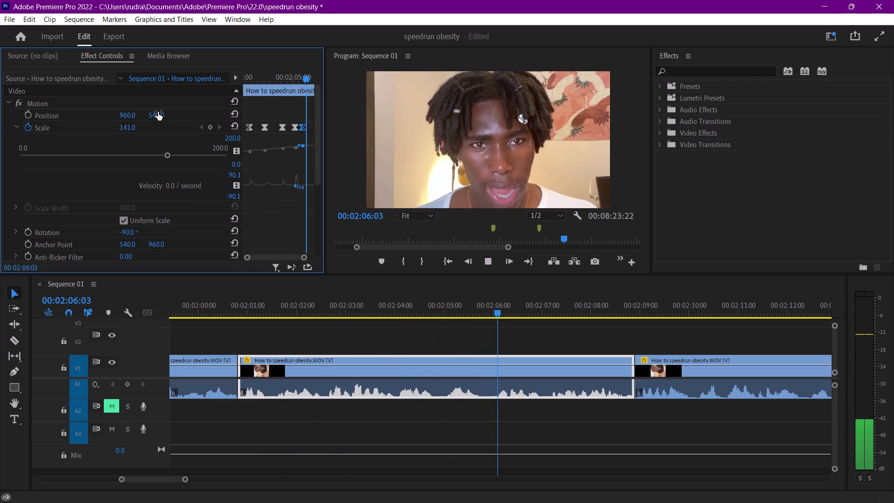
left_click(299, 188)
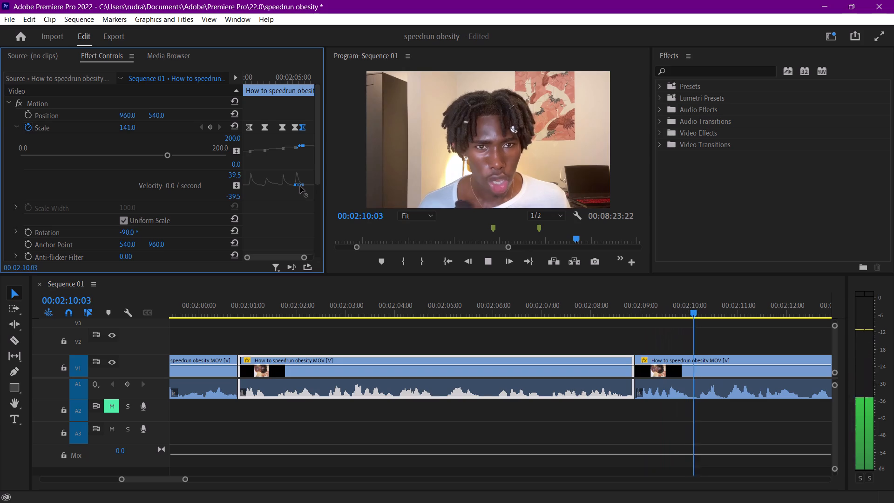
left_click_drag(258, 74, 235, 71)
key("space")
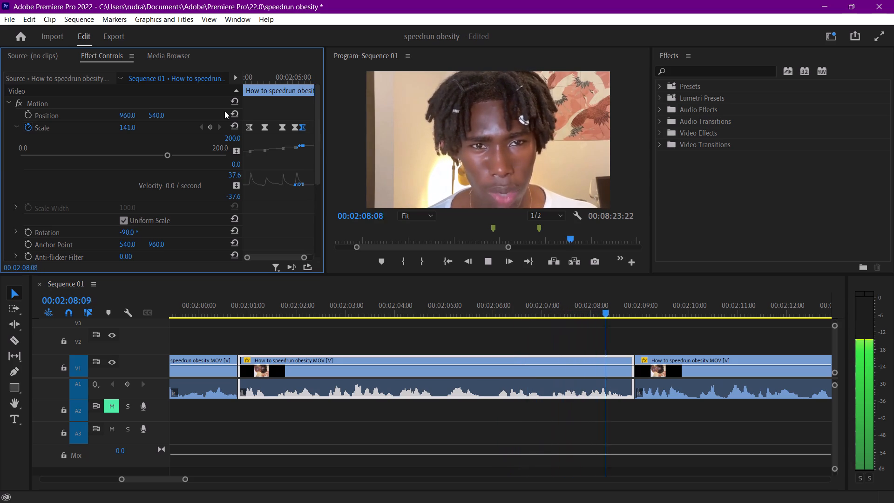
key("space")
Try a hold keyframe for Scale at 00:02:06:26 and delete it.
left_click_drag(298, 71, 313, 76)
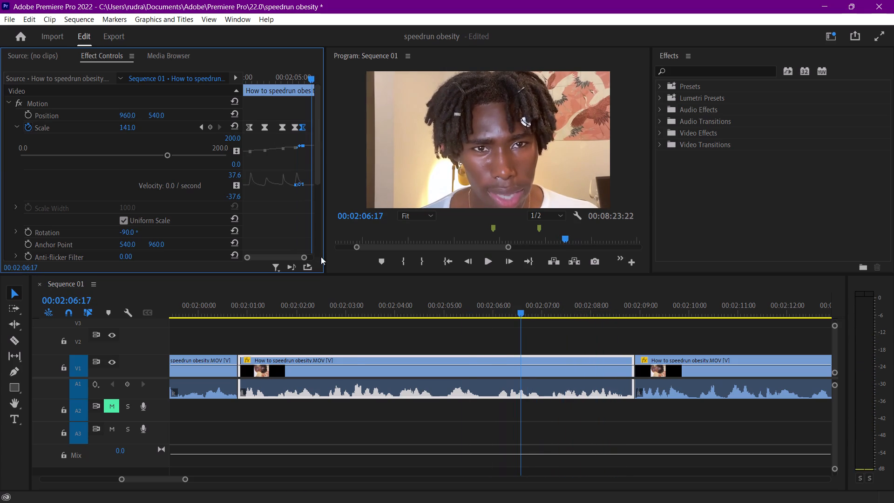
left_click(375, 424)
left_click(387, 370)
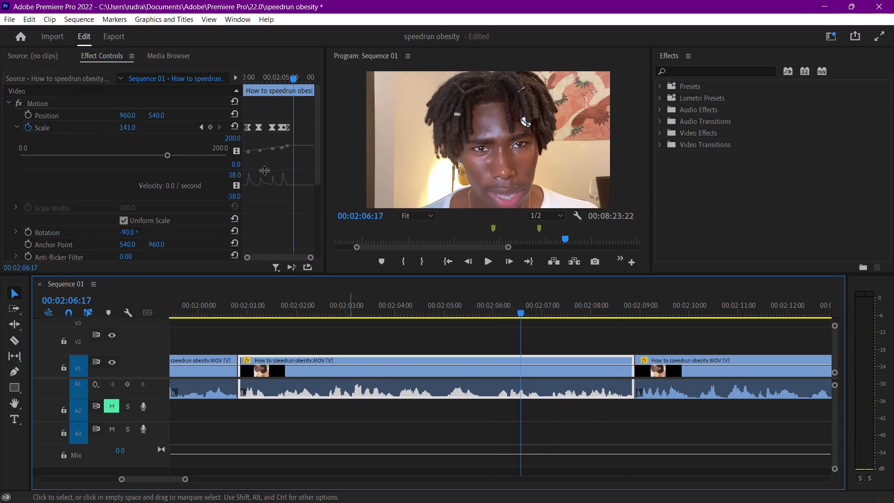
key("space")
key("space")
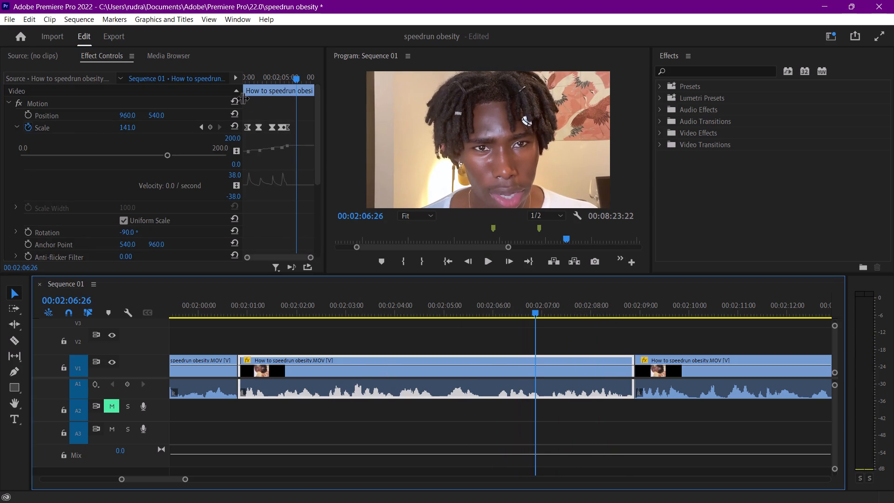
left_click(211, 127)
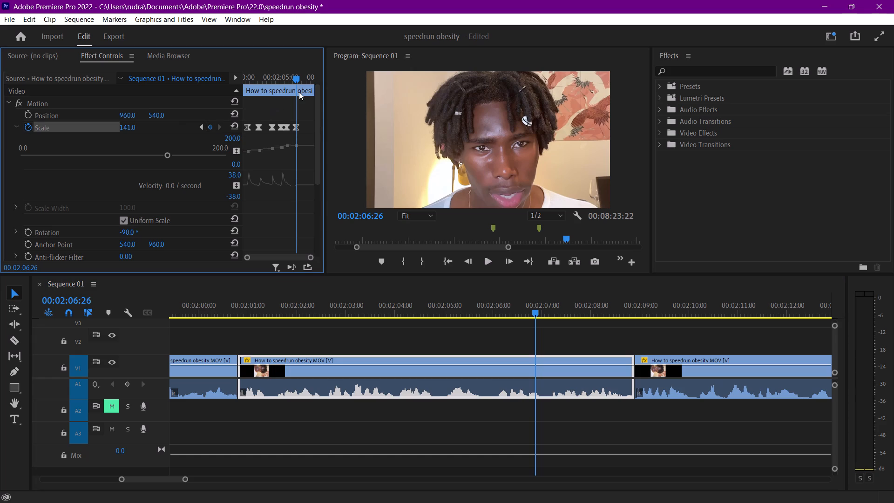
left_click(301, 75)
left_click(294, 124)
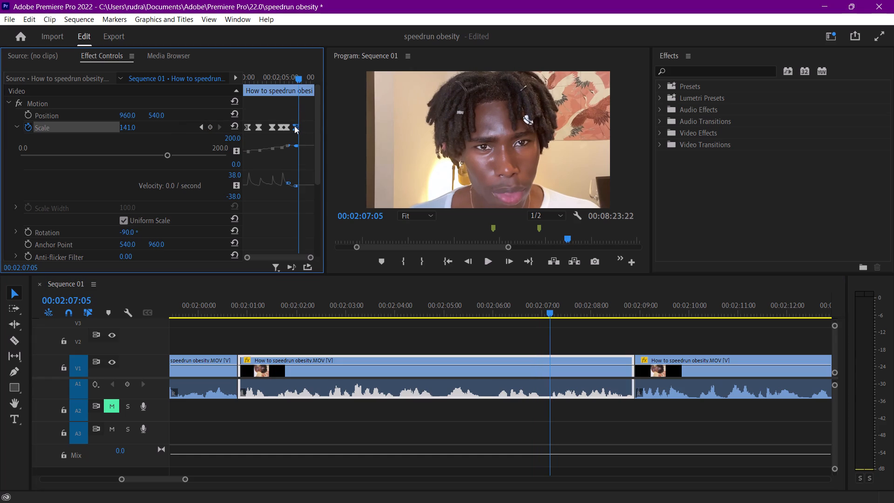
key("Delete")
Add a slow zoom-out by keyframing Scale to 100 at the clip's end, 00:02:08:27, and preview the whole clip.
left_click_drag(300, 79, 305, 78)
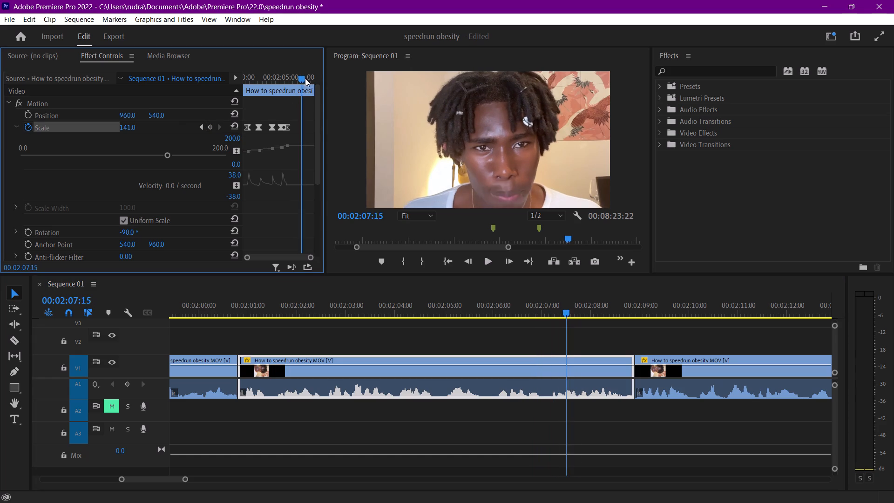
left_click_drag(305, 78, 316, 82)
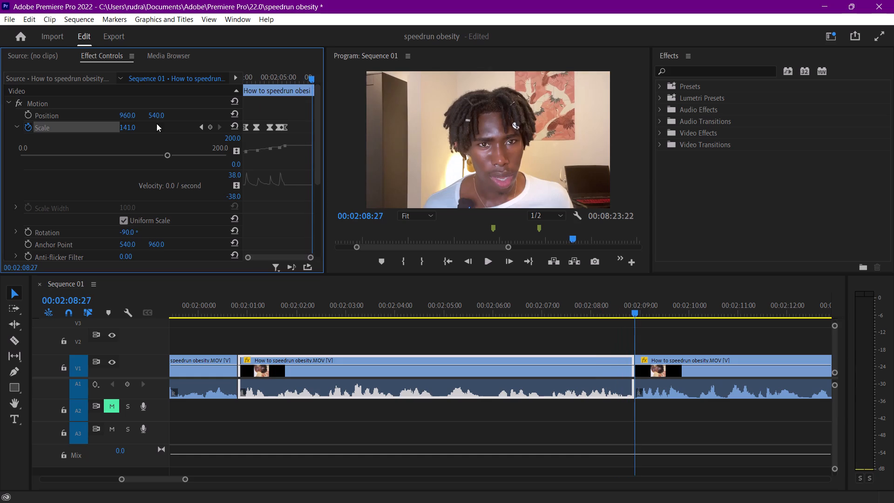
left_click(134, 127)
key("1")
key("0")
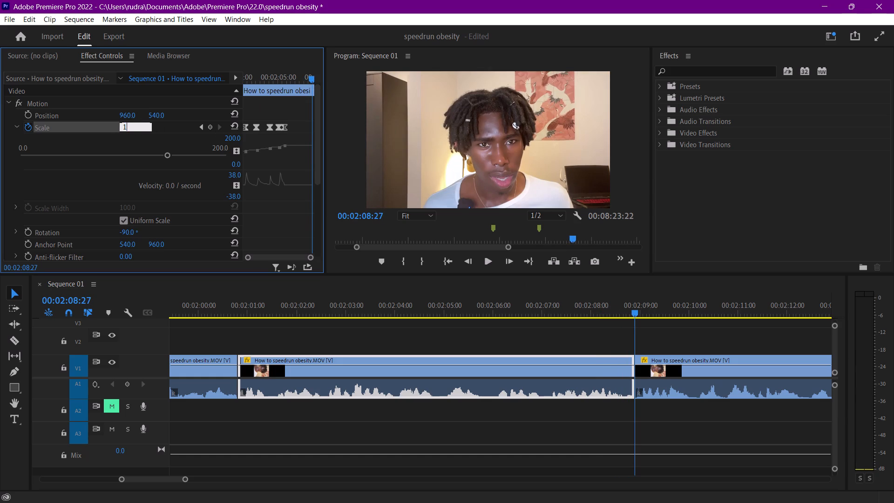
key("0")
key("Return")
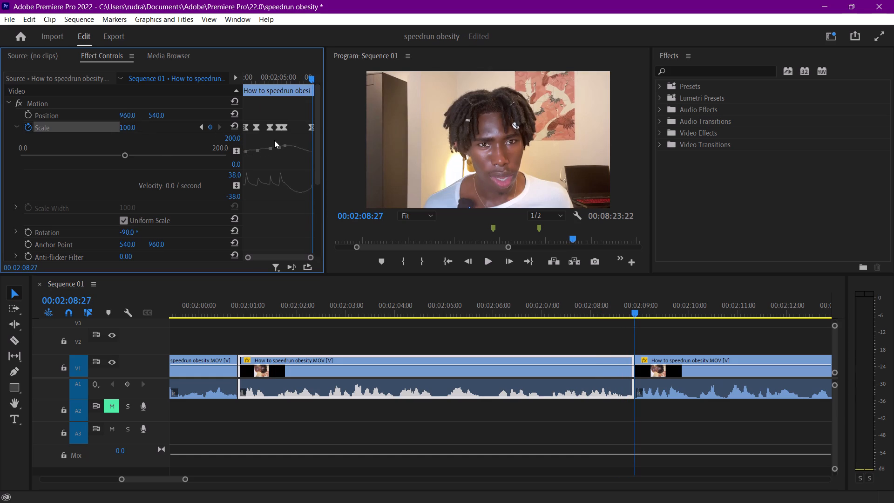
left_click(283, 77)
key("space")
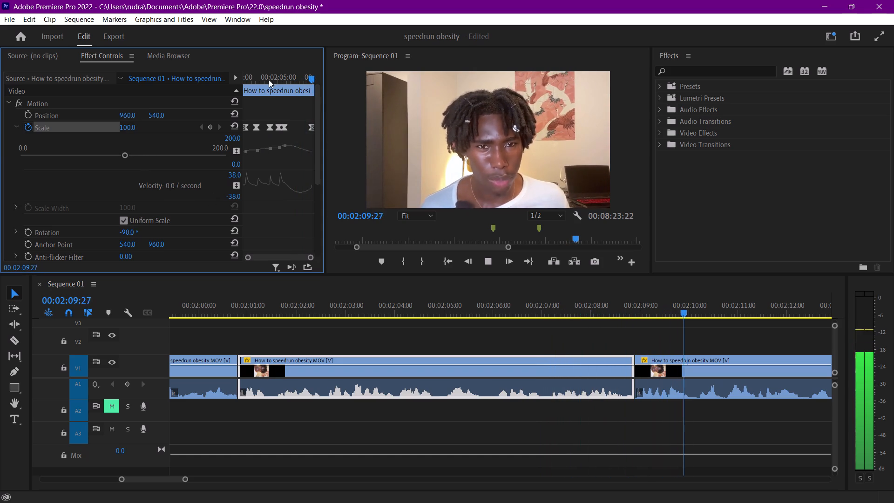
left_click_drag(267, 72, 210, 71)
key("space")
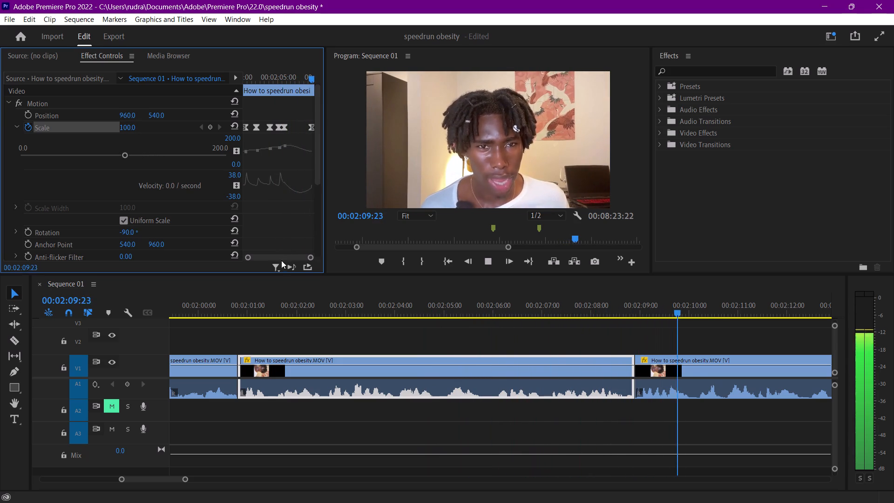
Save the project.
key("ctrl+s")
Review the following footage and split the talking-head clip at 00:02:17:06, near the end of the shystum.mp4 overlay.
key("space")
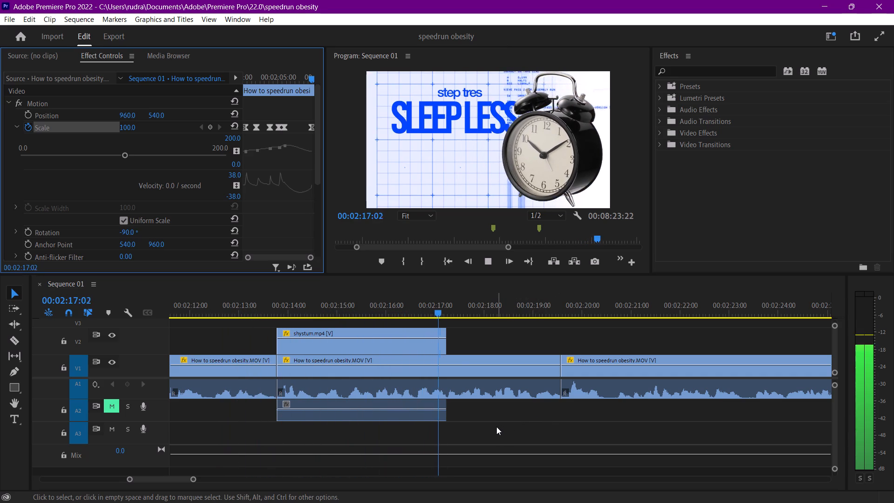
left_click(442, 302)
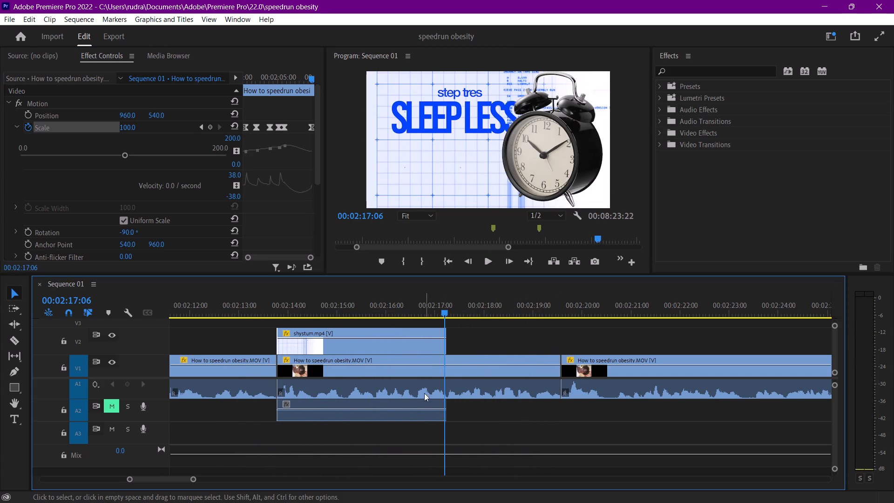
key("f")
left_click(443, 384)
key("v")
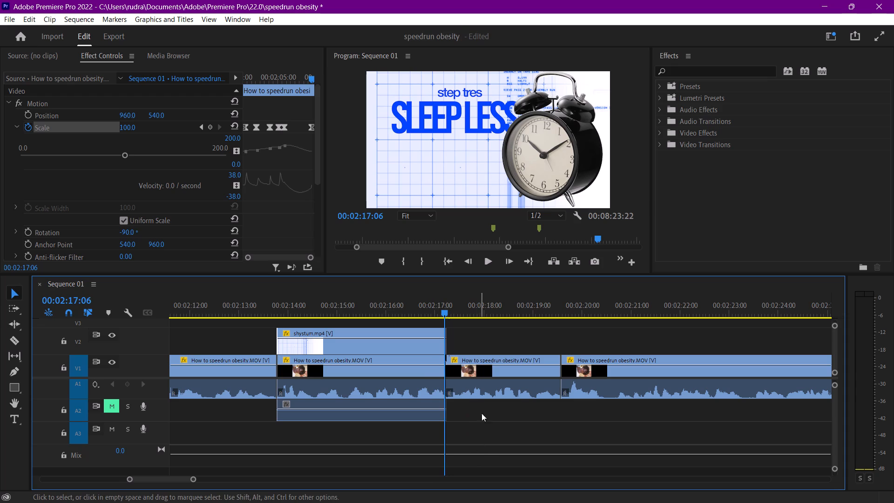
Keyframe a quick zoom-out on the new clip after the split, from Scale 134 at its start to 100 shortly after.
left_click(482, 367)
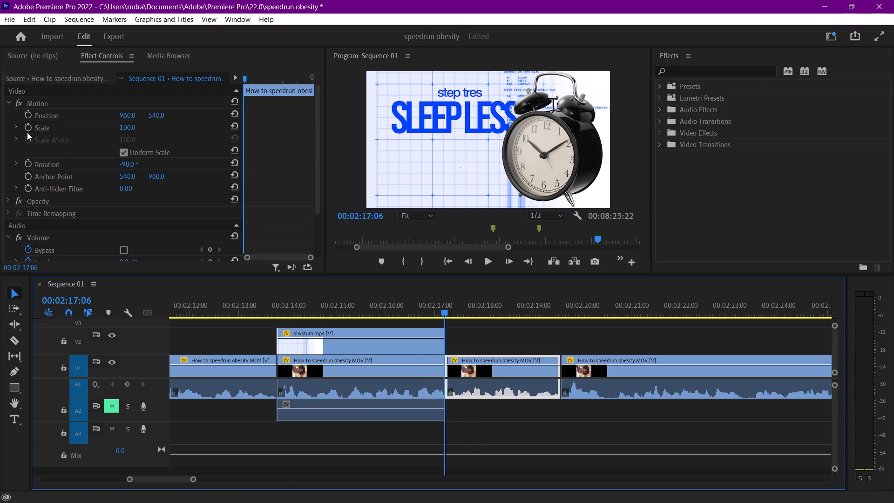
left_click(28, 122)
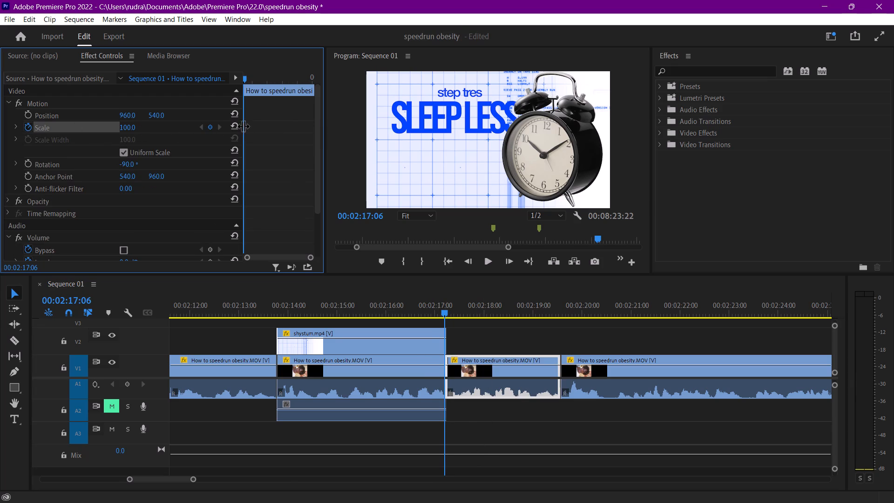
left_click_drag(246, 128, 257, 128)
left_click_drag(125, 126, 145, 126)
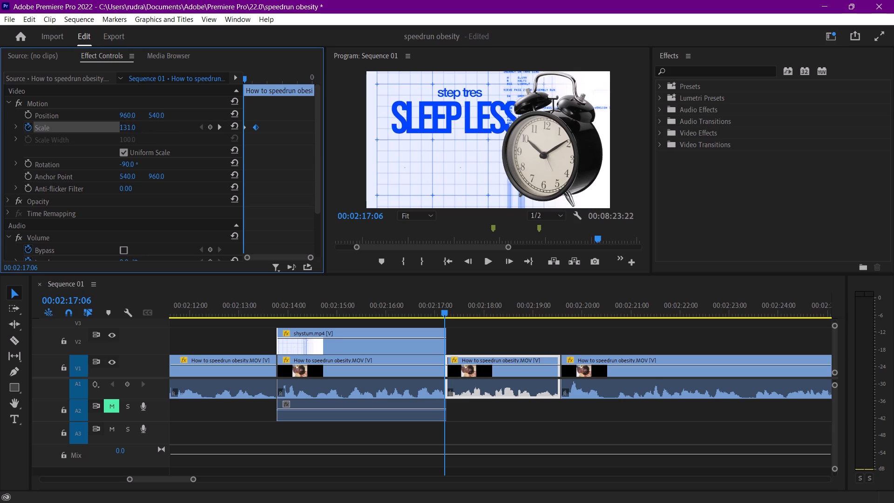
left_click_drag(145, 126, 146, 126)
Apply Ease In to both Scale keyframes of the zoom-out and preview it.
left_click_drag(258, 113, 238, 145)
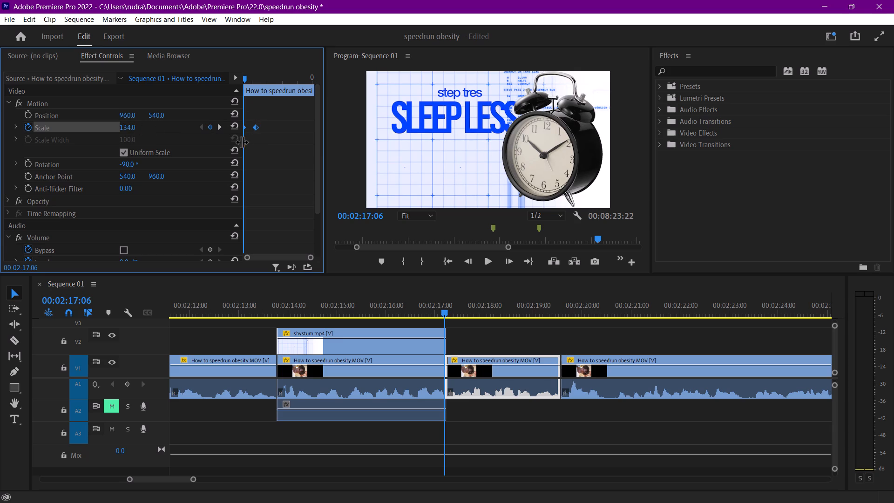
right_click(255, 127)
left_click(289, 286)
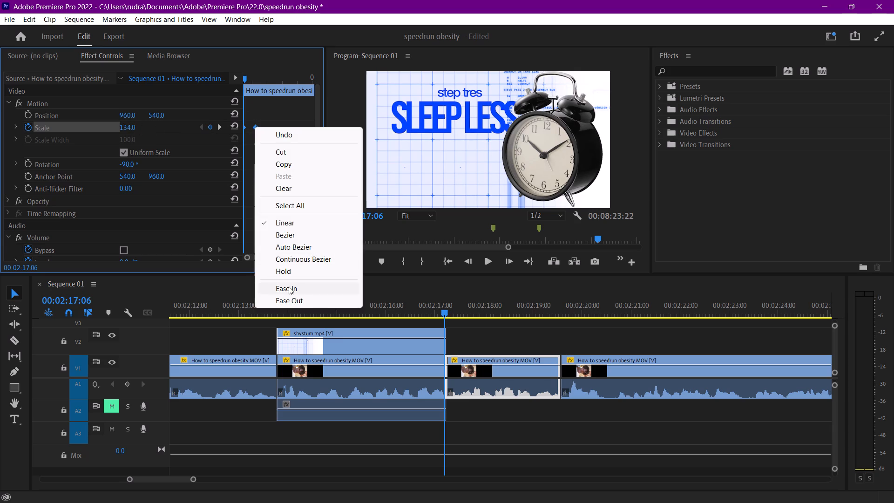
key("space")
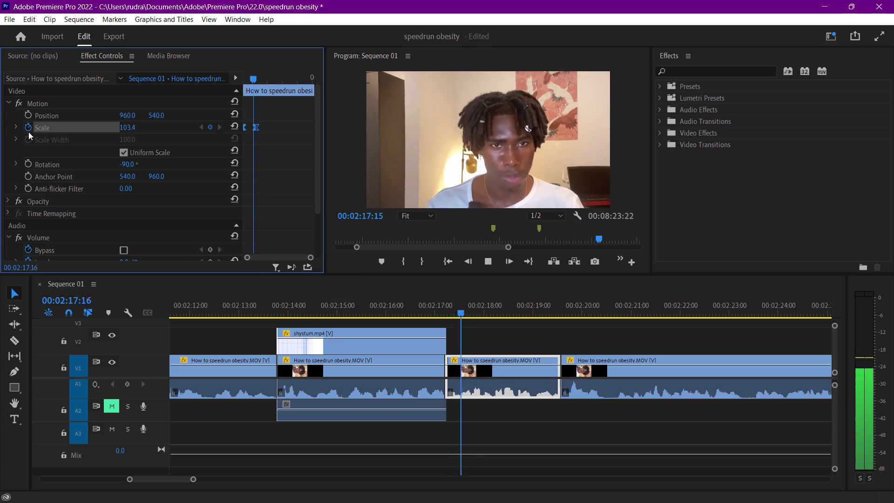
key("space")
In the Scale velocity graph, stretch the ending keyframe's easing handle toward the start of the zoom-out and preview it.
left_click_drag(259, 78, 239, 78)
left_click(13, 126)
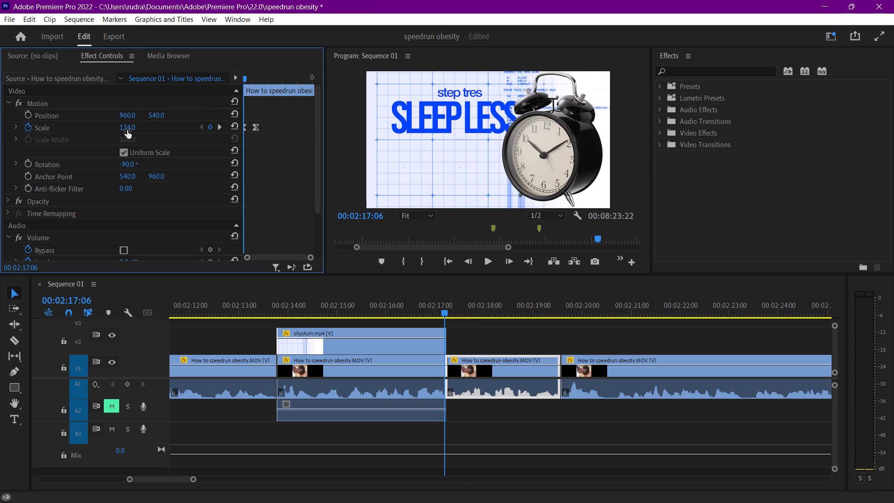
left_click(14, 127)
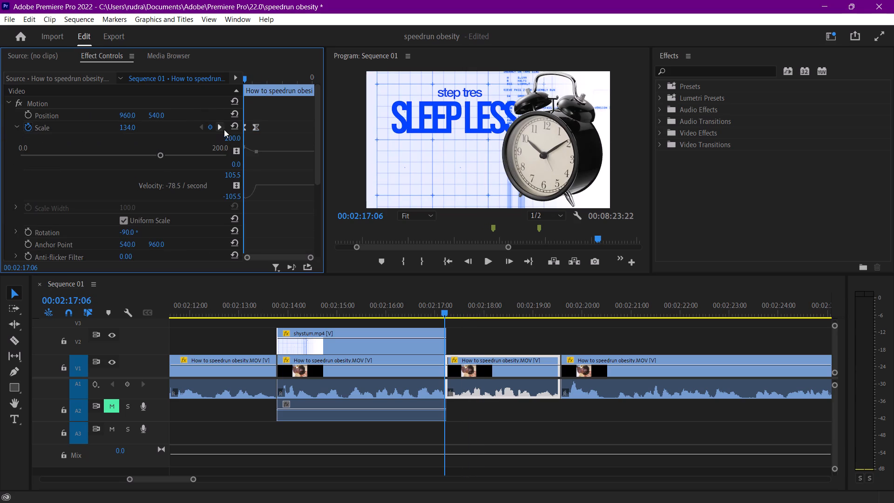
left_click(258, 129)
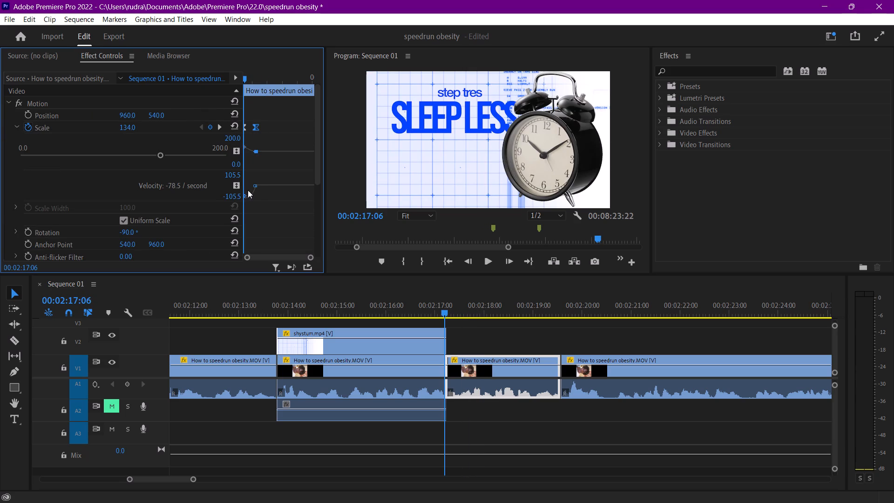
left_click_drag(253, 185, 245, 185)
key("space")
key("space")
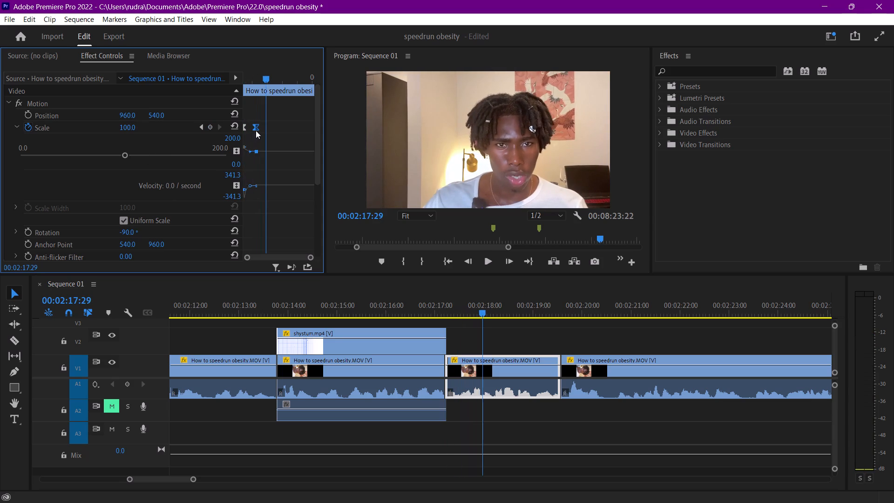
Lengthen the zoom-out by moving its ending Scale keyframe to about 1.3 seconds after the clip's start, previewing the timing.
left_click_drag(256, 128, 265, 128)
left_click_drag(249, 83, 236, 82)
key("space")
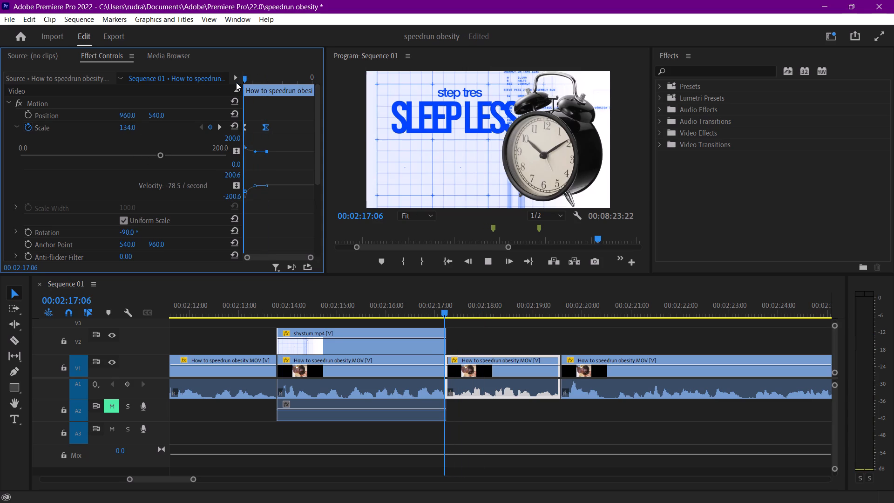
key("space")
left_click_drag(266, 126, 274, 129)
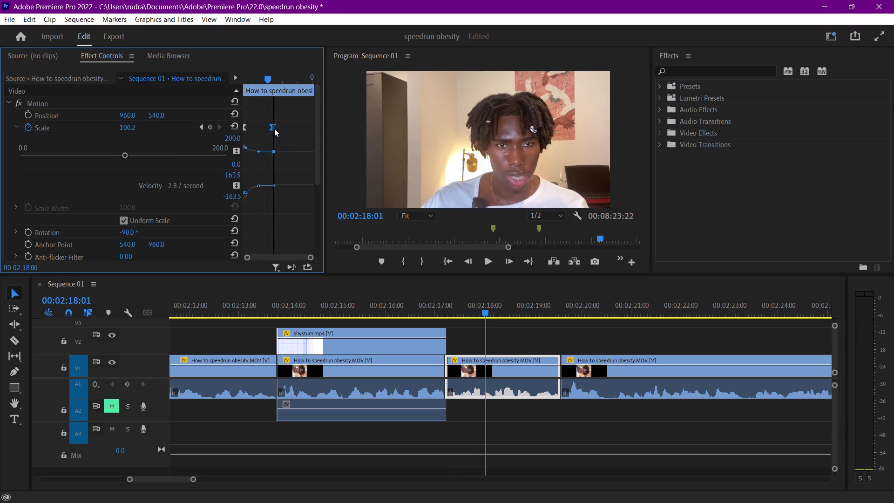
left_click_drag(274, 129, 282, 129)
left_click_drag(261, 79, 227, 79)
key("space")
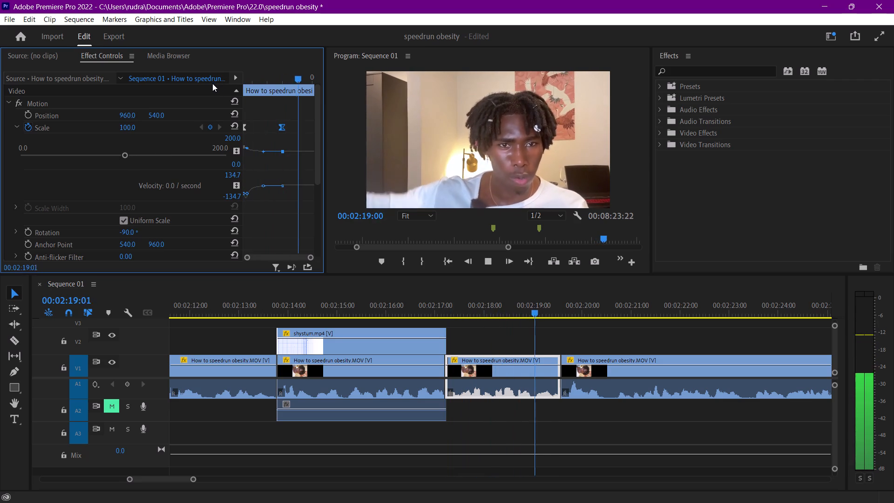
key("space")
Nudge the zoom-out's starting Scale keyframe to 00:02:17:07 and preview the move.
left_click(244, 127)
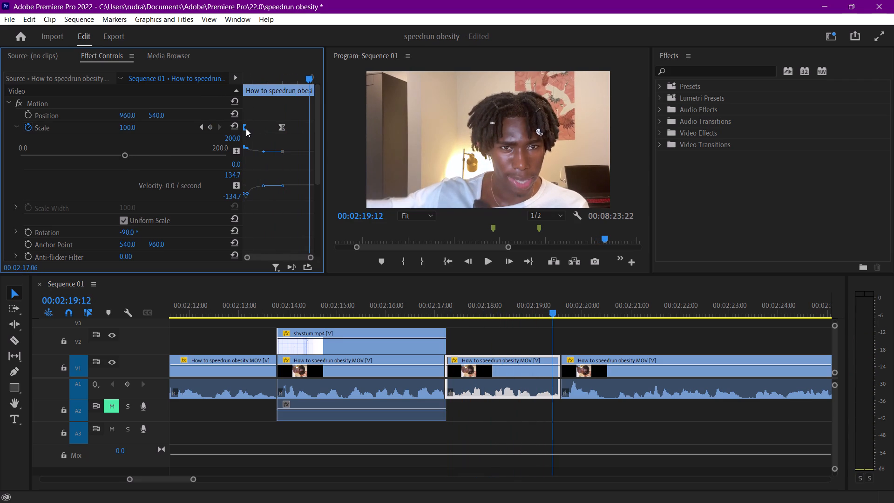
left_click_drag(253, 75, 245, 75)
left_click(248, 125)
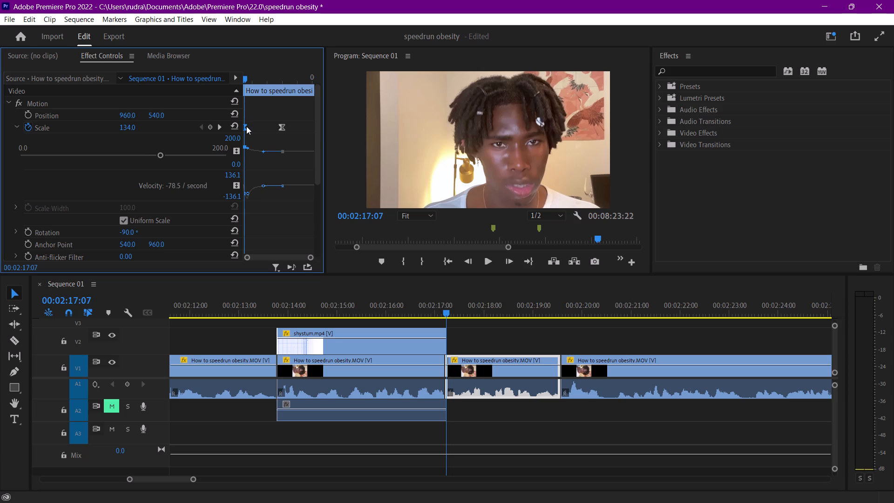
key("space")
key("space")
left_click_drag(261, 82, 221, 77)
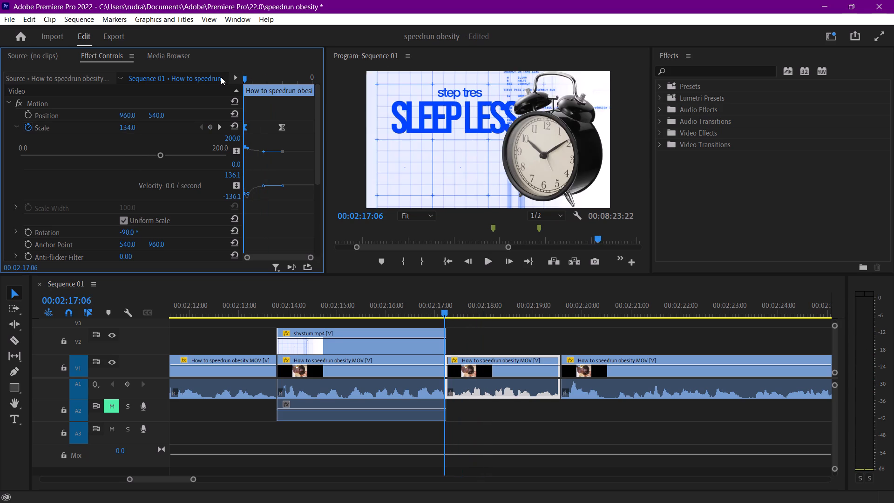
key("space")
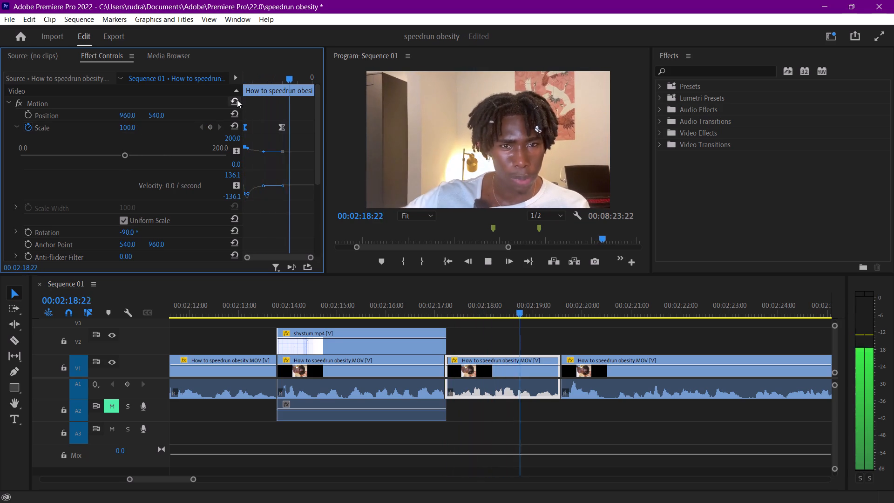
key("space")
Move the ending Scale keyframe to about 1.5 seconds after the clip's start and preview the slower zoom-out.
left_click(271, 136)
left_click_drag(283, 128, 289, 129)
left_click_drag(258, 69, 238, 71)
key("space")
key("space")
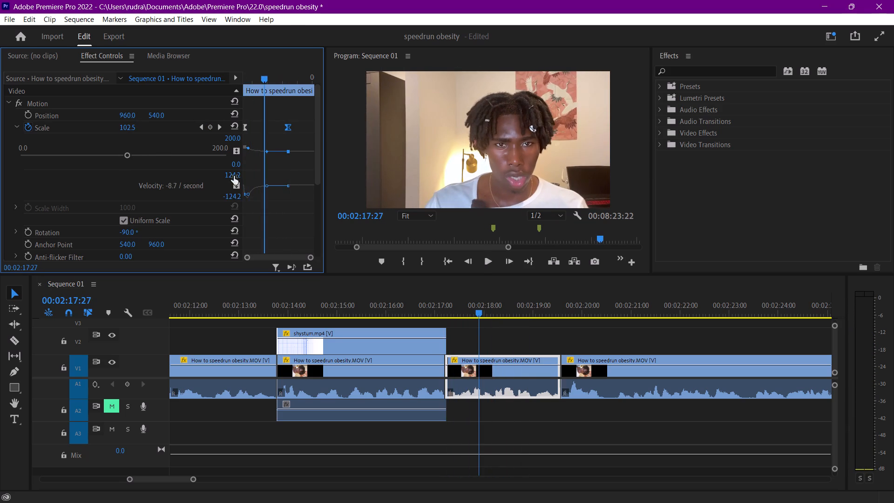
Adjust the starting Scale keyframe's velocity handle for a faster start to the zoom-out and preview it.
left_click(247, 194)
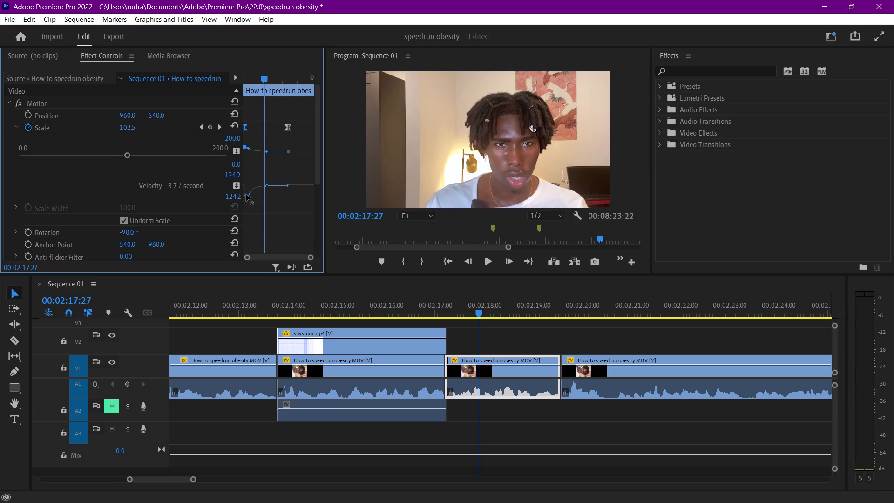
left_click_drag(249, 78, 239, 76)
key("space")
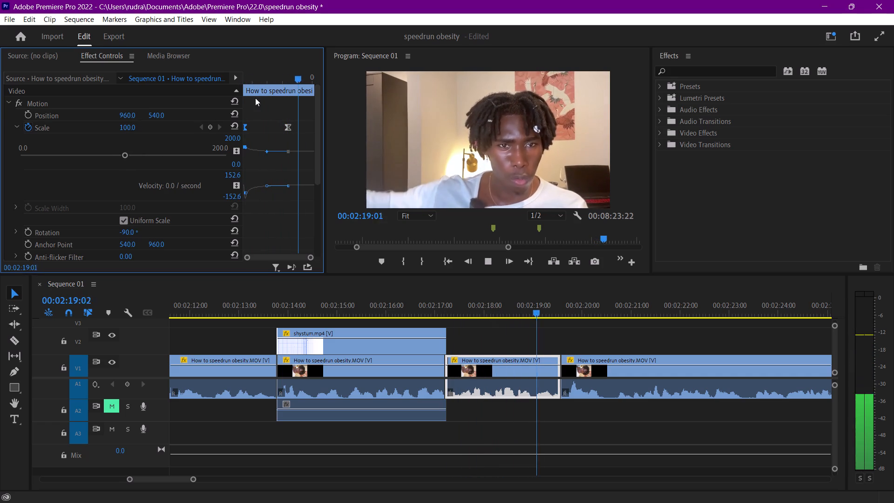
key("space")
Copy the Scale property with both zoom-out keyframes from this clip.
left_click_drag(297, 109, 212, 149)
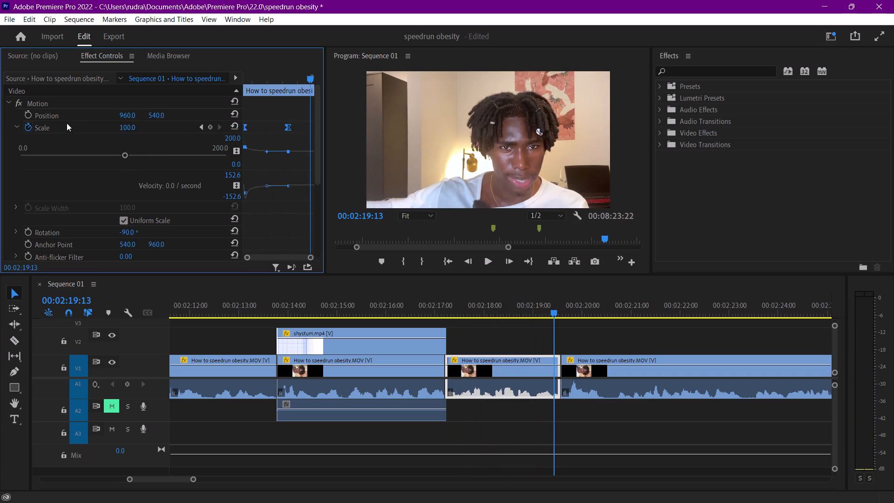
left_click(61, 125)
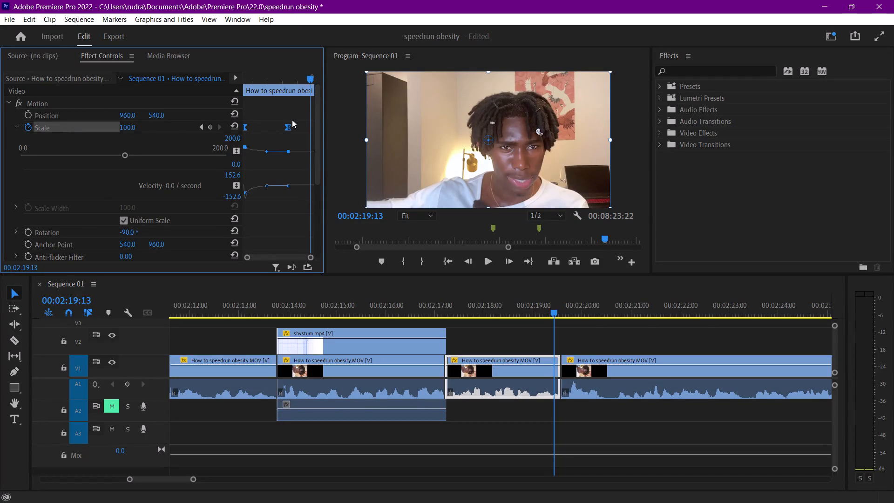
key("ctrl+c")
Split the talking-head clip at 00:01:33:04, near the end of the earlier "DRINK KCALS" shystum.mp4 overlay.
scroll(256, 363, "up", 20)
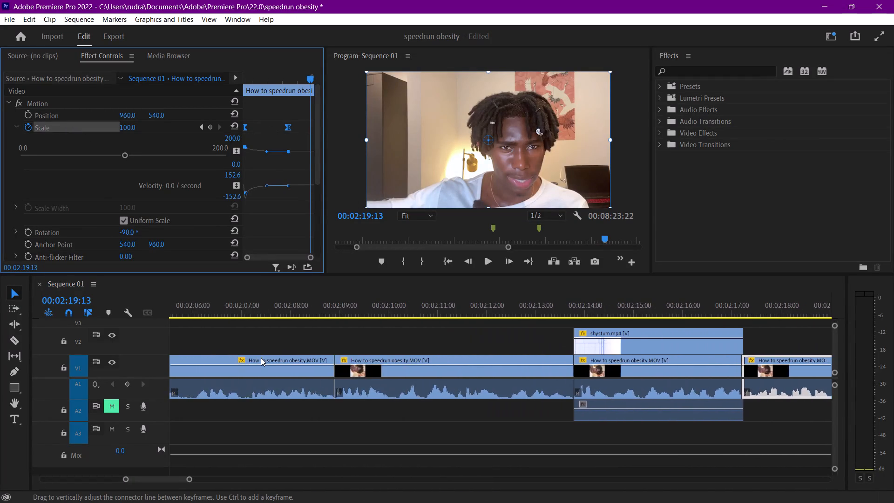
scroll(261, 358, "up", 16)
scroll(273, 368, "up", 13)
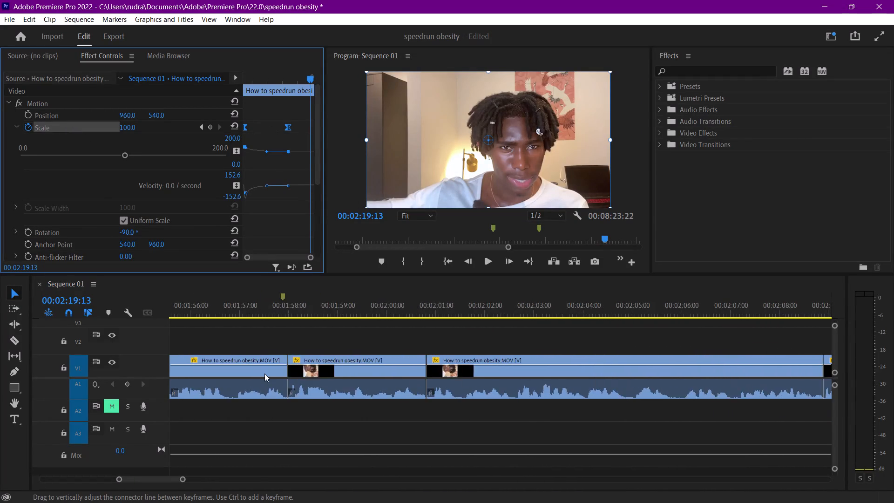
scroll(264, 374, "up", 12)
scroll(250, 361, "up", 13)
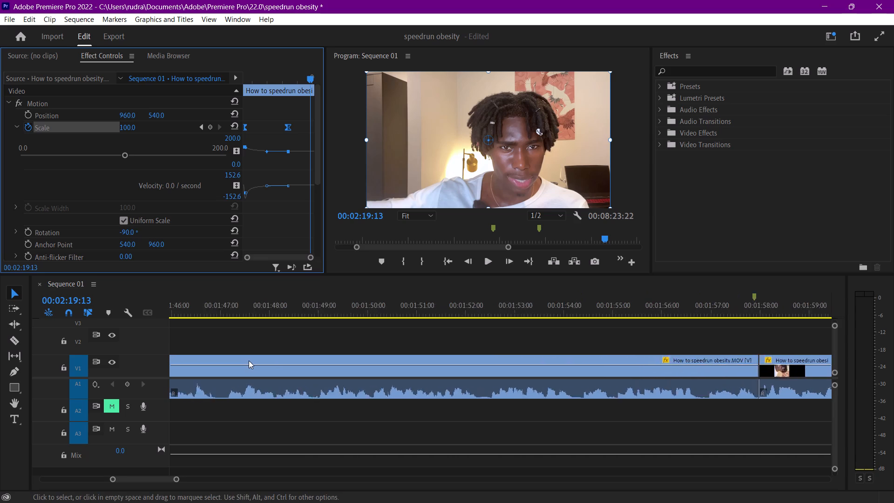
scroll(249, 360, "up", 20)
scroll(249, 360, "up", 11)
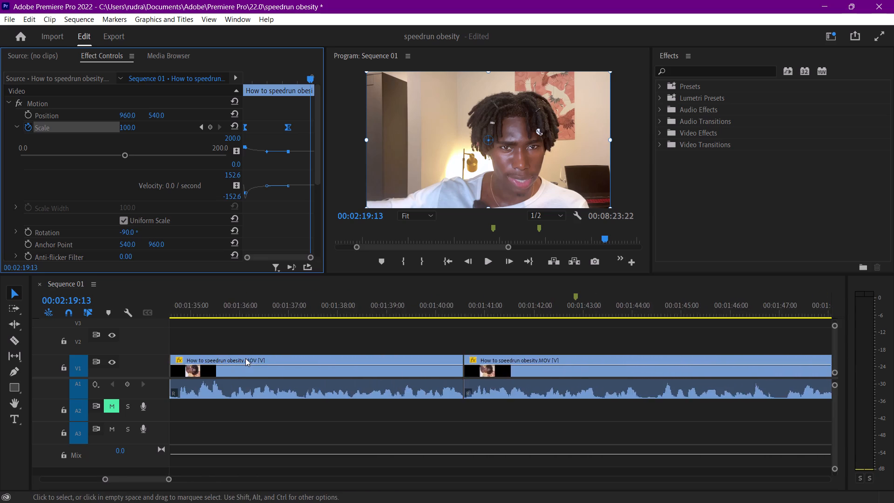
scroll(245, 358, "up", 17)
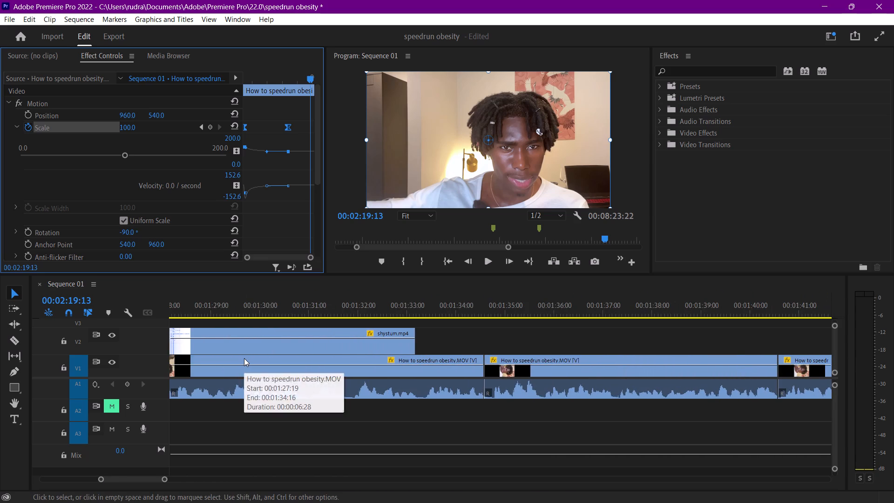
scroll(425, 363, "up", 4)
left_click_drag(494, 303, 485, 304)
key("f")
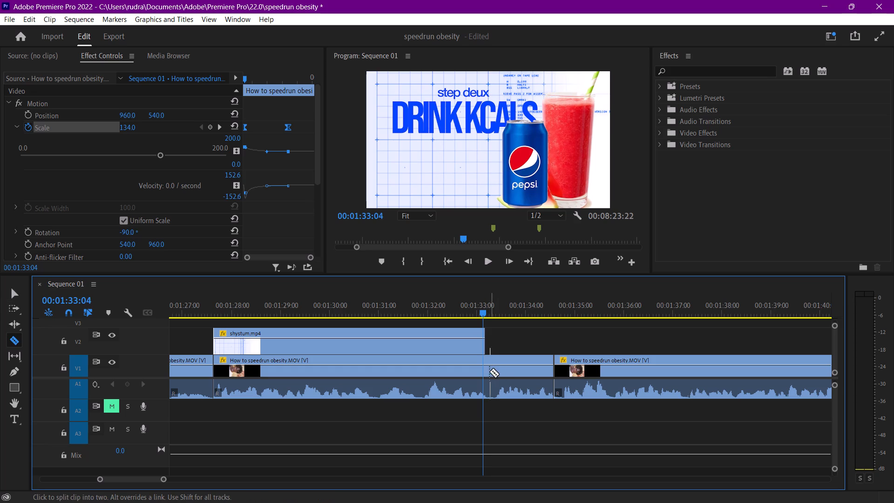
left_click(482, 369)
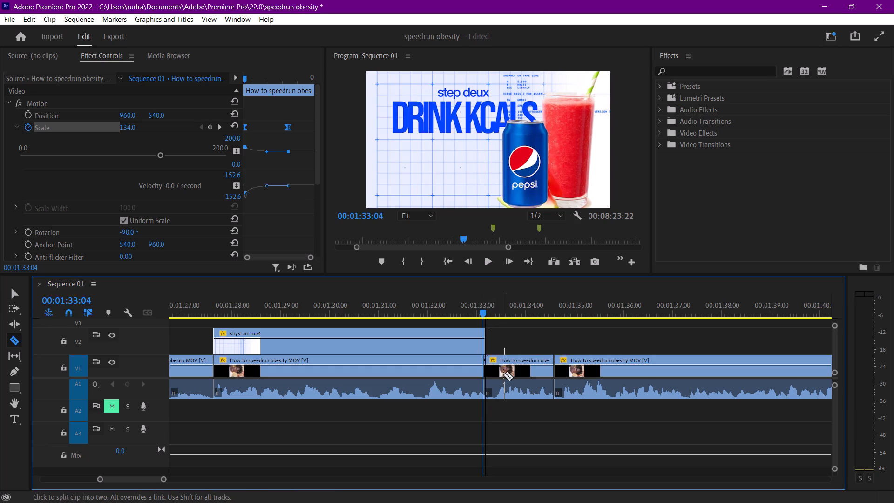
Paste the copied Scale zoom-out keyframes onto the short clip after the 00:01:33:04 split and preview the result.
key("v")
left_click(501, 364)
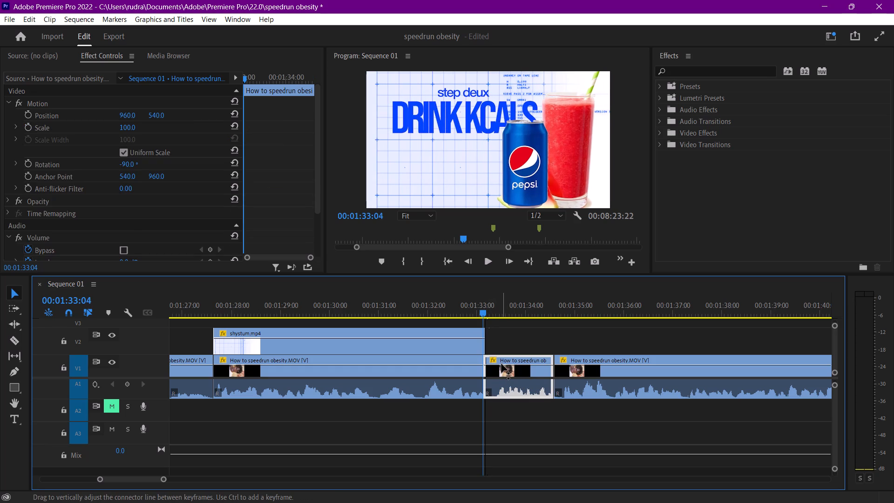
left_click(56, 126)
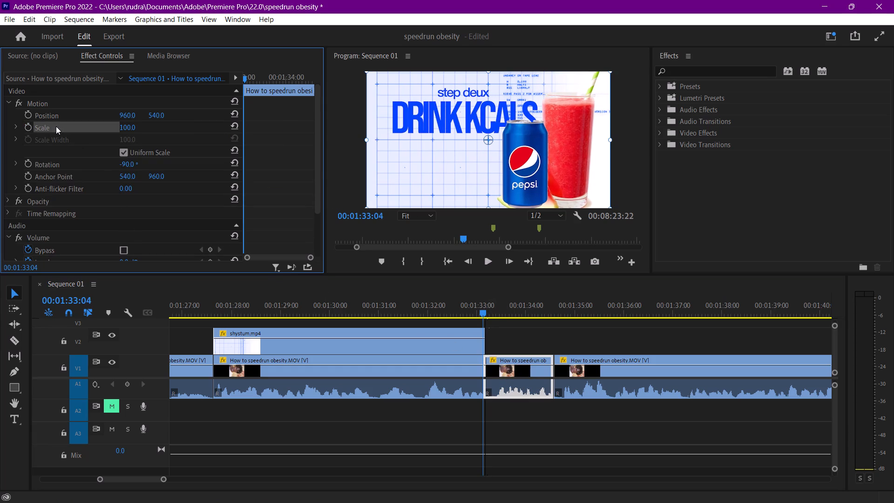
key("ctrl+v")
key("space")
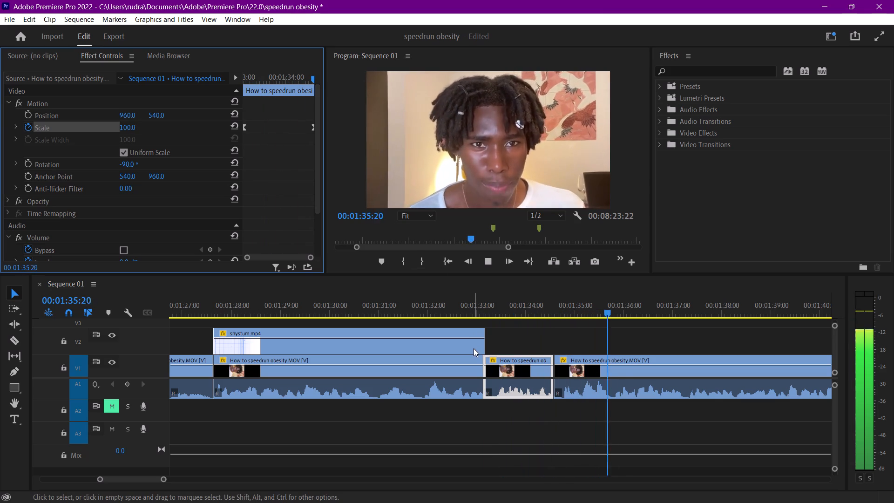
scroll(553, 421, "down", 3)
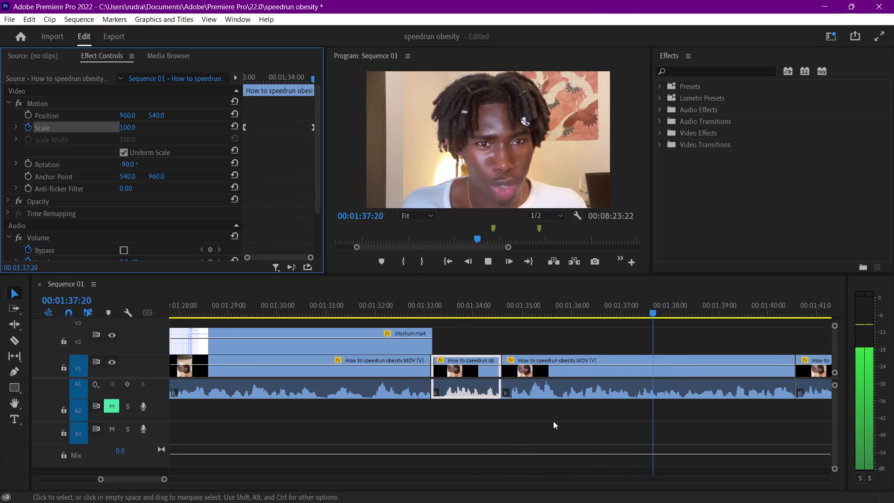
scroll(553, 421, "down", 6)
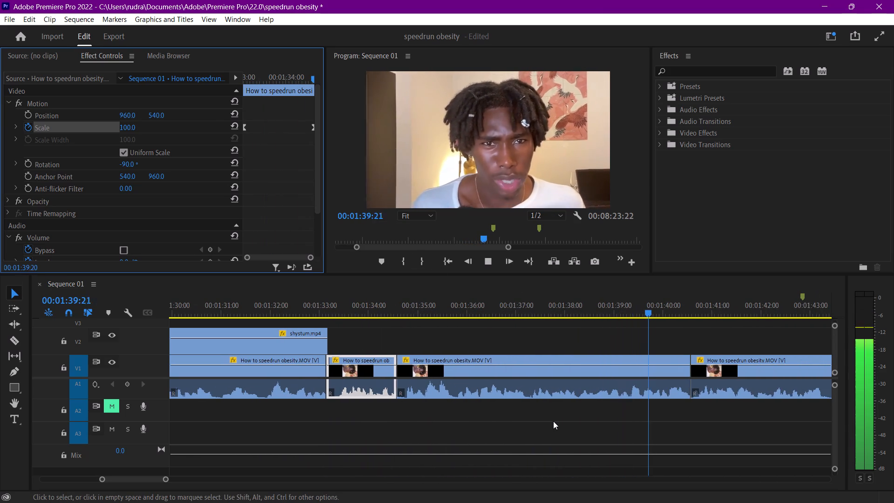
key("space")
left_click(319, 306)
key("space")
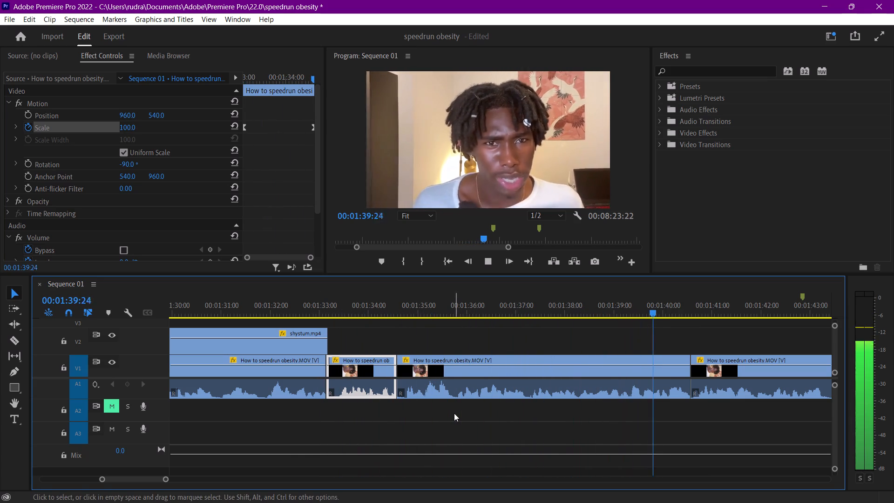
key("space")
Paste the copied Scale zoom-out keyframes onto the talking-head clip starting near 00:01:07:18, where the shystum.mp4 overlay ends, and preview it.
scroll(336, 413, "up", 9)
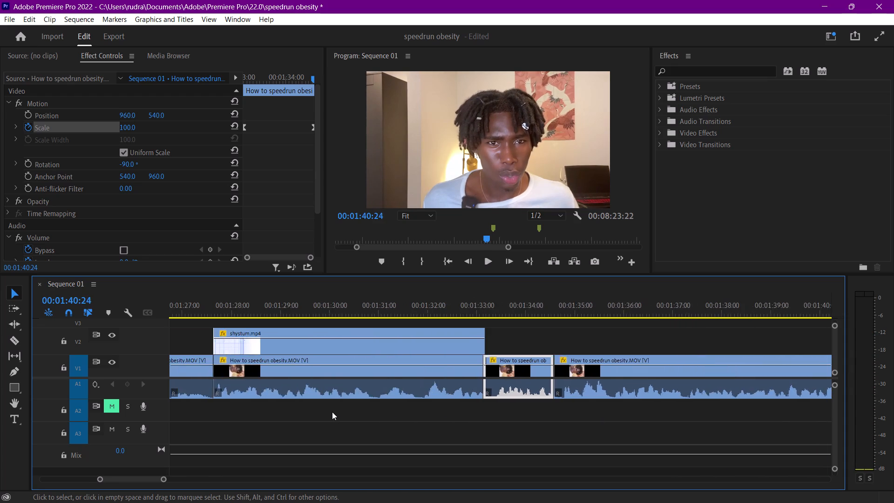
scroll(332, 412, "up", 20)
scroll(332, 412, "up", 8)
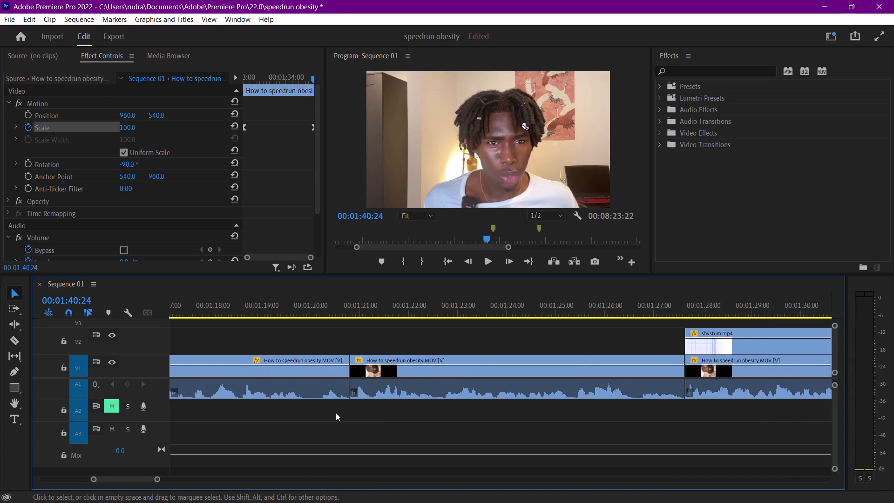
scroll(336, 413, "up", 20)
scroll(336, 413, "up", 8)
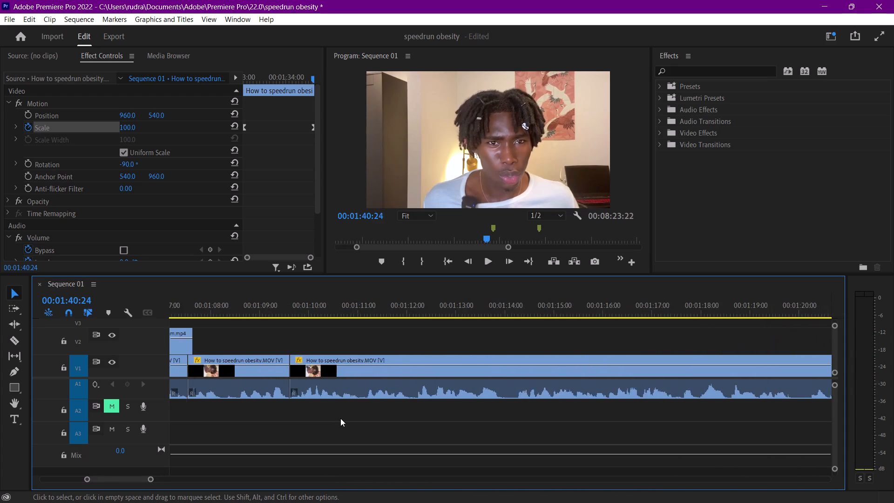
scroll(340, 418, "up", 9)
left_click_drag(361, 306, 364, 307)
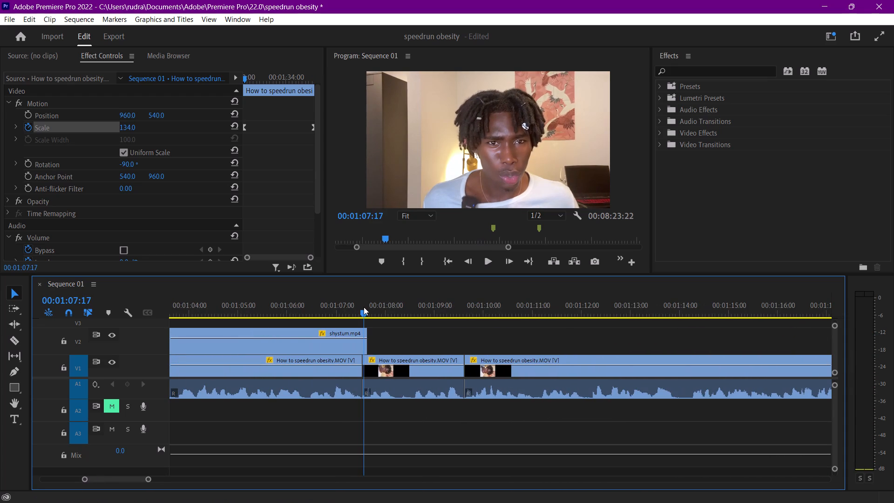
left_click_drag(364, 307, 366, 309)
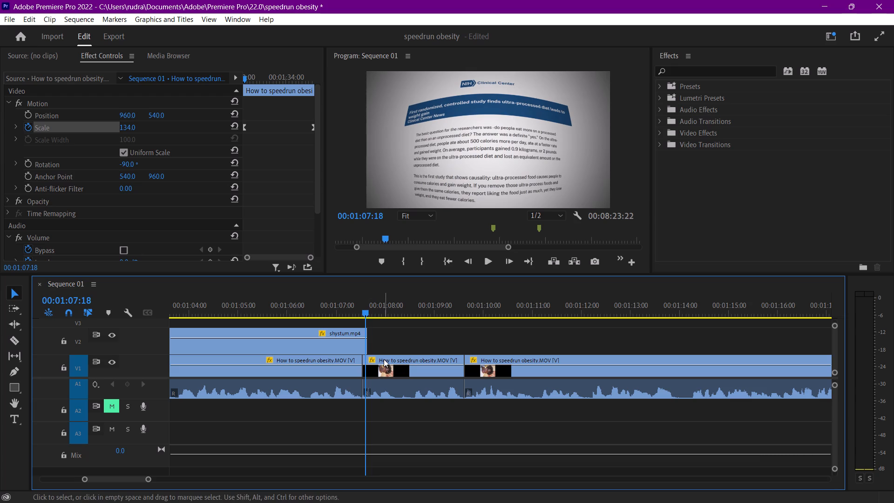
left_click(384, 359)
left_click(55, 132)
left_click(53, 129)
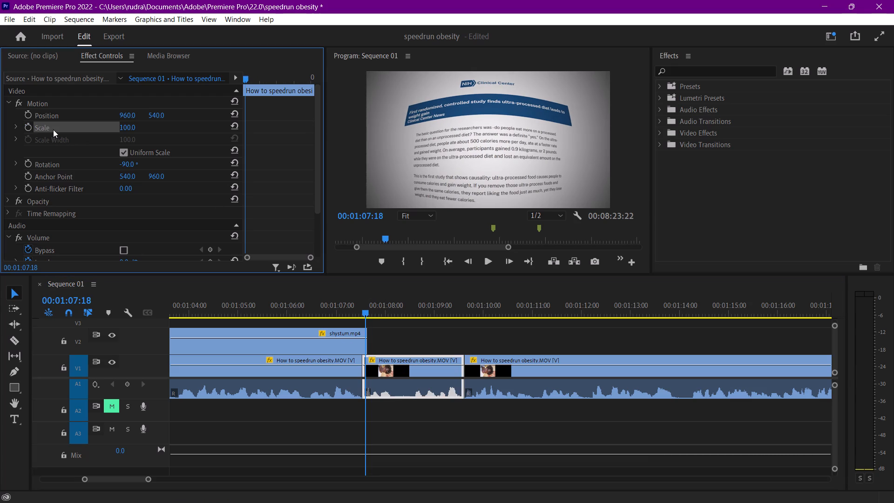
key("ctrl+v")
key("space")
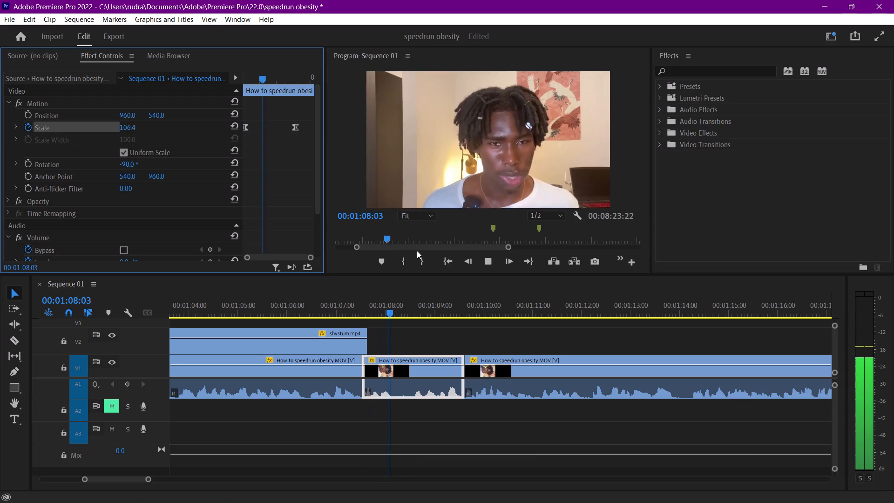
scroll(534, 449, "down", 4)
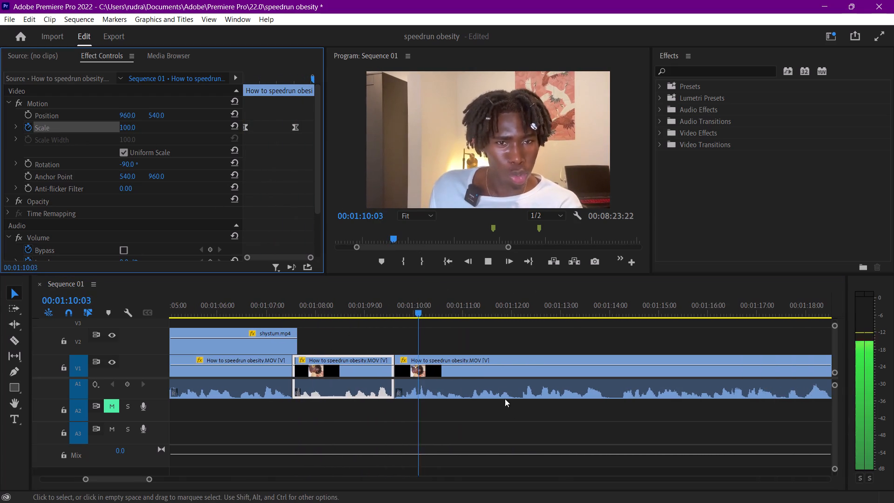
Review the talking-head clips between 00:01:10 and the "DRINK KCALS" overlay, skipping ahead to the cut near 00:01:21.
left_click(504, 382)
scroll(587, 424, "down", 6)
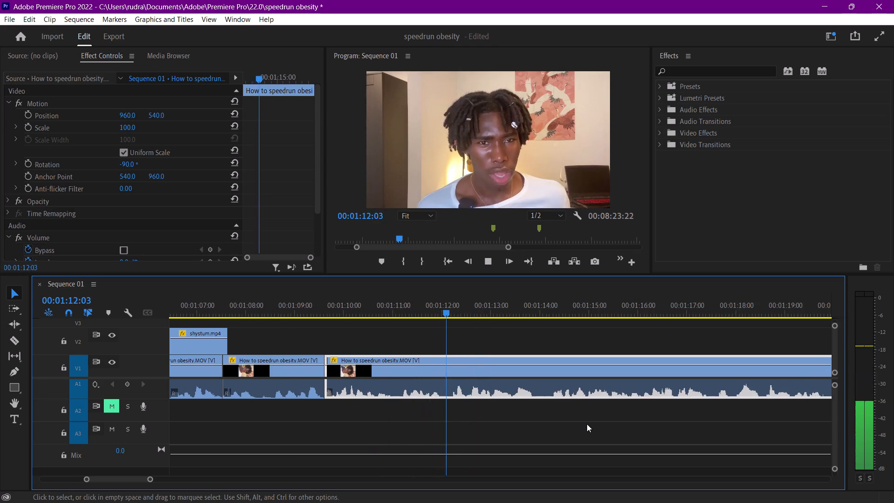
scroll(587, 424, "down", 3)
key("space")
scroll(587, 424, "down", 14)
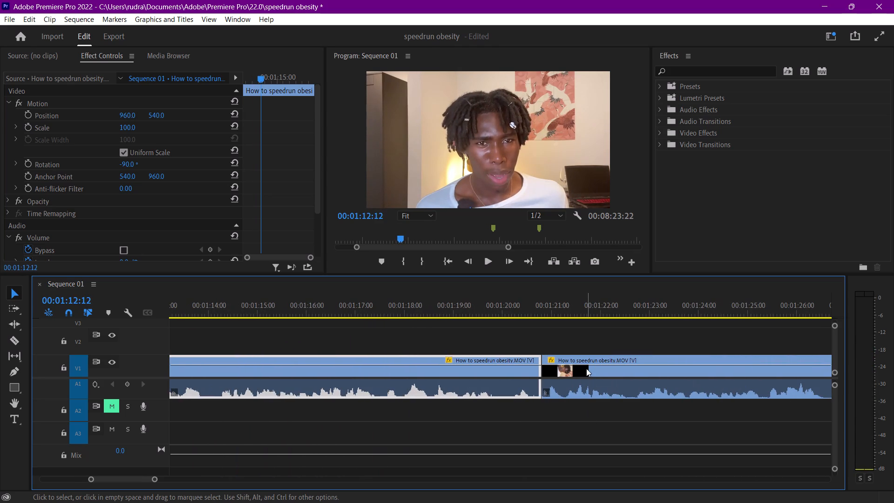
left_click(586, 368)
left_click(537, 295)
key("space")
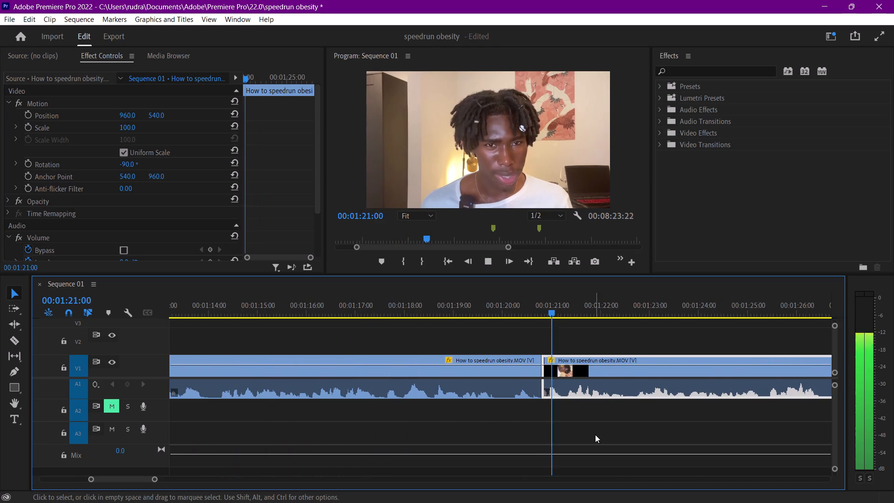
scroll(596, 435, "down", 13)
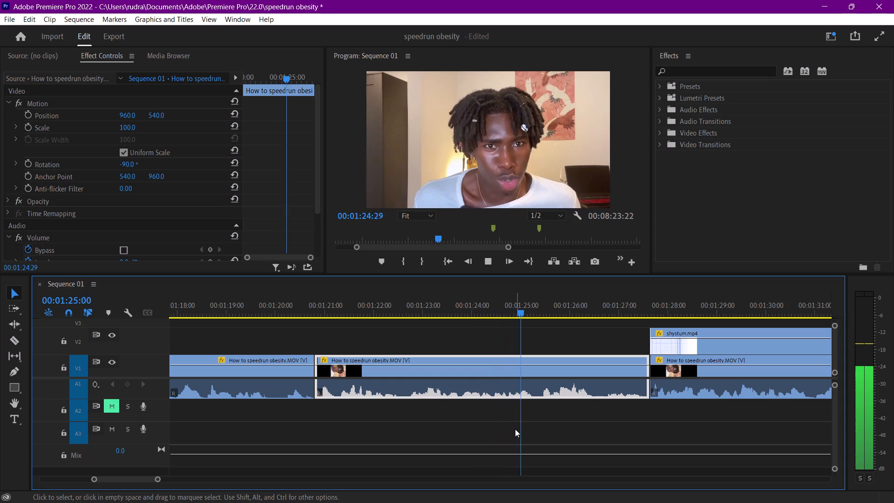
Save the "speedrun obesity" project.
key("ctrl+s")
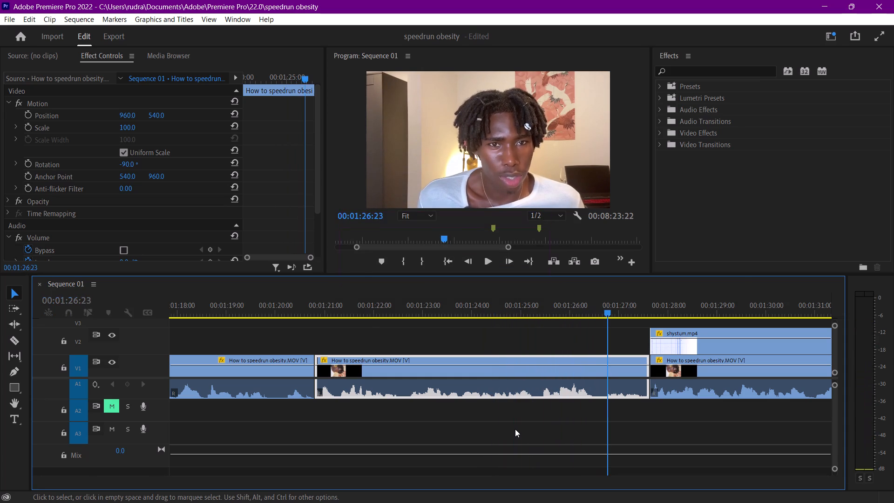
Play through the "DRINK KCALS" overlay and the zoomed talking-head clips after it, up to about 00:01:40.
key("space")
scroll(639, 447, "down", 2)
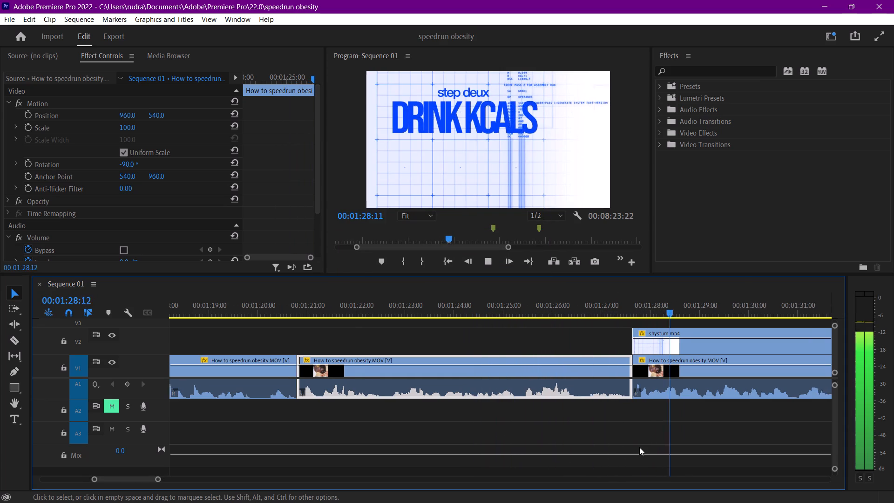
scroll(639, 447, "down", 1)
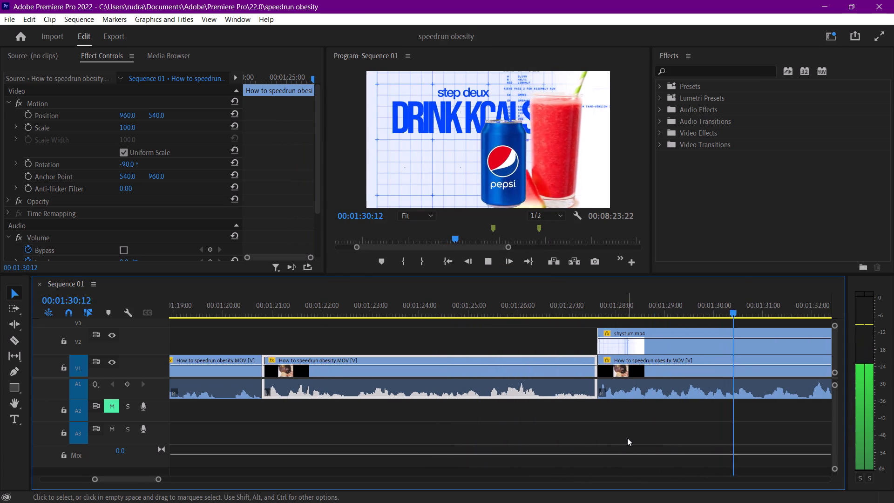
scroll(627, 438, "down", 17)
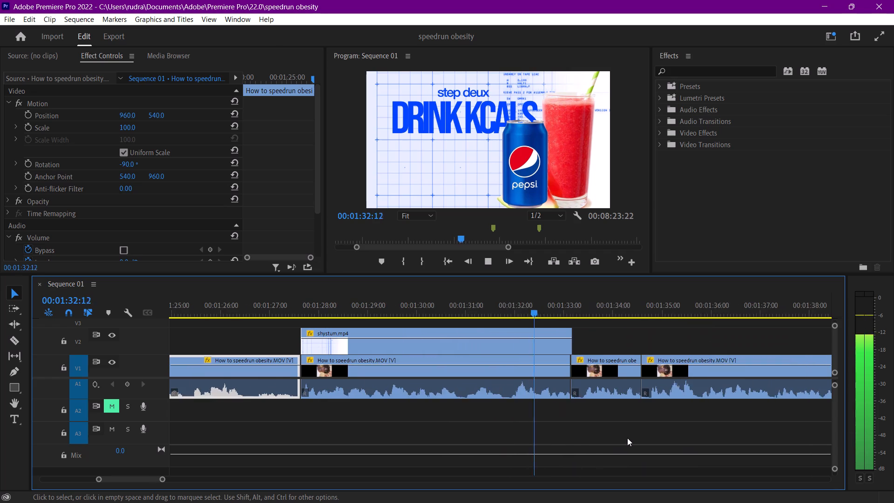
scroll(627, 438, "down", 7)
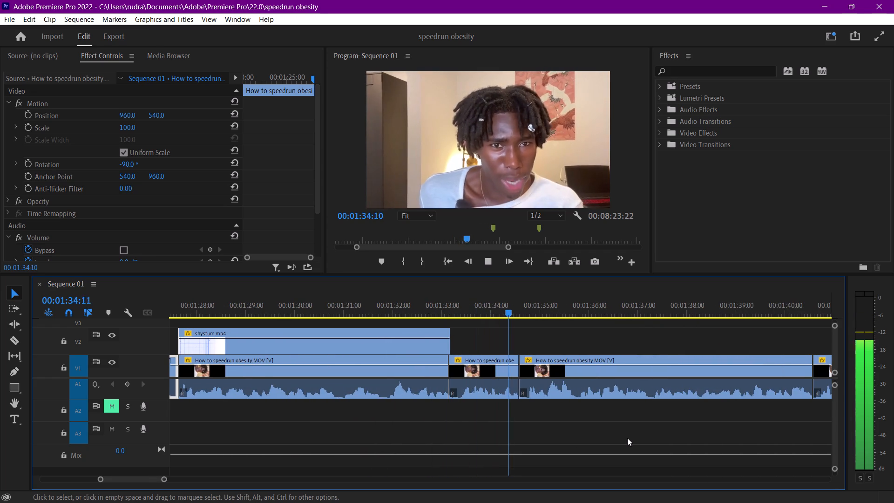
scroll(627, 438, "down", 7)
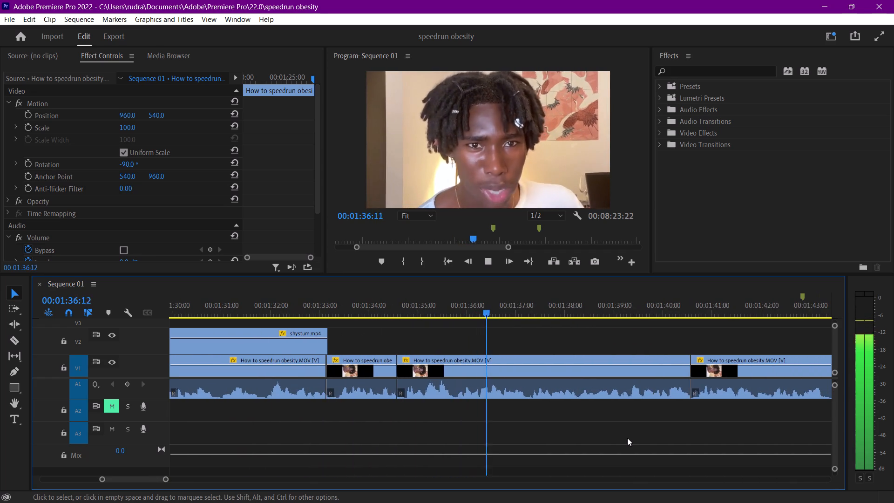
scroll(627, 438, "down", 8)
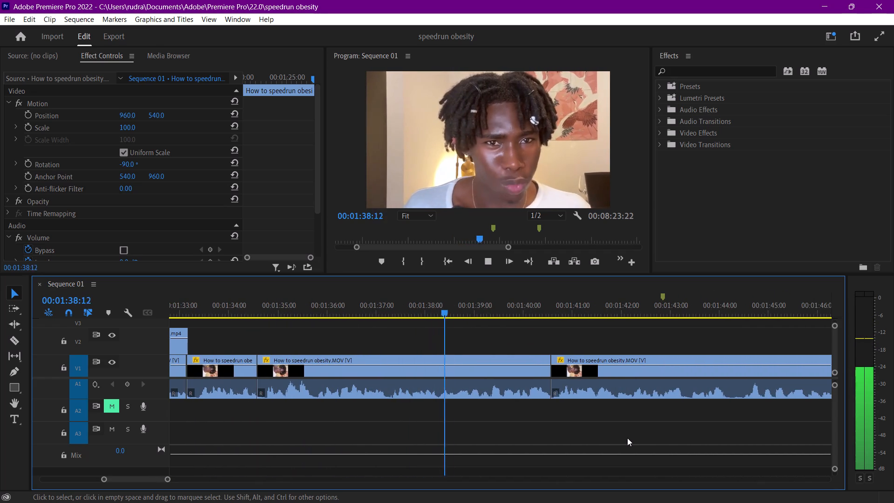
scroll(627, 438, "down", 3)
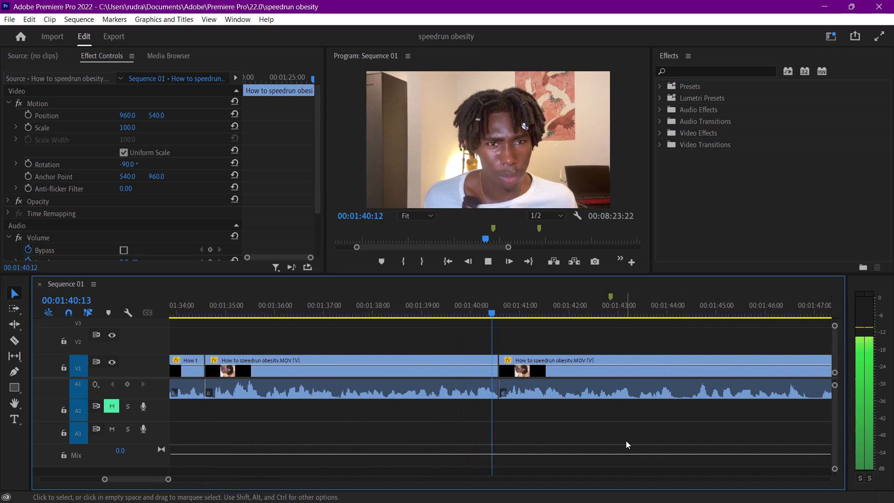
Continue reviewing the talking-head section from about 00:01:40 through the "SLEEP LESS" shystum.mp4 overlay, stopping at 00:02:21:04.
scroll(626, 441, "down", 7)
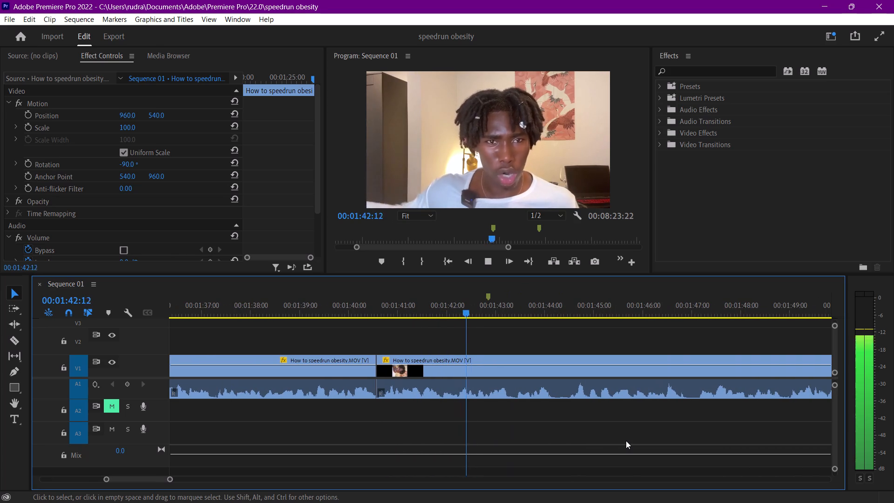
scroll(626, 441, "down", 7)
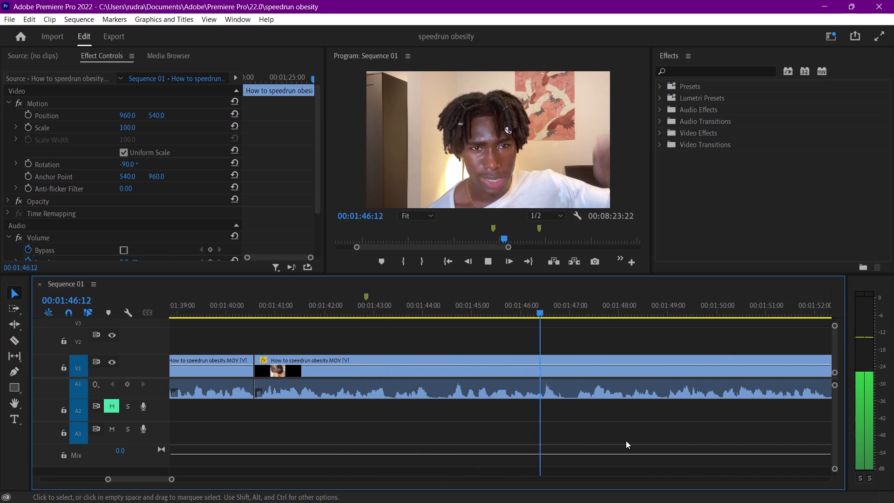
scroll(626, 441, "down", 2)
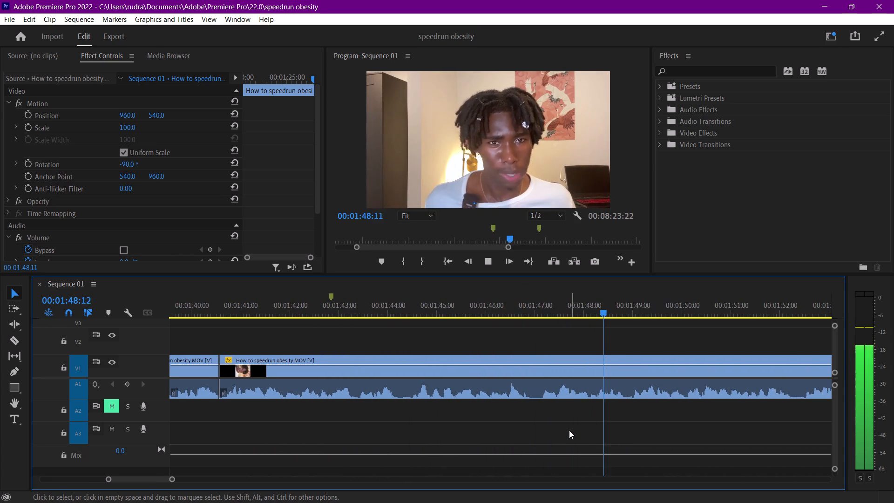
scroll(555, 430, "down", 1)
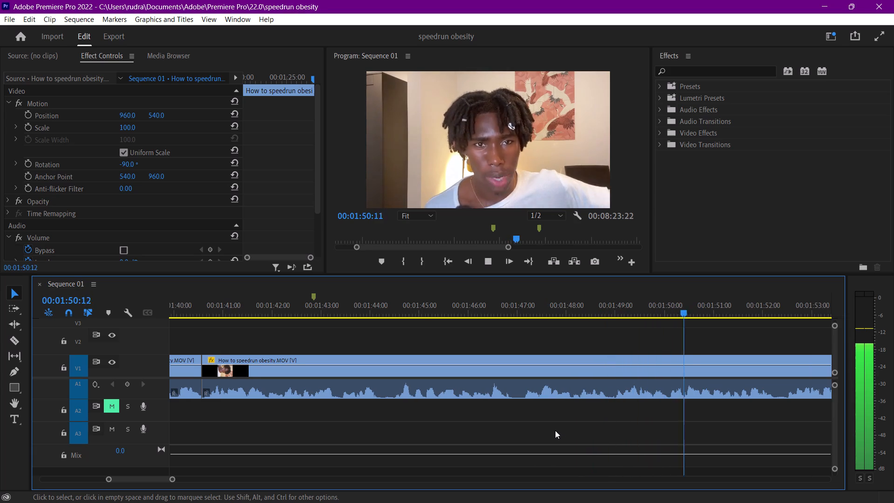
scroll(551, 432, "down", 5)
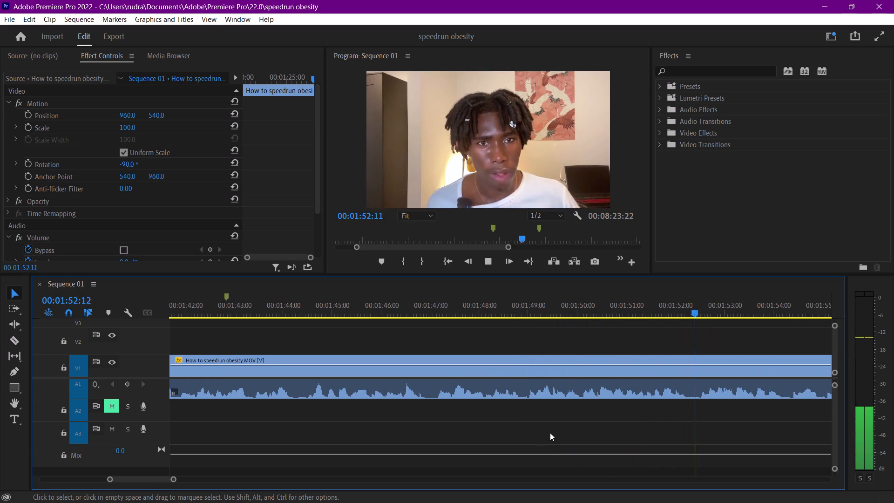
scroll(550, 433, "down", 6)
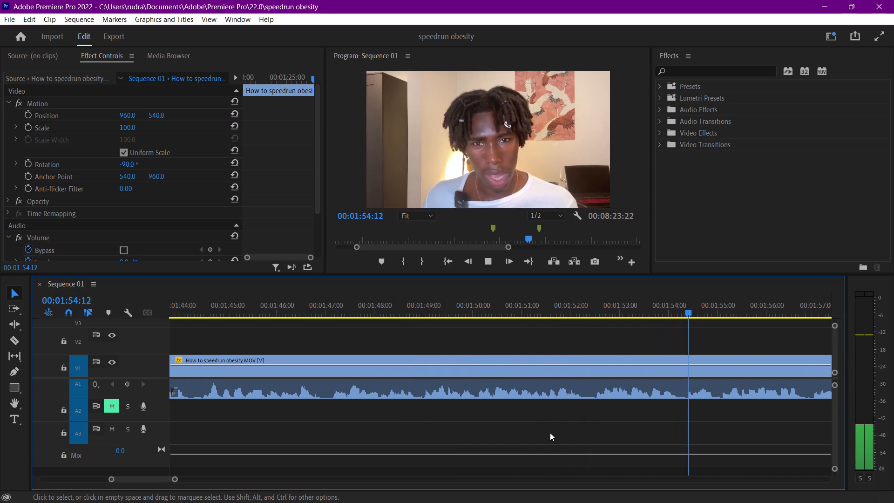
scroll(550, 433, "down", 6)
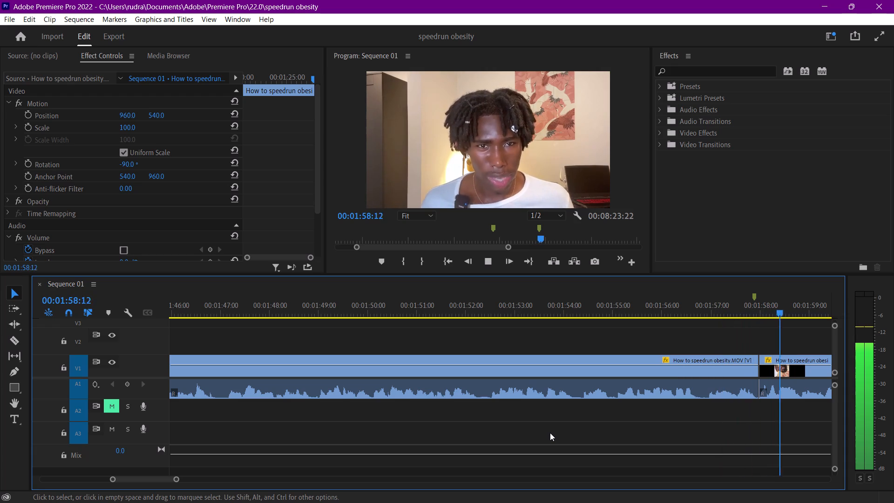
scroll(550, 433, "down", 10)
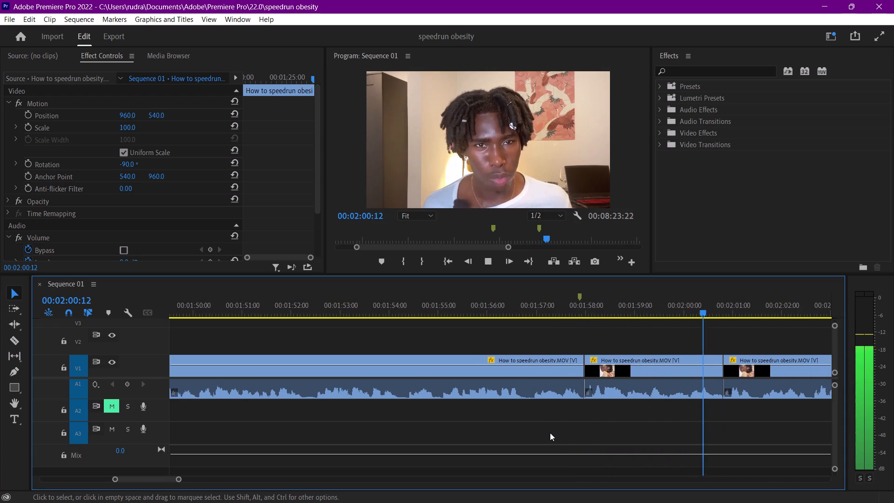
scroll(550, 433, "down", 10)
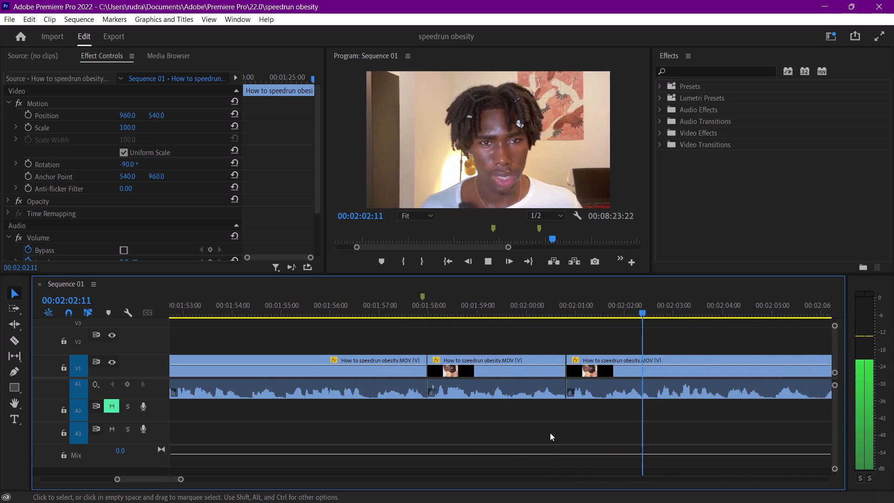
scroll(550, 433, "down", 6)
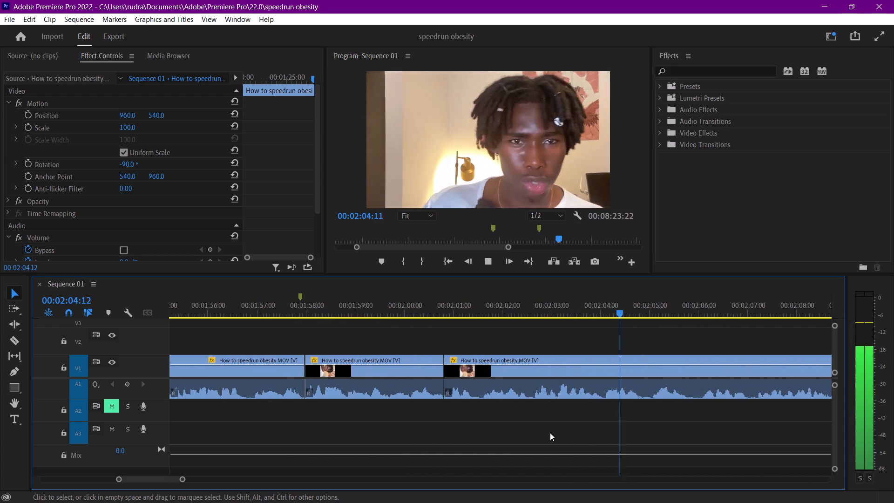
scroll(550, 433, "down", 7)
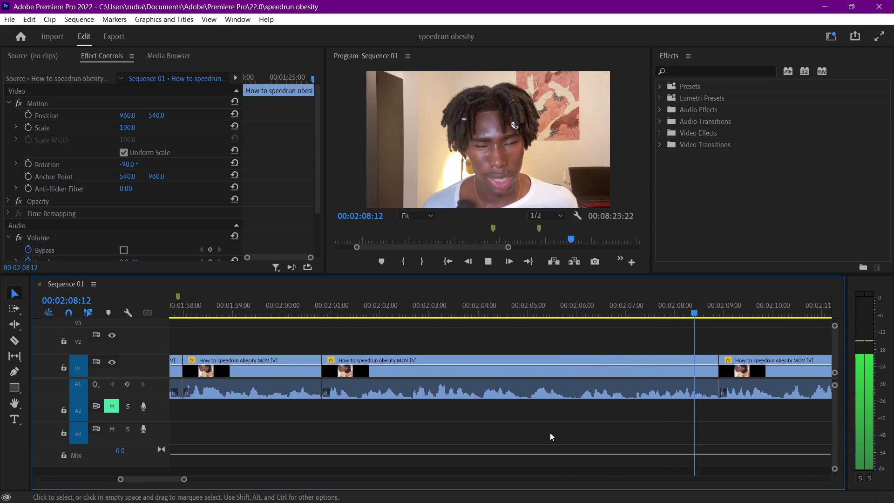
scroll(550, 433, "down", 8)
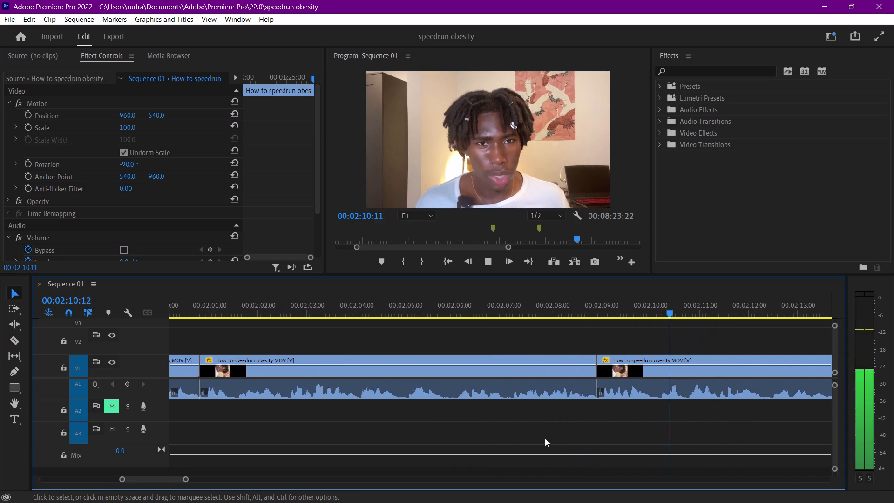
scroll(544, 435, "down", 4)
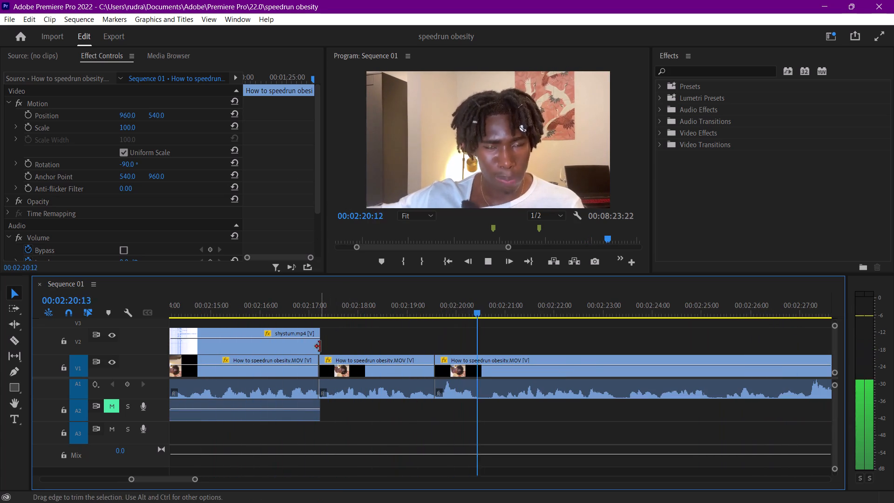
key("space")
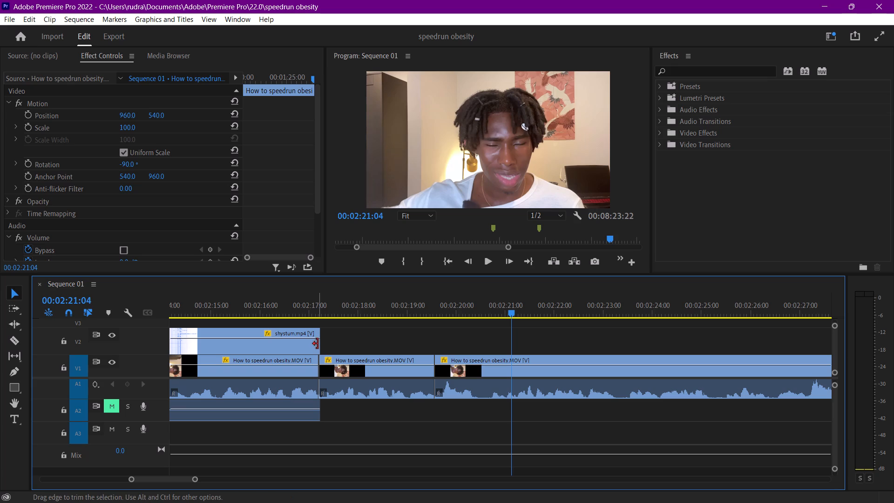
Extend the end of the "SLEEP LESS" shystum.mp4 overlay to about 00:02:17:18, over the start of the following talking-head clip.
left_click_drag(318, 344, 347, 342)
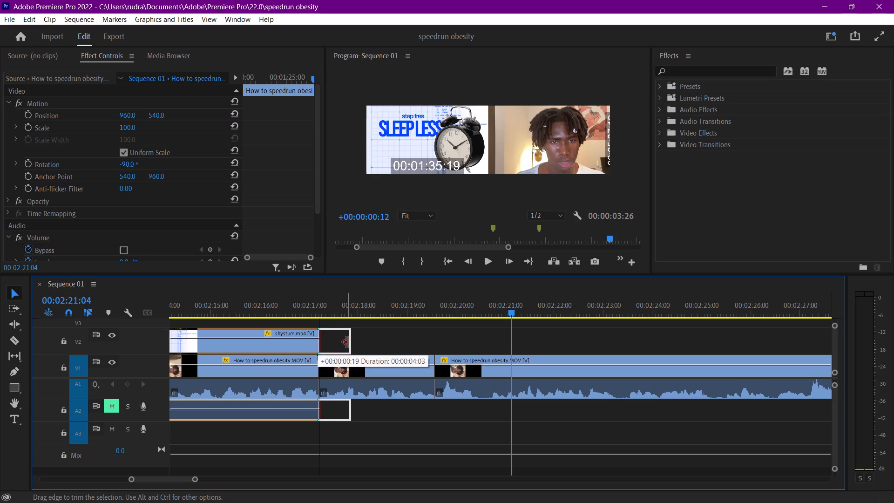
left_click_drag(347, 342, 338, 342)
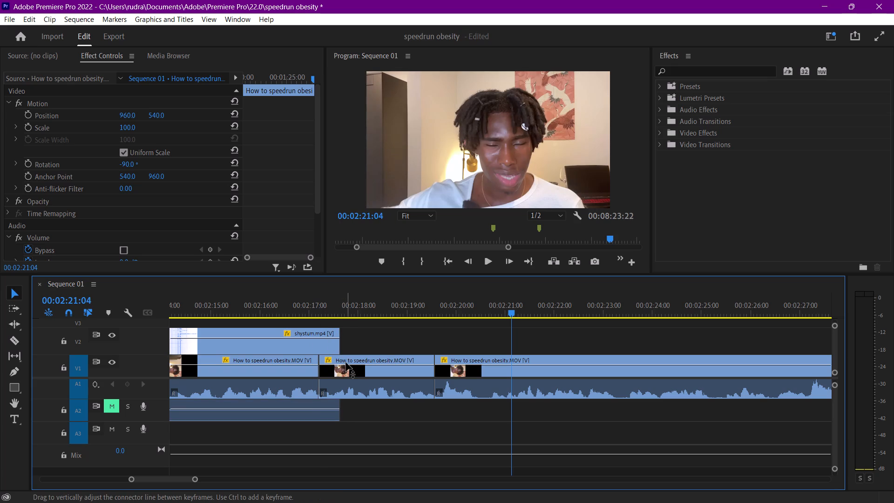
Shift both Scale keyframes of the talking-head clip under the overlay's end later, starting the zoom-out at 00:02:17:19, and play it back.
left_click(334, 312)
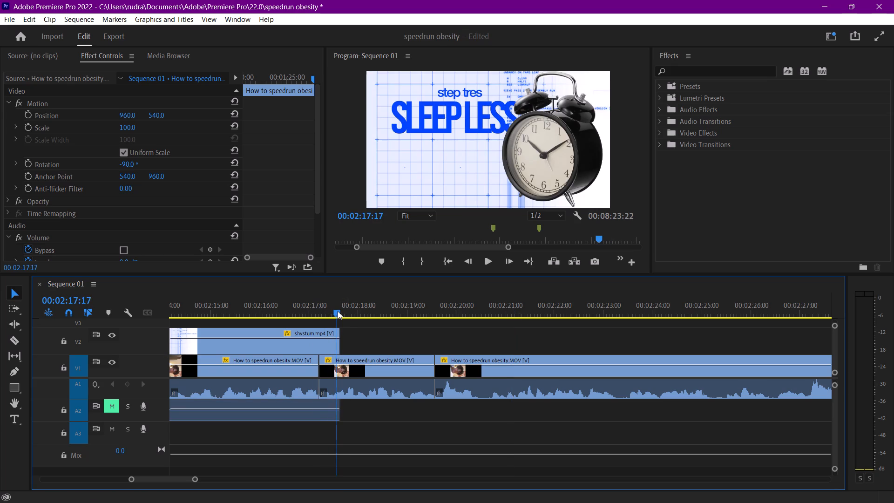
left_click(362, 362)
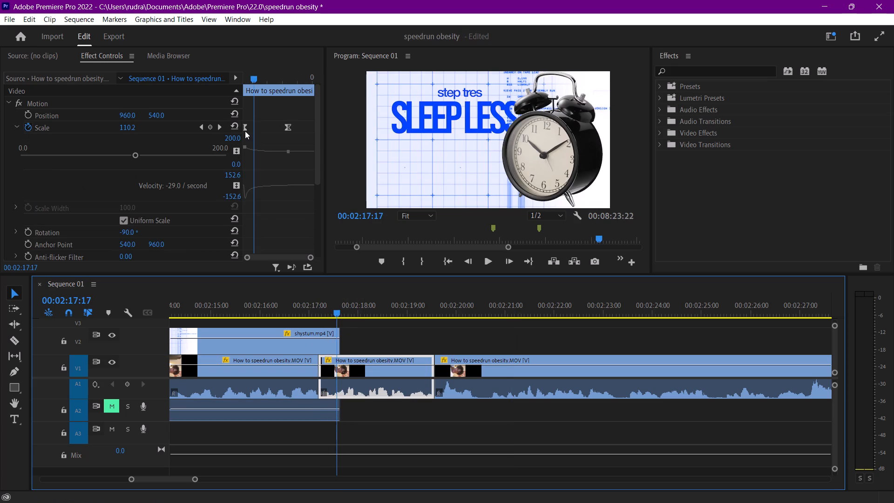
left_click_drag(247, 130, 253, 130)
left_click_drag(287, 125, 300, 126)
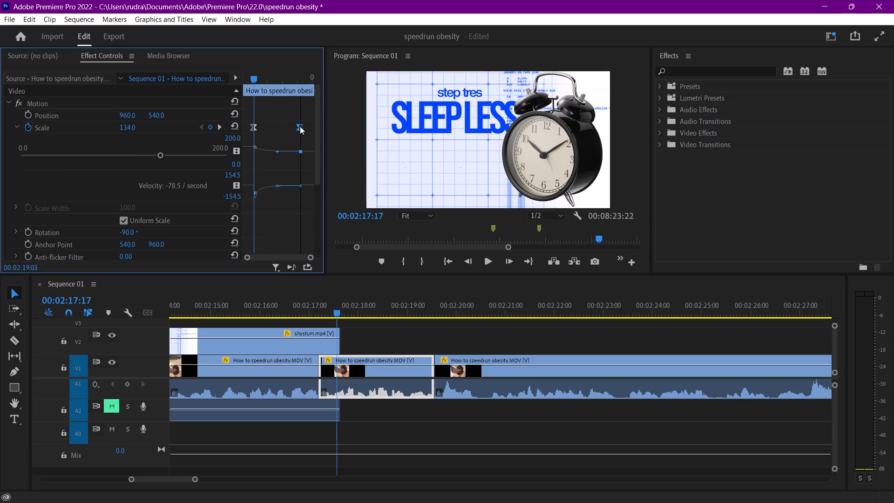
left_click_drag(300, 126, 304, 128)
left_click_drag(257, 75, 243, 73)
key("space")
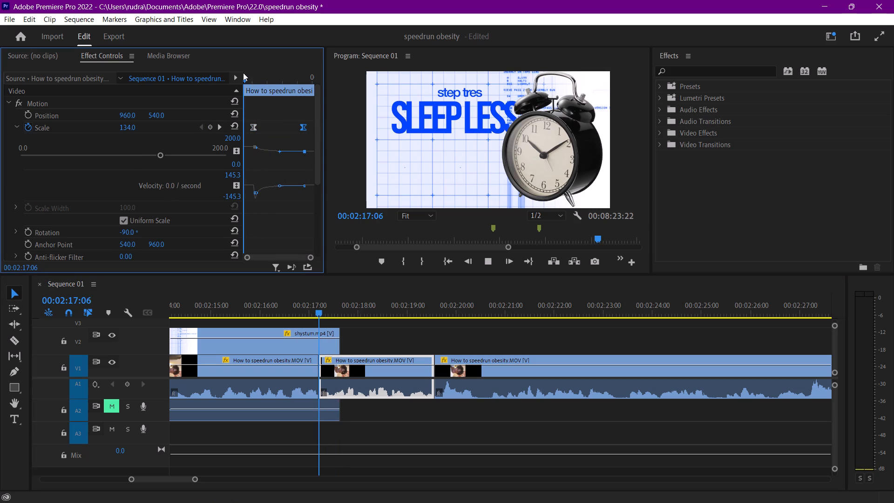
key("space")
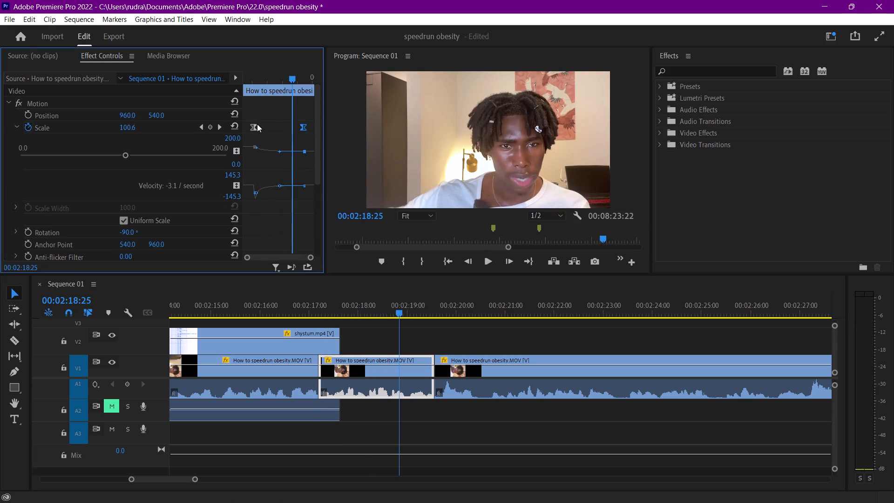
left_click(252, 126)
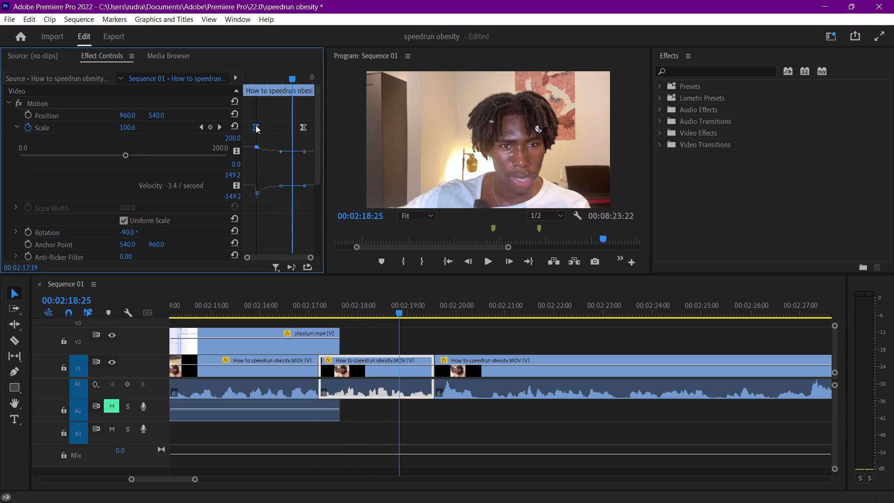
left_click_drag(258, 74, 253, 73)
key("space")
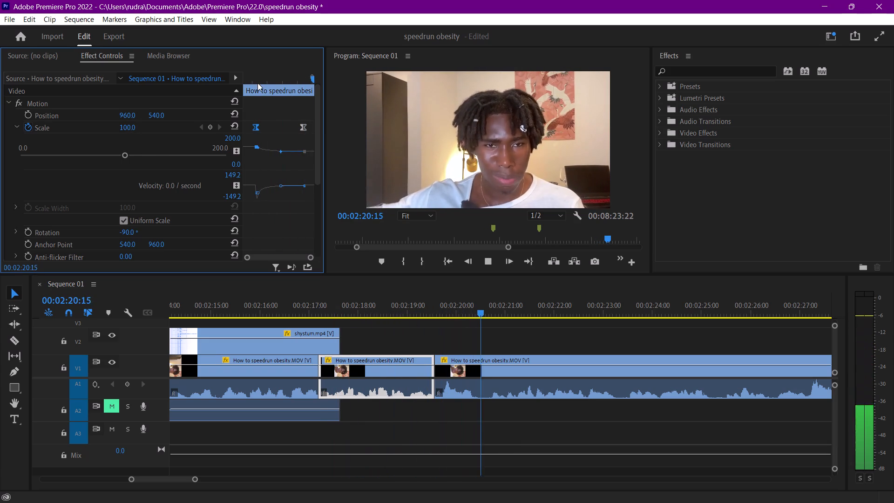
Save the "speedrun obesity" project.
key("ctrl+s")
Play on to about 00:02:33 and return to place a sequence marker at 00:02:21:07 in the long talking-head clip.
key("space")
scroll(567, 413, "down", 4)
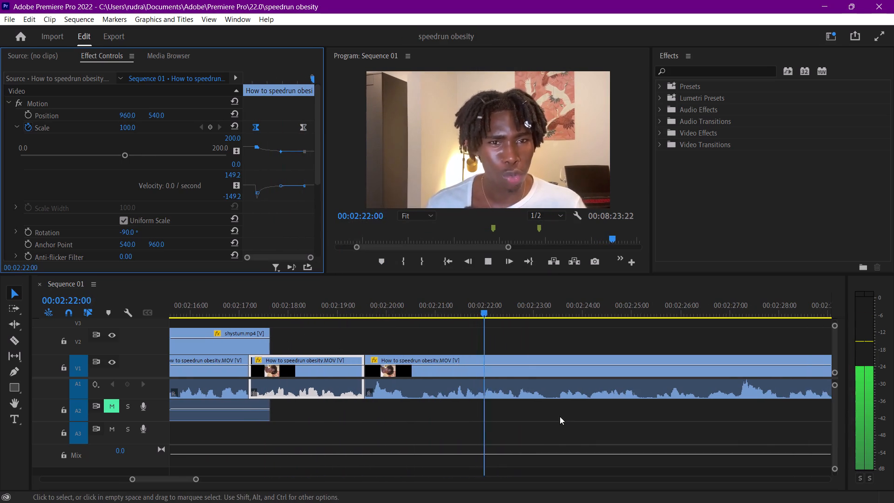
scroll(545, 428, "down", 2)
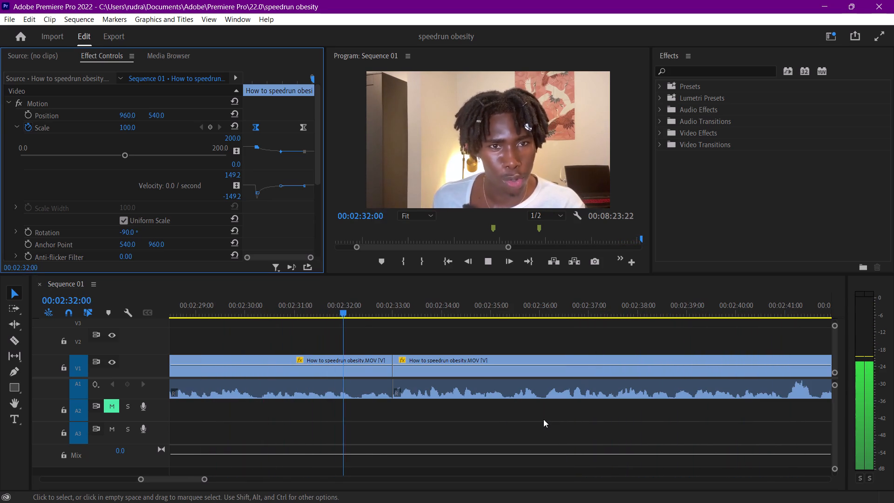
key("space")
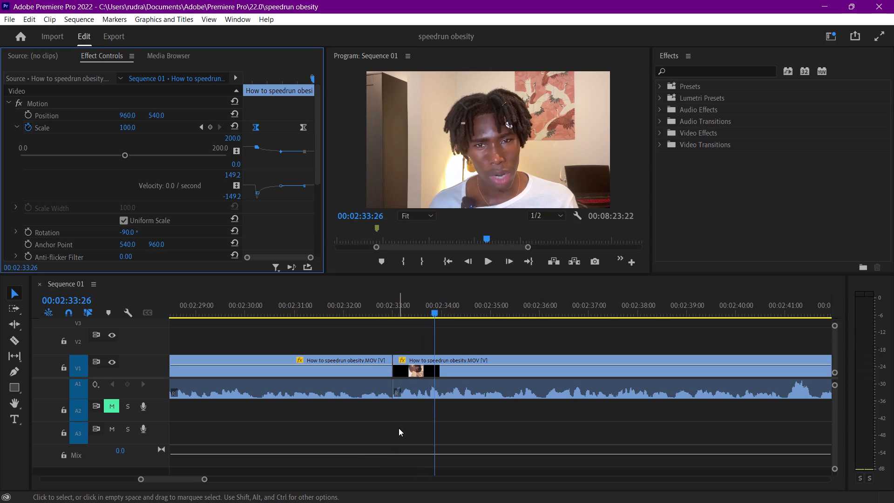
scroll(402, 428, "up", 20)
scroll(402, 428, "up", 8)
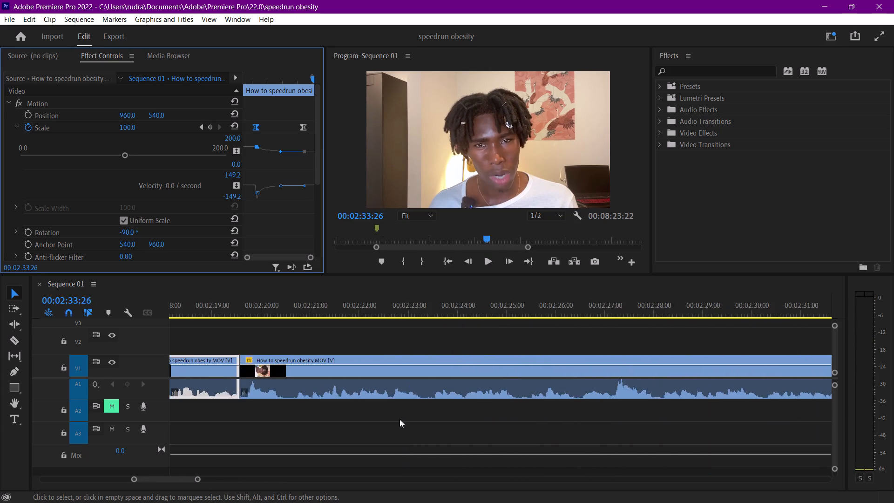
scroll(400, 419, "up", 6)
left_click(410, 304)
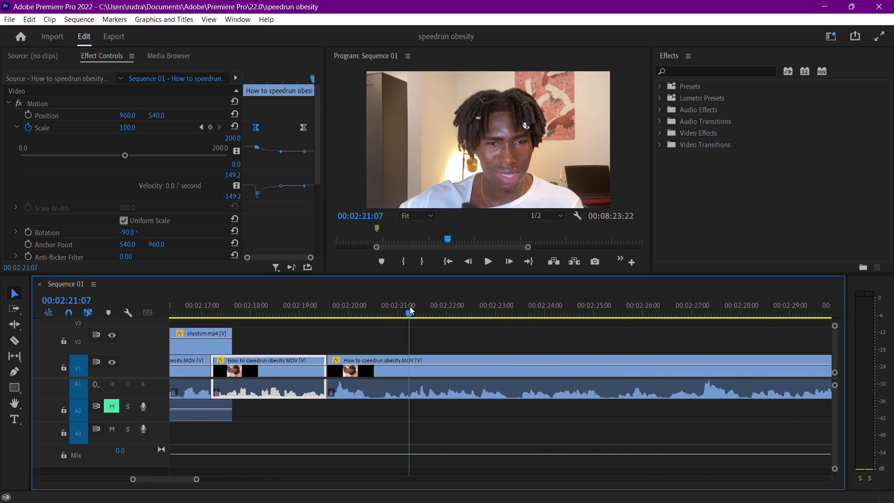
key("m")
Play through the talking-head clip from the 00:02:21:07 marker to about 00:02:32.
key("space")
scroll(597, 455, "down", 7)
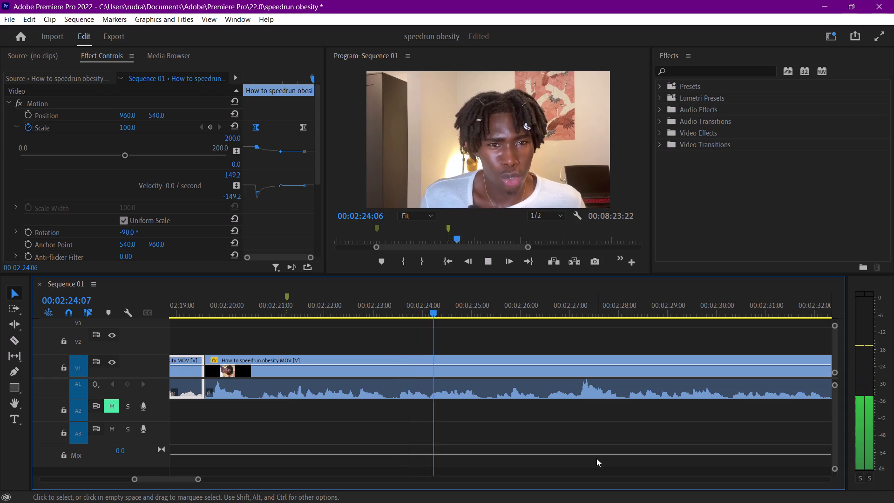
scroll(593, 461, "down", 2)
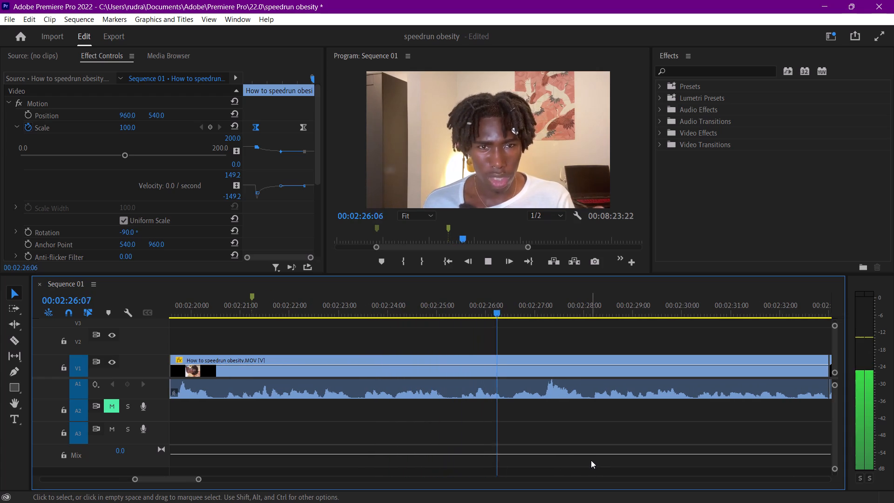
scroll(588, 462, "down", 3)
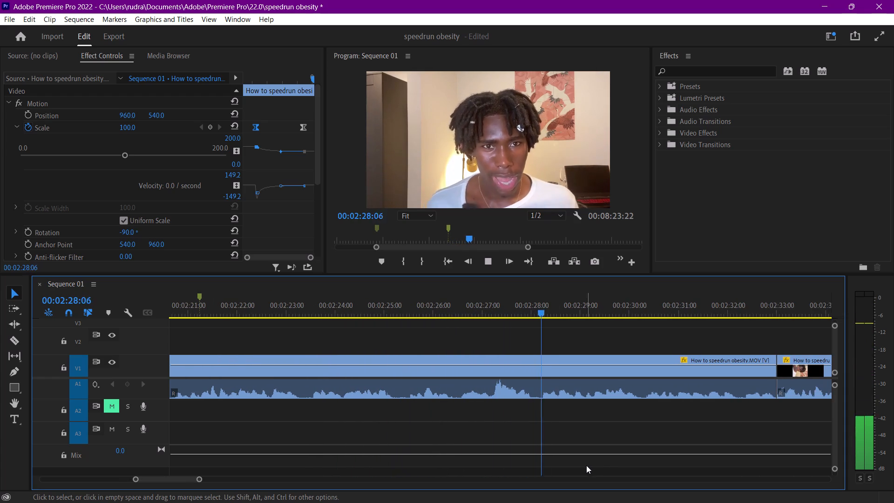
scroll(595, 457, "down", 6)
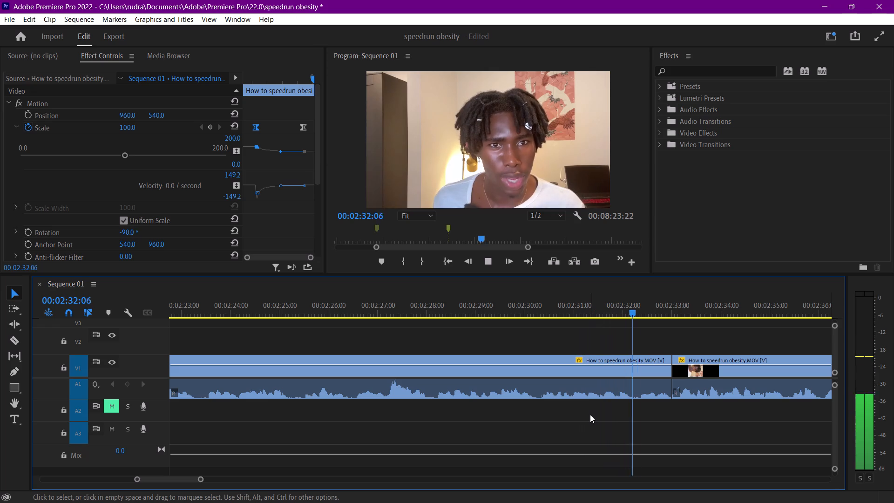
Save the "speedrun obesity" project with the added marker.
key("ctrl+s")
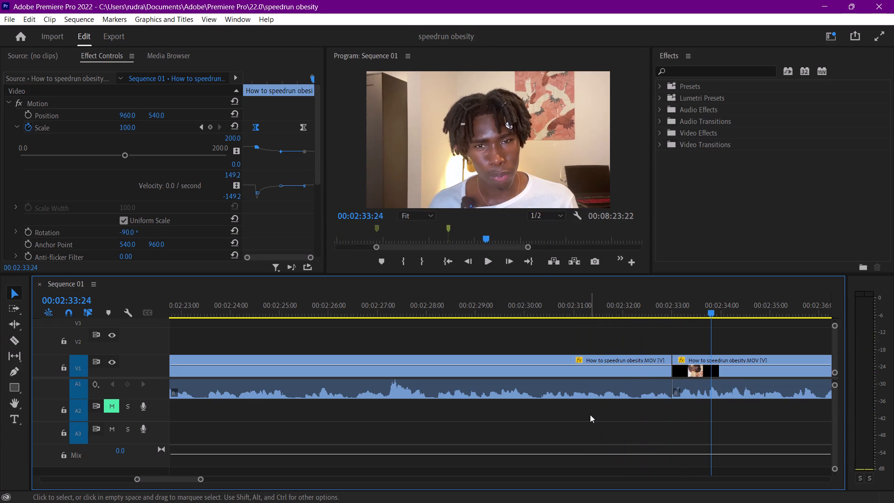
Review the talking-head section from 00:02:33:24 to about 00:02:55, scrubbing back to 00:02:52:11.
key("space")
scroll(646, 444, "down", 2)
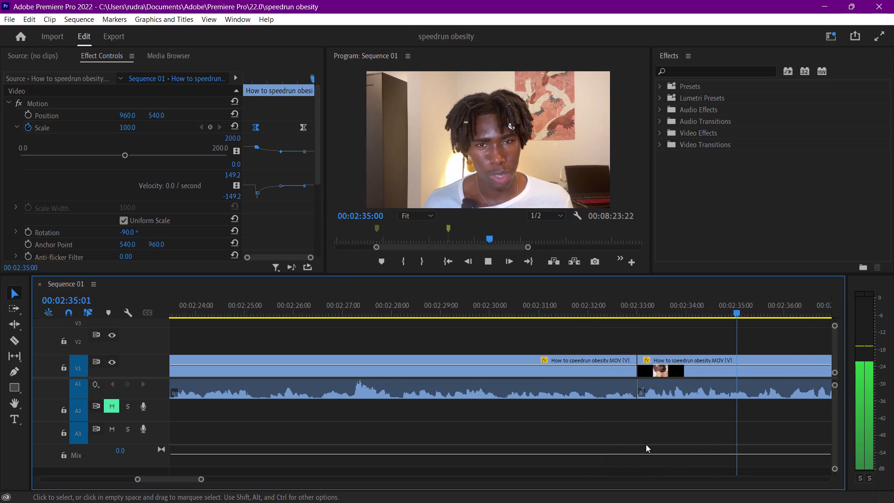
scroll(646, 444, "down", 5)
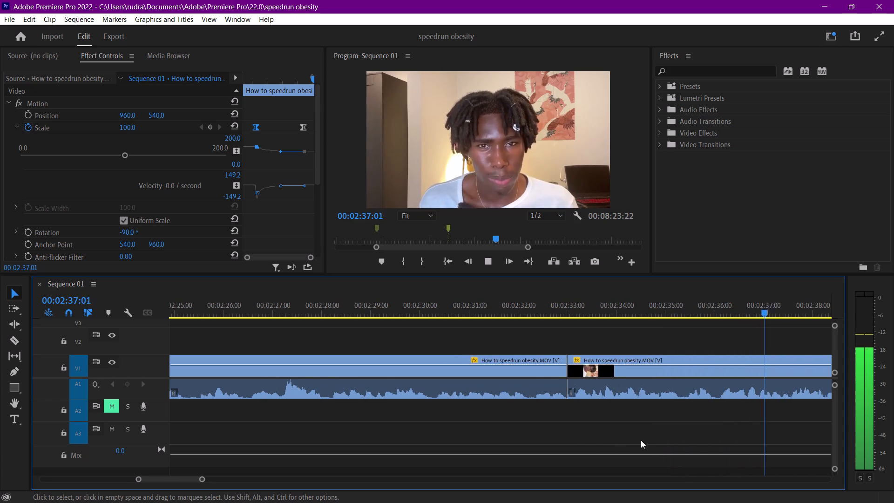
scroll(641, 440, "down", 11)
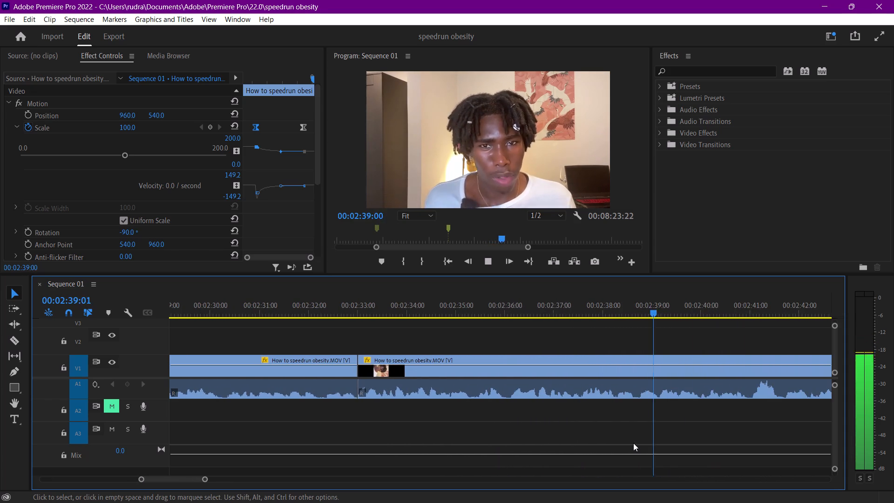
scroll(632, 442, "down", 6)
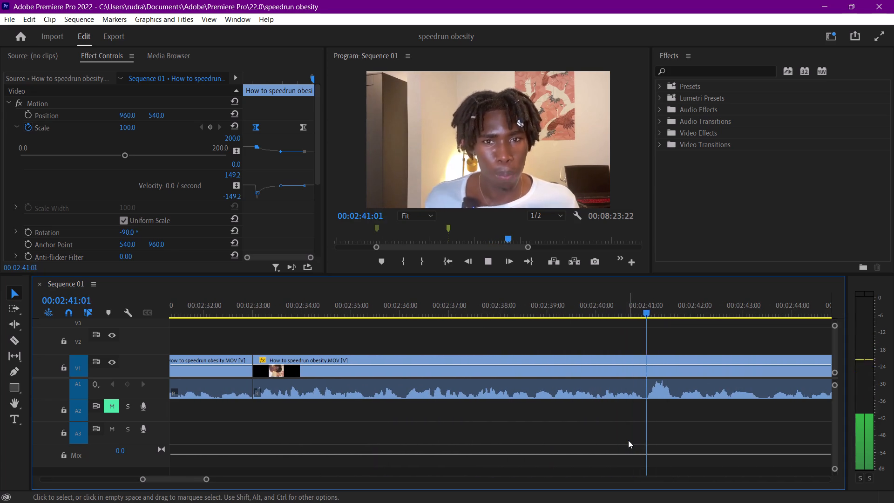
scroll(628, 440, "down", 6)
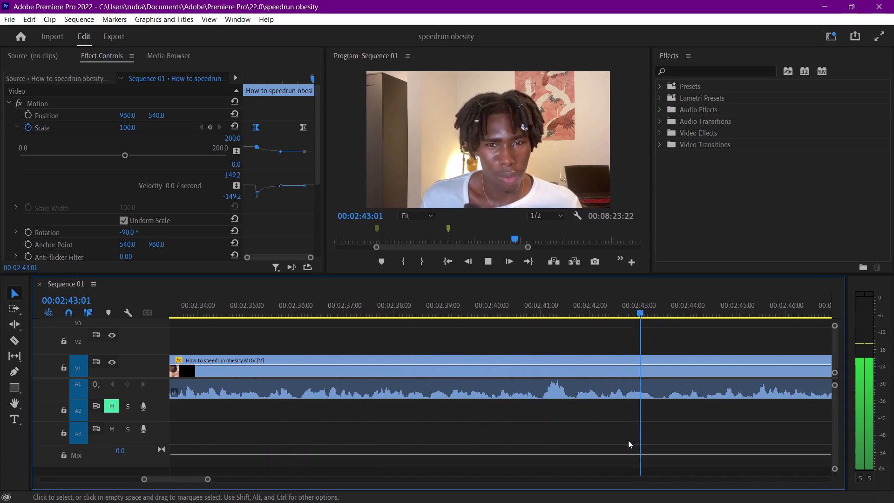
scroll(628, 440, "down", 10)
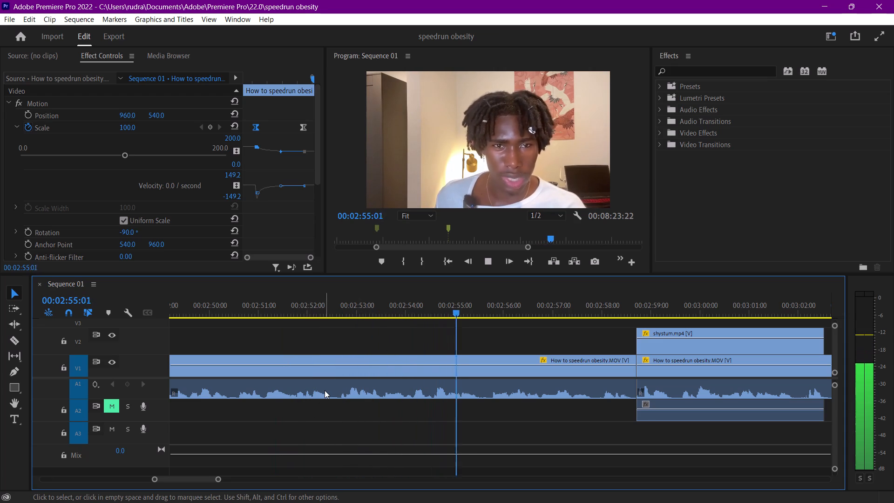
left_click_drag(345, 307, 340, 306)
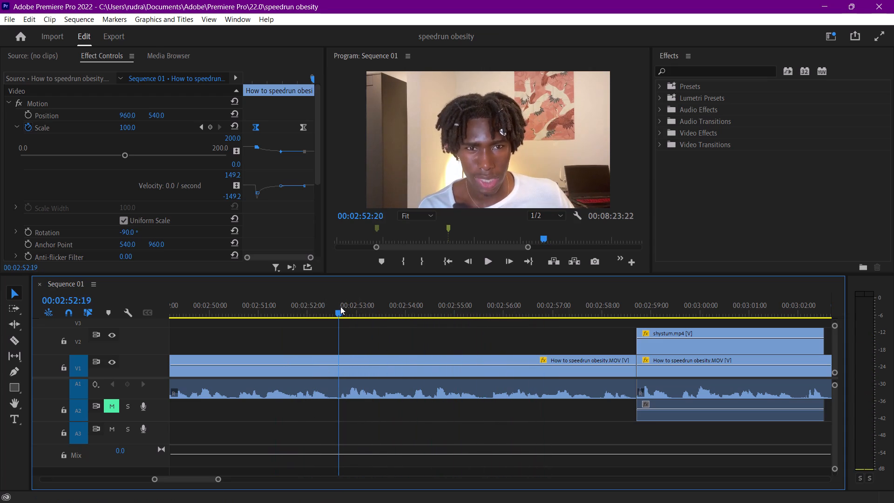
left_click_drag(340, 306, 326, 306)
Replay the talking-head section from 00:02:32:27, just before the cut near 00:02:33, stopping at 00:02:41:25.
scroll(371, 457, "up", 14)
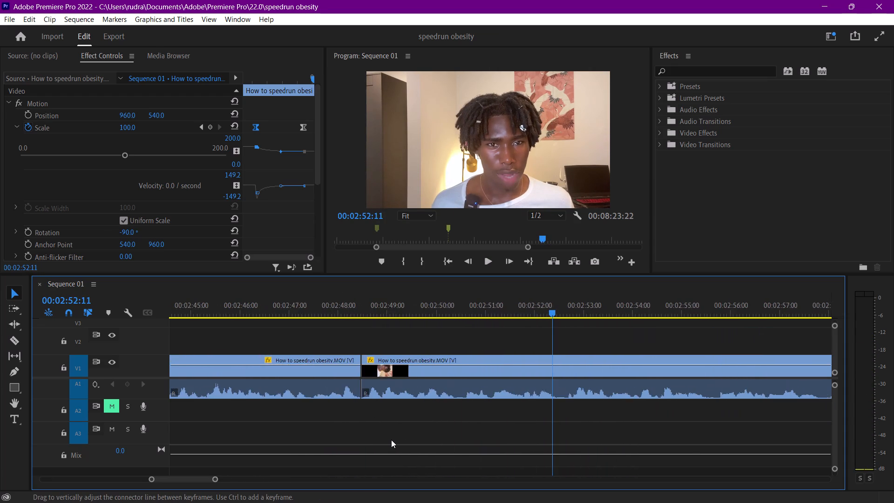
scroll(391, 440, "up", 20)
scroll(391, 440, "up", 11)
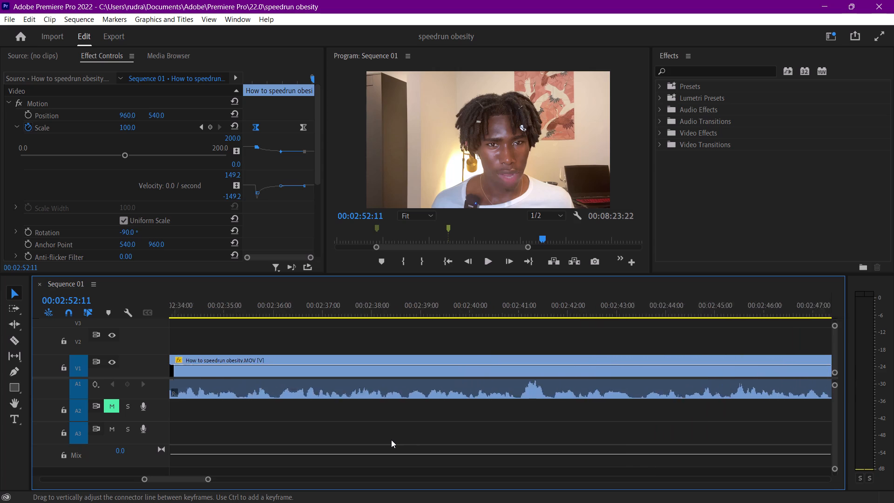
scroll(391, 440, "up", 18)
left_click(472, 305)
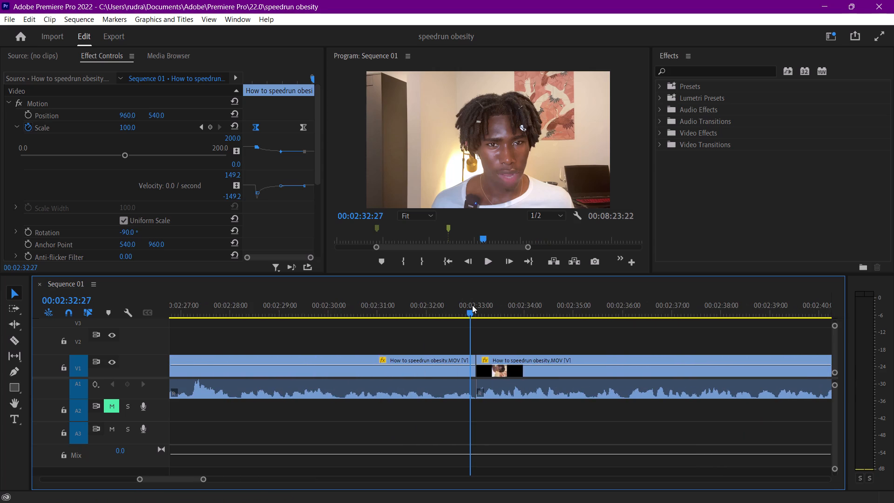
key("space")
scroll(544, 437, "down", 8)
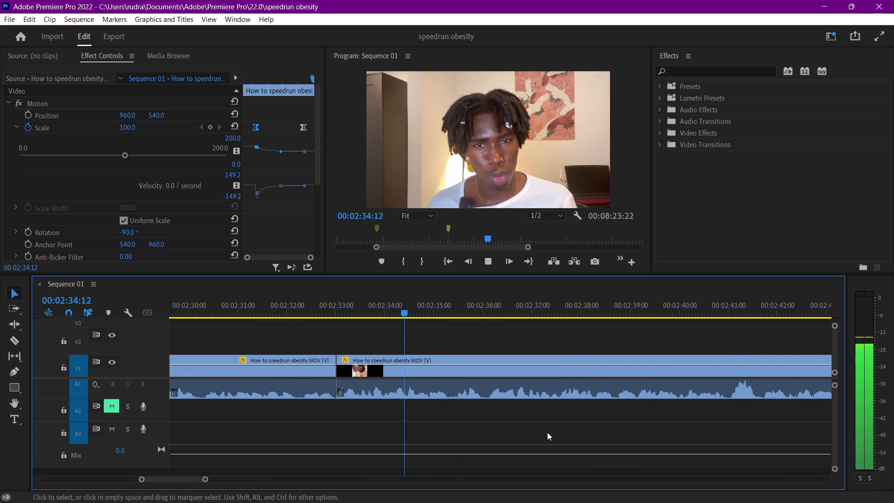
scroll(547, 432, "down", 2)
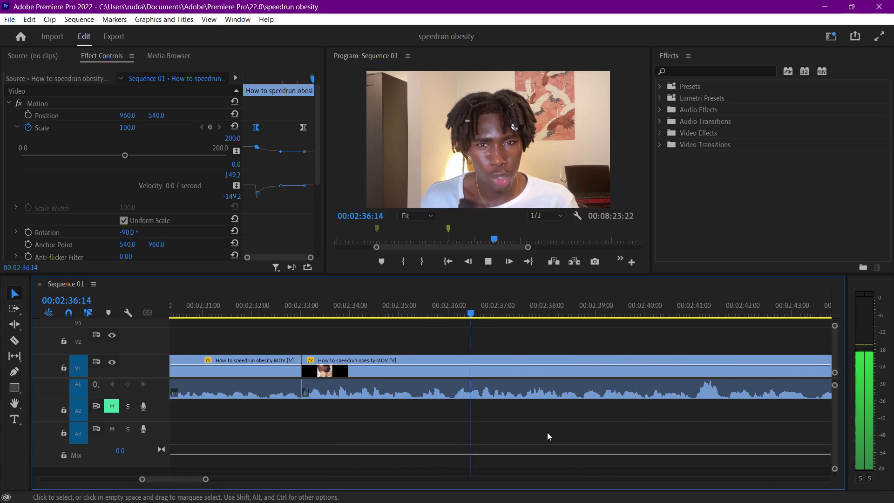
scroll(547, 432, "down", 6)
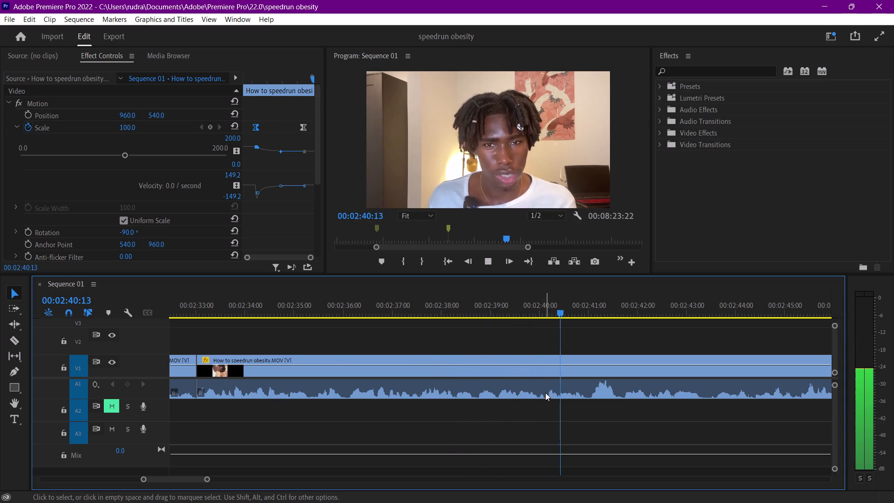
scroll(576, 428, "down", 1)
key("space")
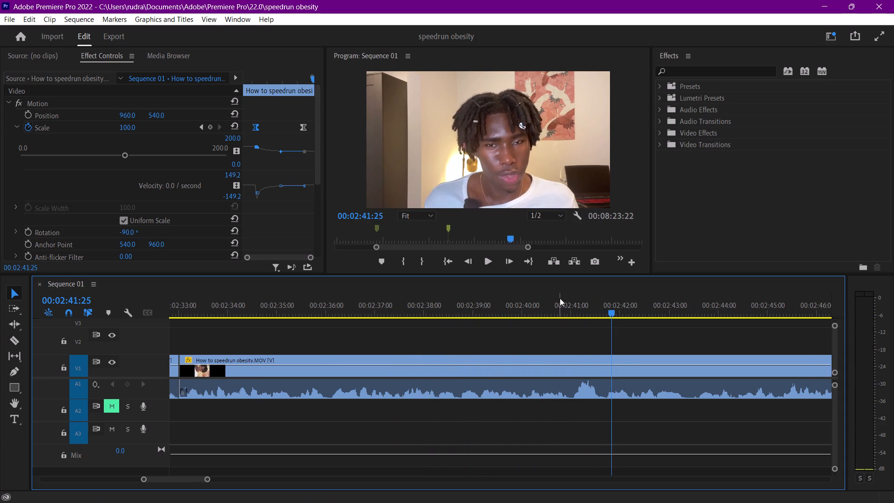
Cut the talking-head clip on V1 at 00:02:38:21 with the Razor tool.
left_click_drag(558, 298, 533, 299)
left_click_drag(516, 306, 451, 294)
key("space")
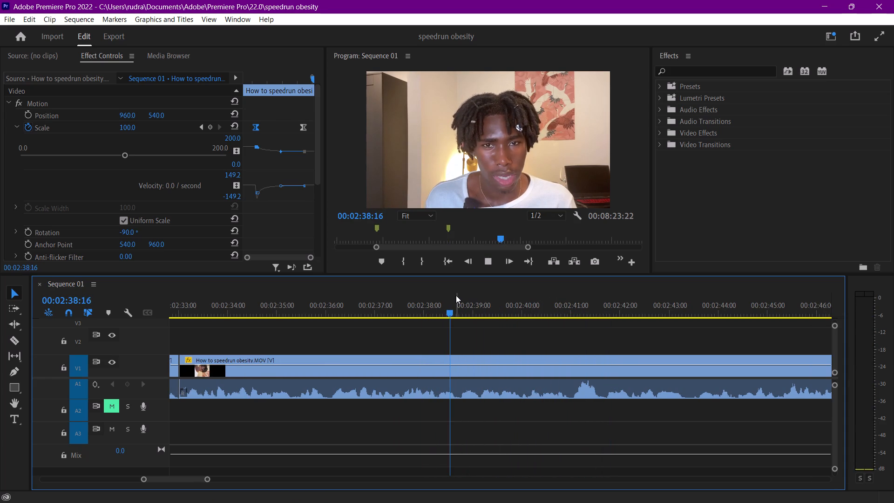
left_click_drag(456, 295, 461, 297)
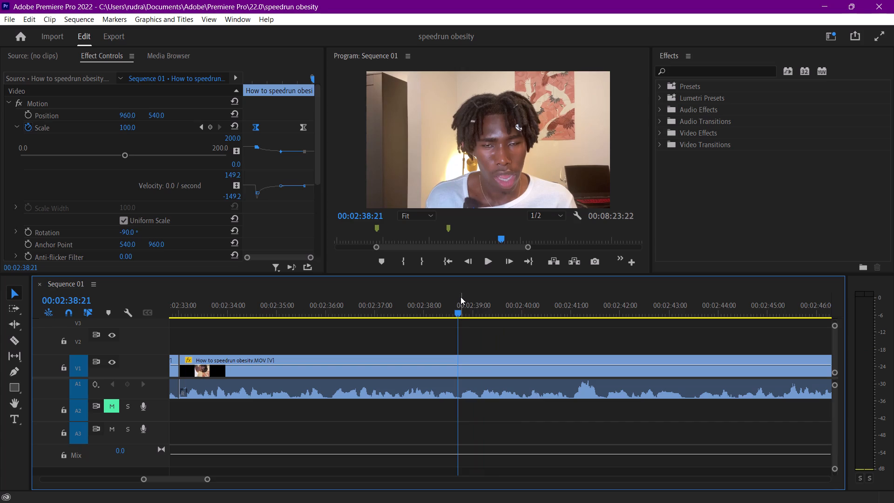
key("f")
left_click(460, 368)
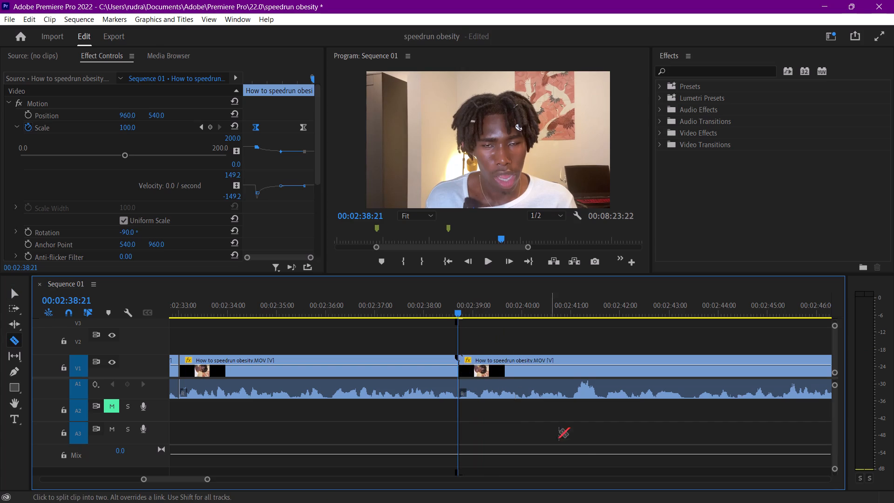
key("v")
Play on through the talking-head clip and cut it again at 00:02:45:06.
key("space")
scroll(607, 450, "down", 7)
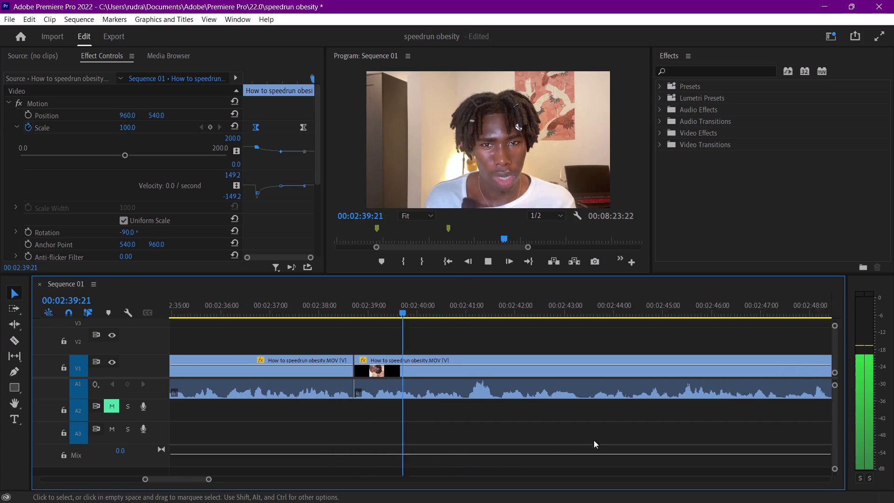
scroll(594, 440, "down", 2)
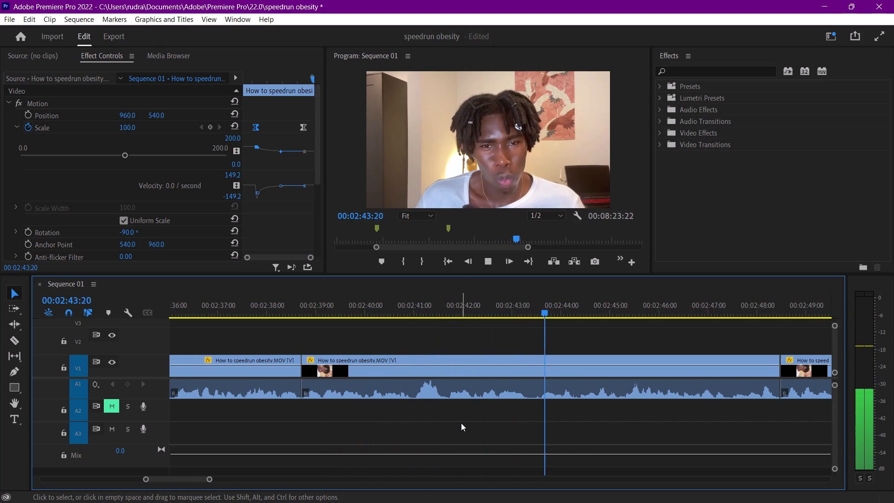
key("space")
key("space")
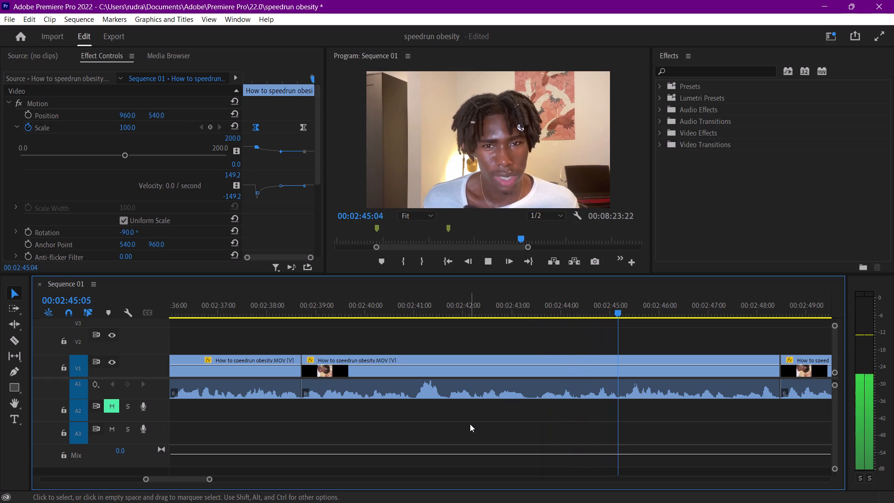
key("space")
key("f")
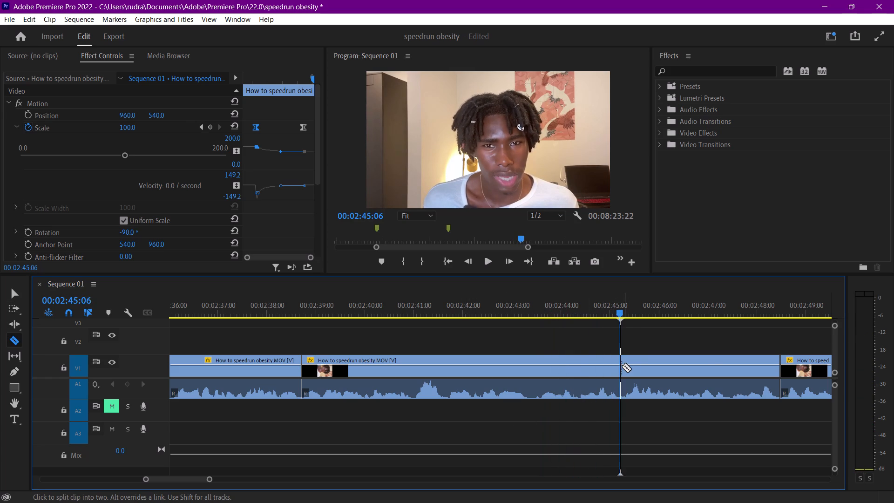
left_click(622, 367)
key("v")
On the new clip between the 00:02:38:21 and 00:02:45:06 cuts, place a starting Scale keyframe of 100 at 00:02:41:05.
key("space")
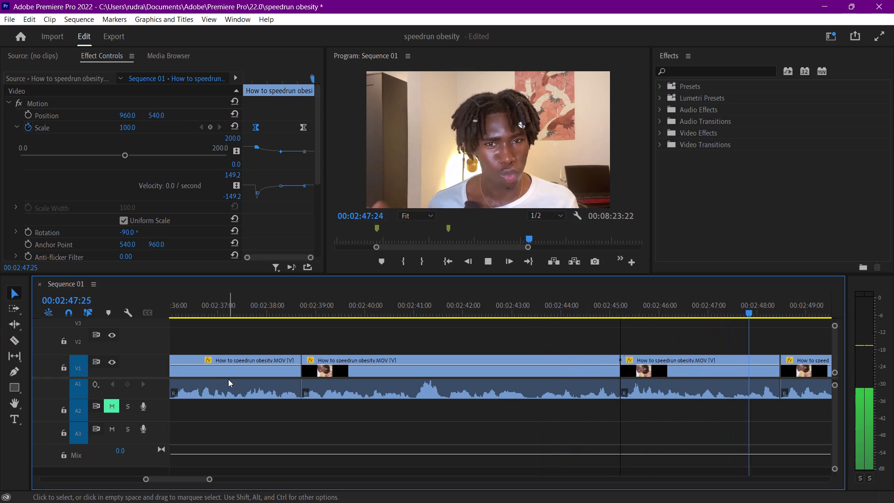
key("space")
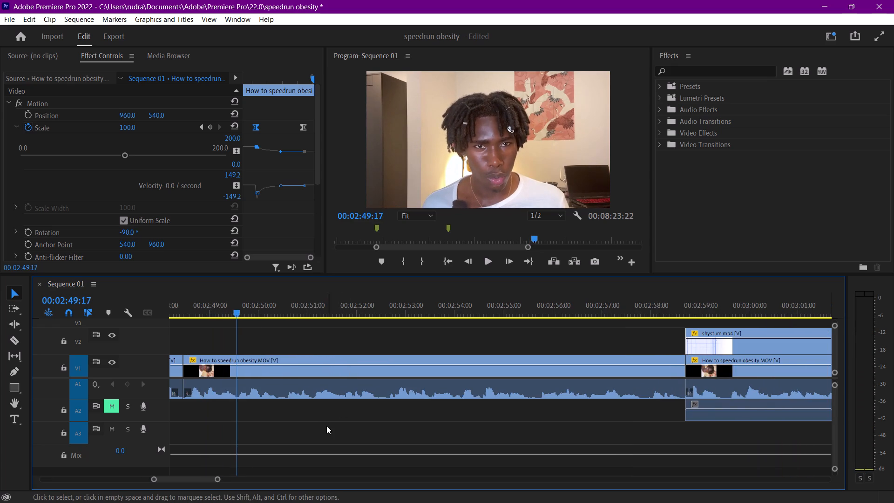
scroll(326, 426, "up", 20)
scroll(326, 426, "up", 6)
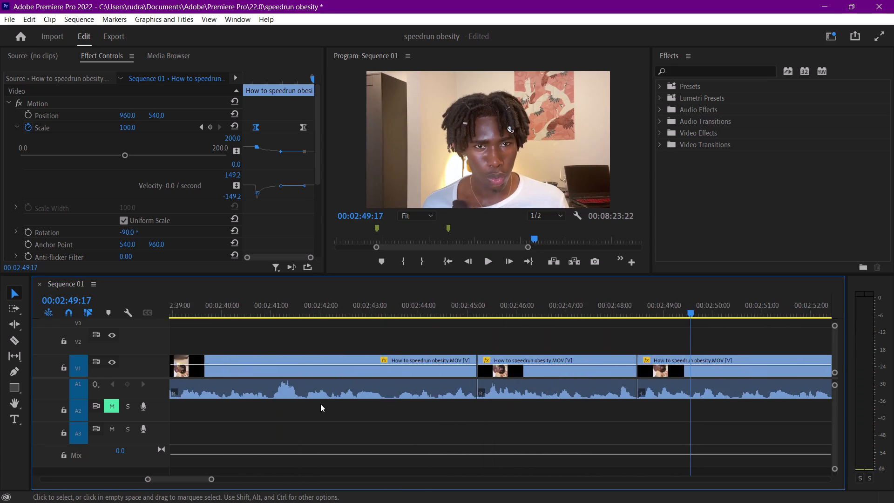
scroll(320, 404, "up", 8)
left_click(323, 364)
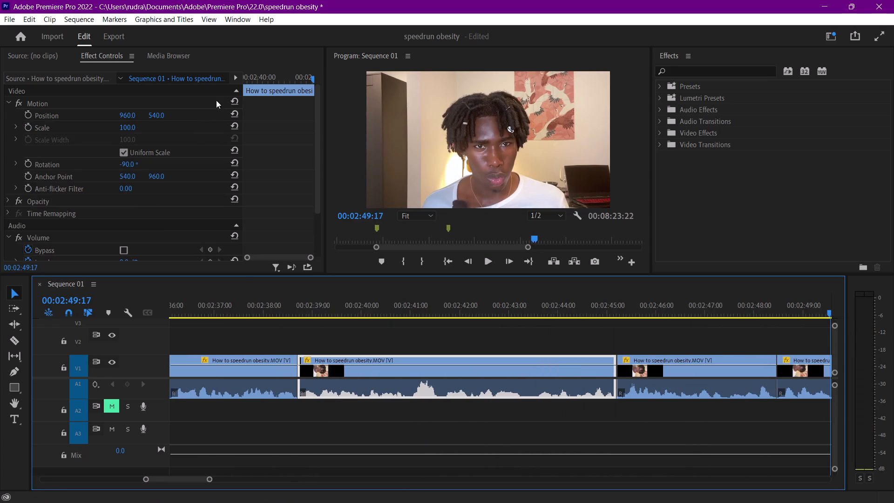
left_click(266, 73)
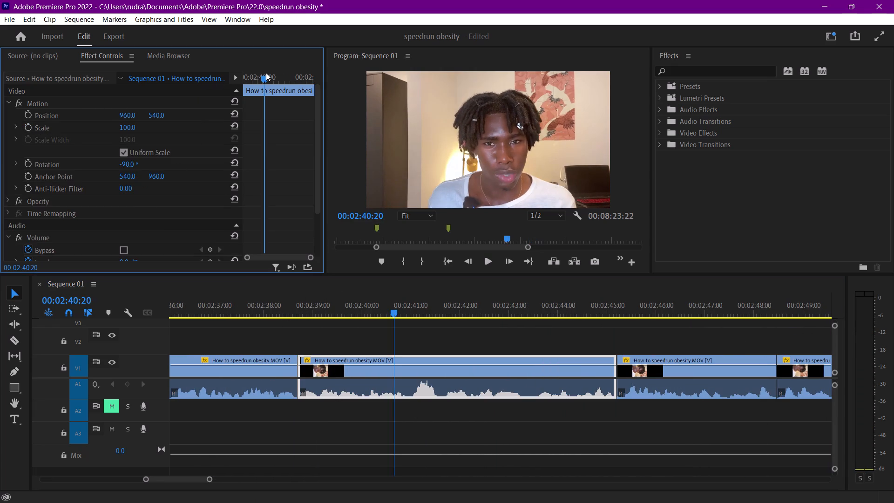
left_click(26, 127)
left_click_drag(264, 73, 258, 77)
key("space")
key("space")
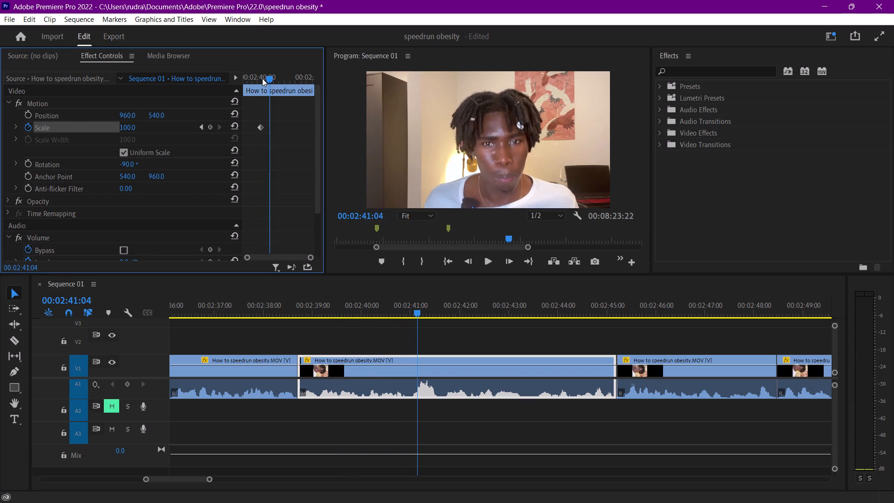
left_click_drag(263, 127, 268, 127)
key("space")
key("space")
left_click(273, 72)
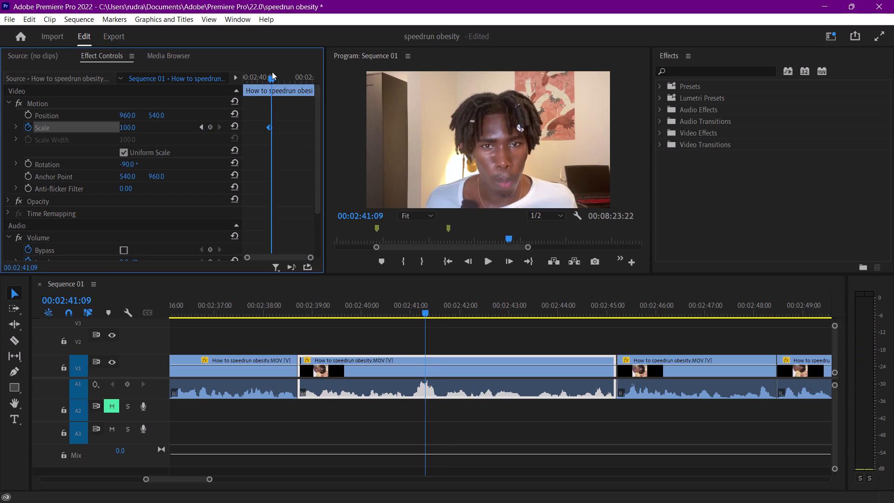
left_click(270, 126)
Add a zoom-in Scale keyframe of 119 at 00:02:41:24 on the same clip.
key("space")
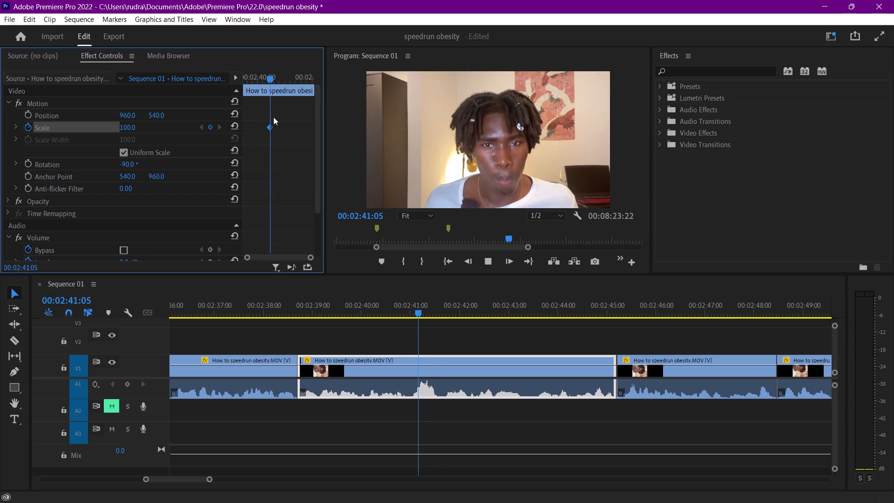
key("space")
left_click_drag(125, 126, 137, 126)
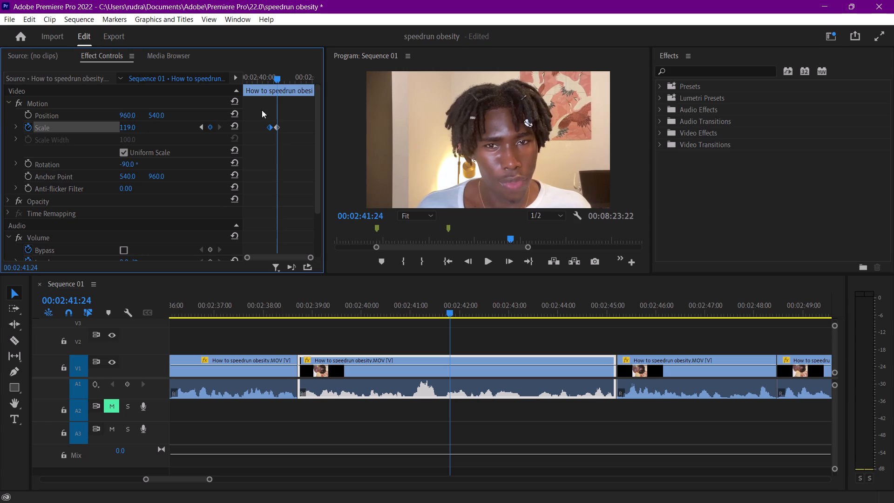
Apply Ease In to both Scale keyframes and play the zoom back.
left_click_drag(291, 109, 258, 135)
right_click(275, 127)
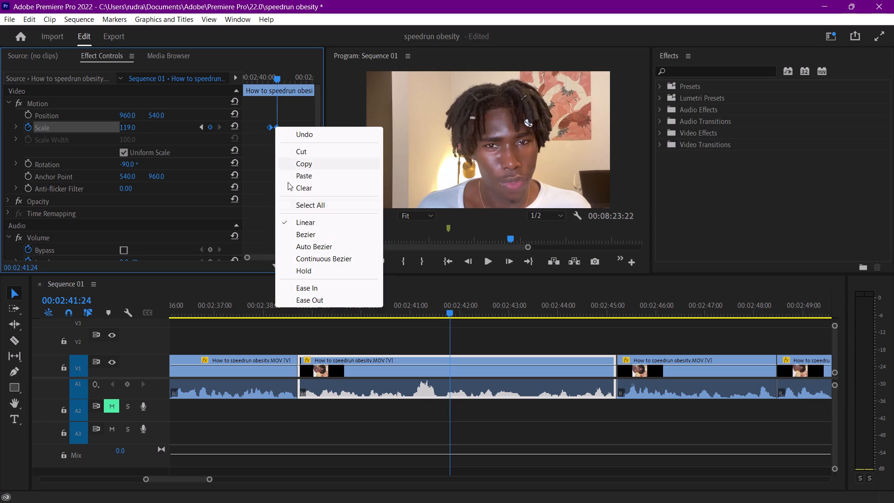
left_click(320, 284)
left_click(272, 75)
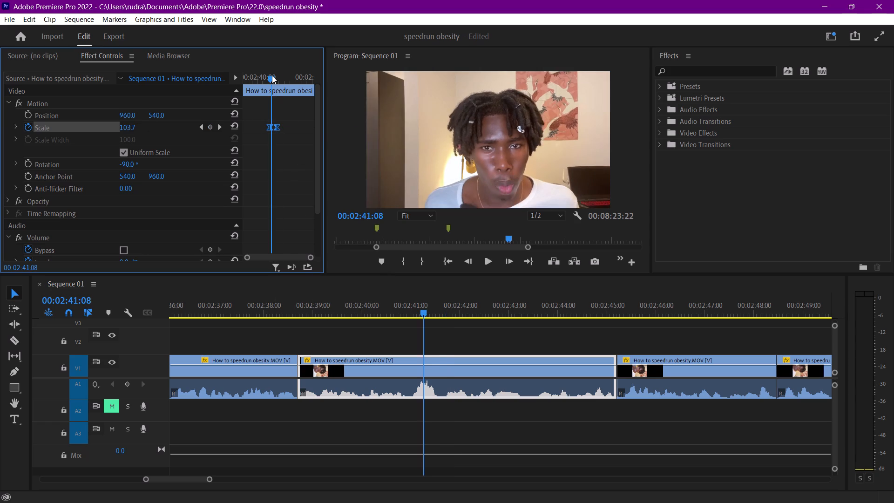
key("space")
left_click_drag(272, 75, 251, 72)
key("space")
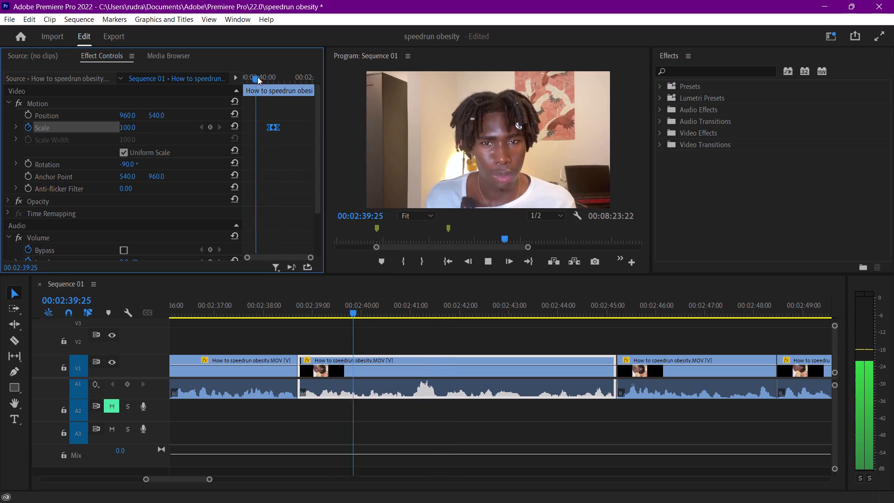
key("space")
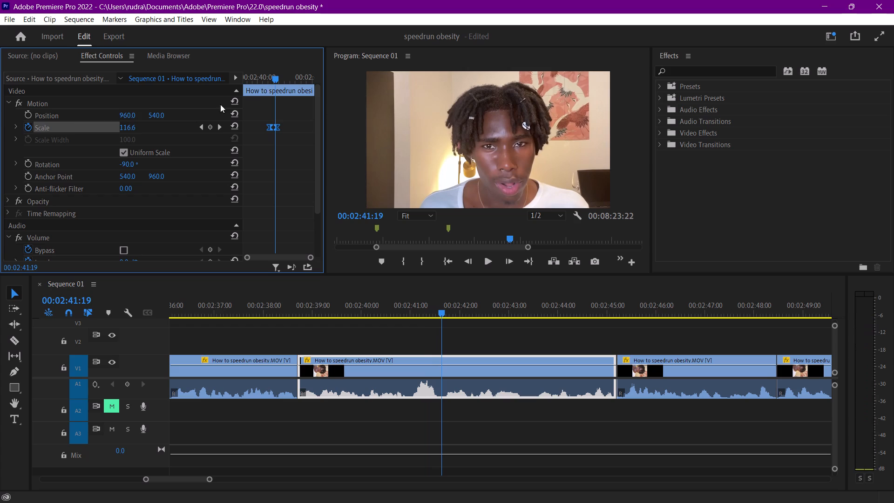
Reshape the Scale velocity curve by stretching the 119 keyframe's incoming handle toward the starting keyframe, and preview the zoom.
left_click(13, 126)
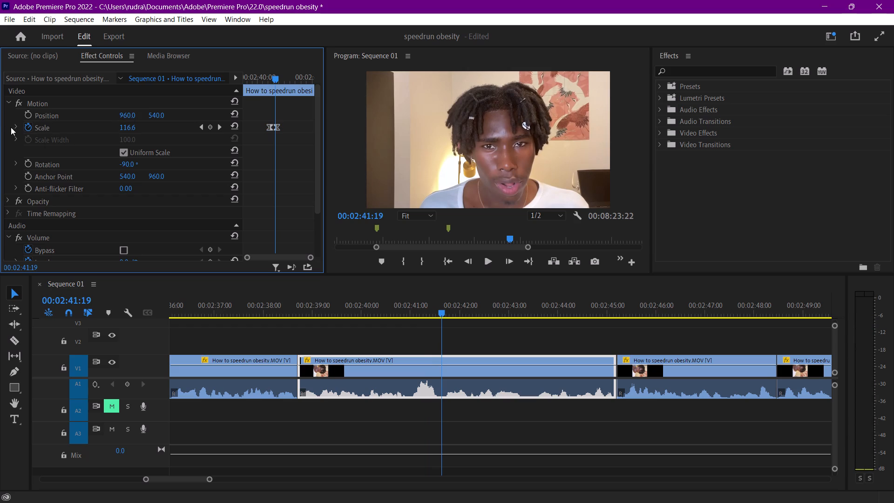
left_click(16, 124)
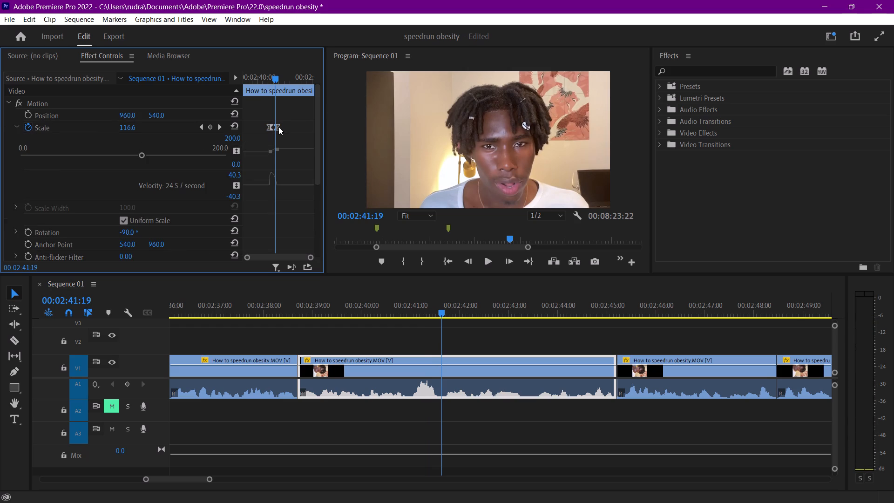
left_click(278, 127)
left_click_drag(275, 187, 264, 186)
left_click(265, 68)
key("space")
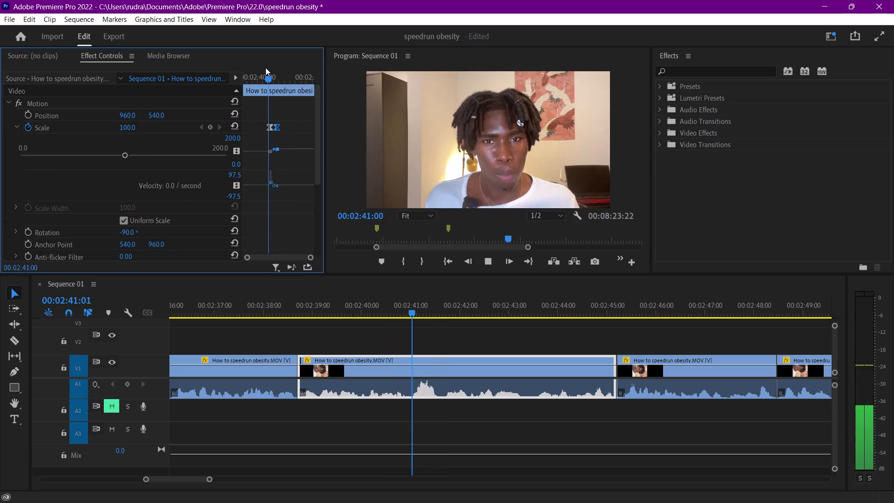
key("space")
Move the 119 Scale keyframe to just after 00:02:42:00 to lengthen the zoom, and replay it.
left_click_drag(277, 126, 281, 126)
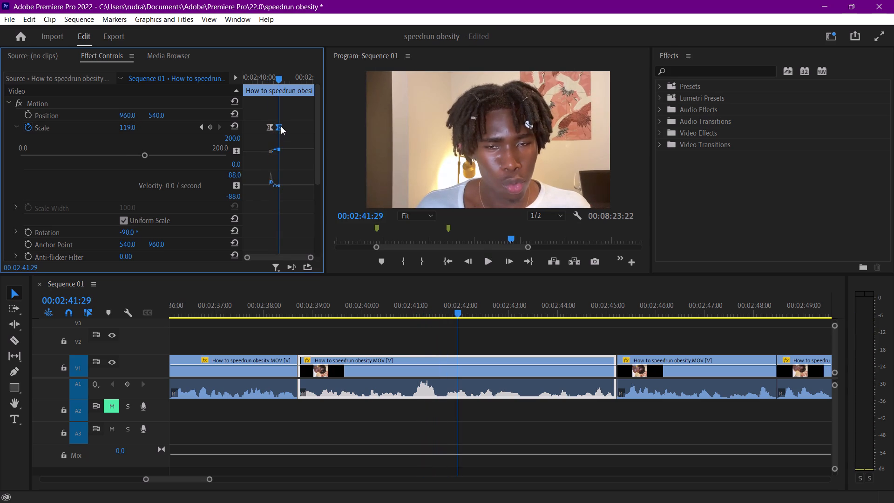
left_click_drag(281, 126, 283, 126)
left_click(264, 71)
key("space")
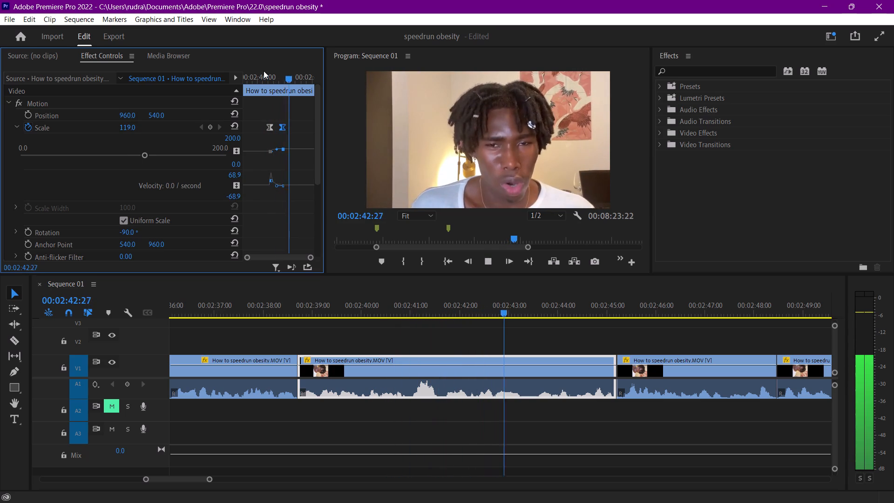
key("space")
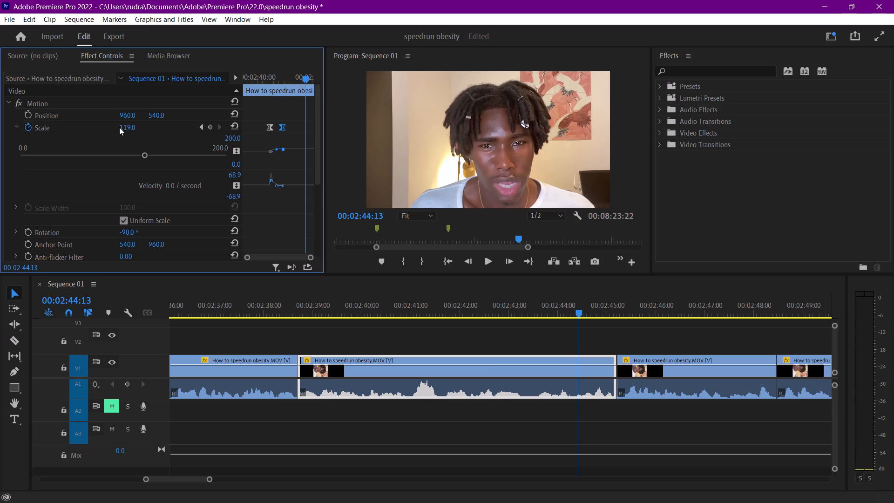
Reset Scale to 100 at 00:02:45:01, near the clip's end, to add a zoom-out keyframe.
key("space")
key("space")
key("space")
key("space")
key("space")
key("space")
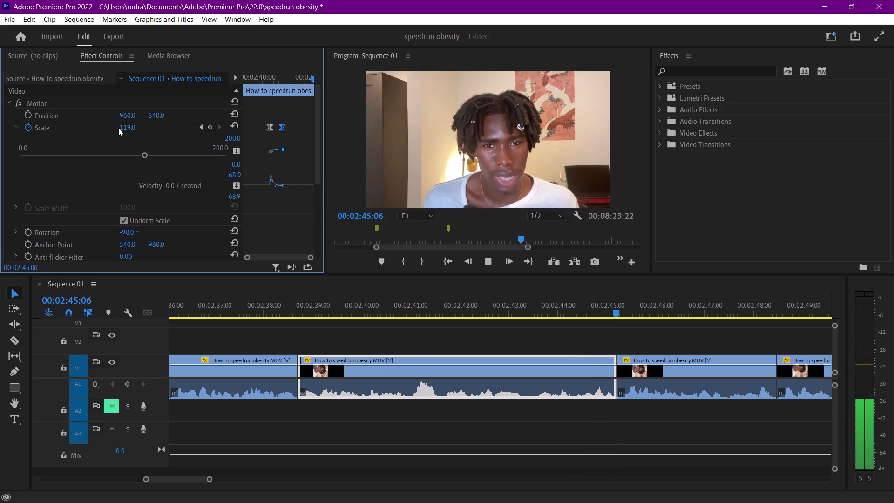
left_click_drag(299, 75, 314, 78)
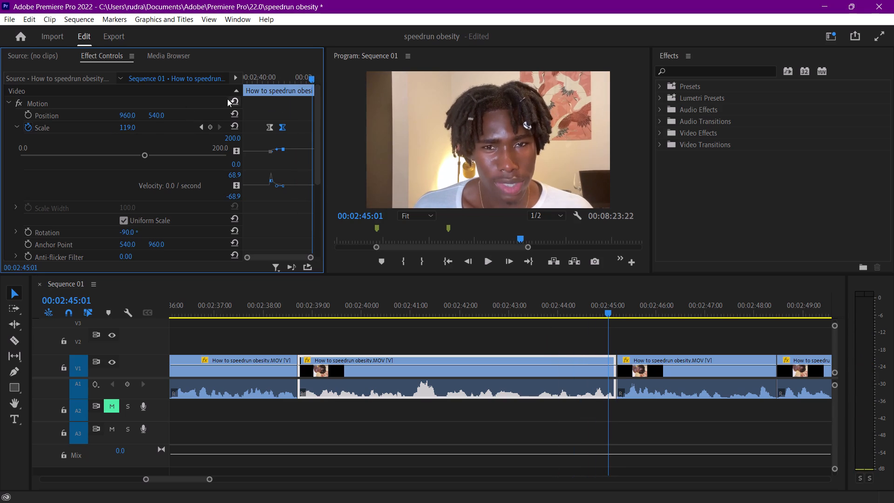
left_click(236, 126)
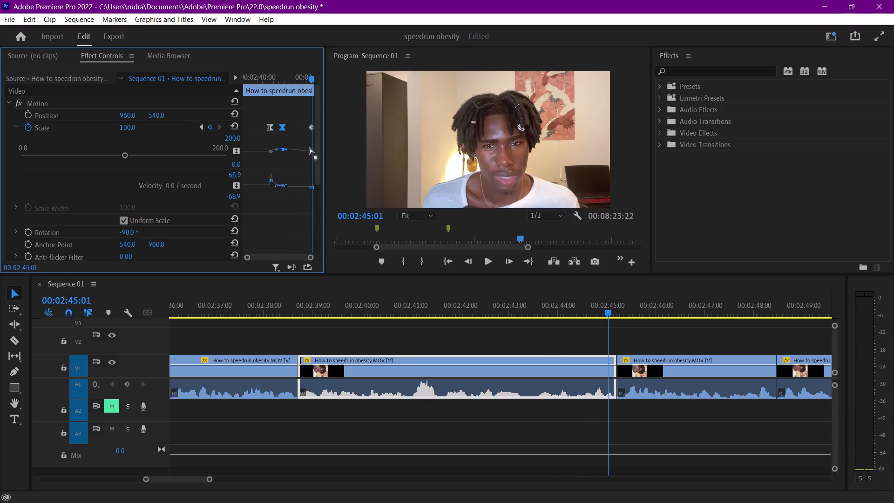
Make the final Scale keyframe Bezier, lengthen the 119 keyframe's outgoing velocity handle, and replay the zoom-out.
right_click(310, 126)
left_click(341, 233)
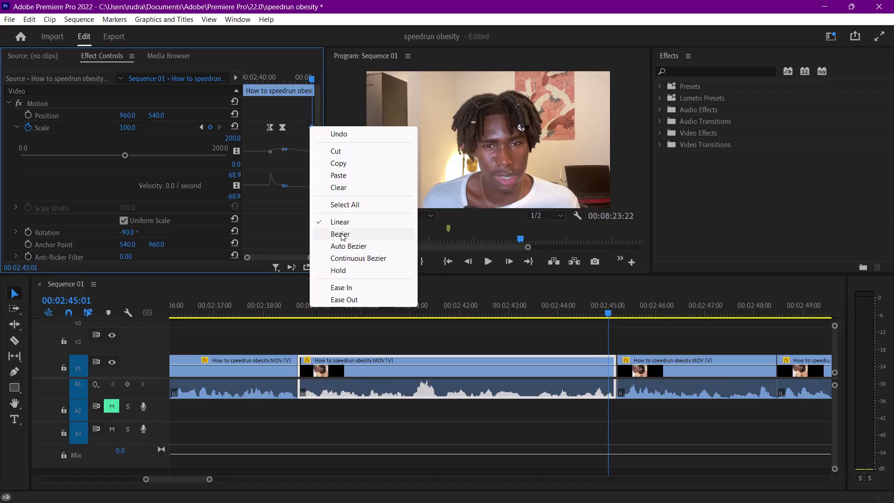
left_click_drag(289, 185, 298, 184)
left_click(290, 78)
key("space")
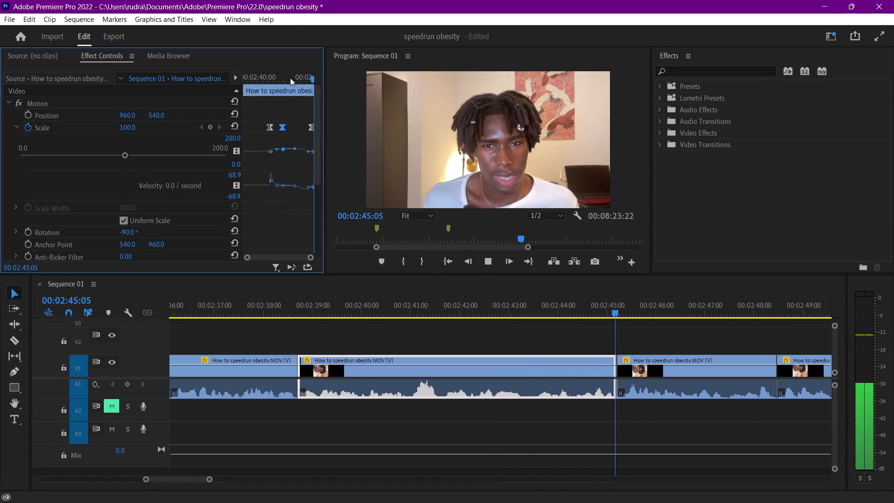
key("space")
left_click_drag(274, 64, 223, 57)
key("space")
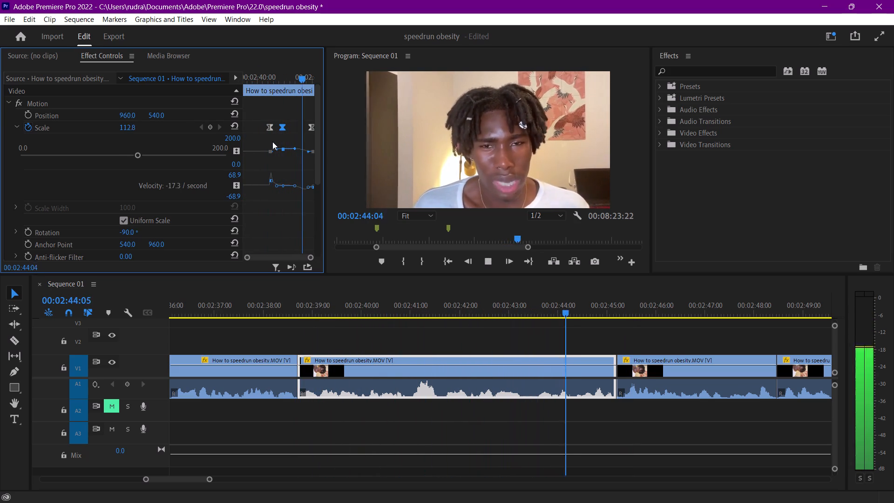
key("space")
Shorten the 119 Scale keyframe's outgoing velocity handle and move the final Scale keyframe to the very end of the clip.
left_click_drag(310, 124, 310, 124)
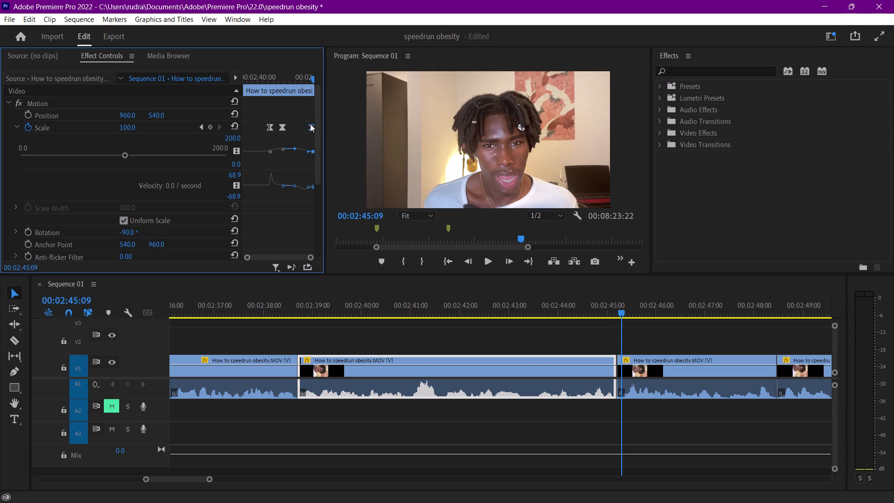
left_click_drag(310, 124, 314, 125)
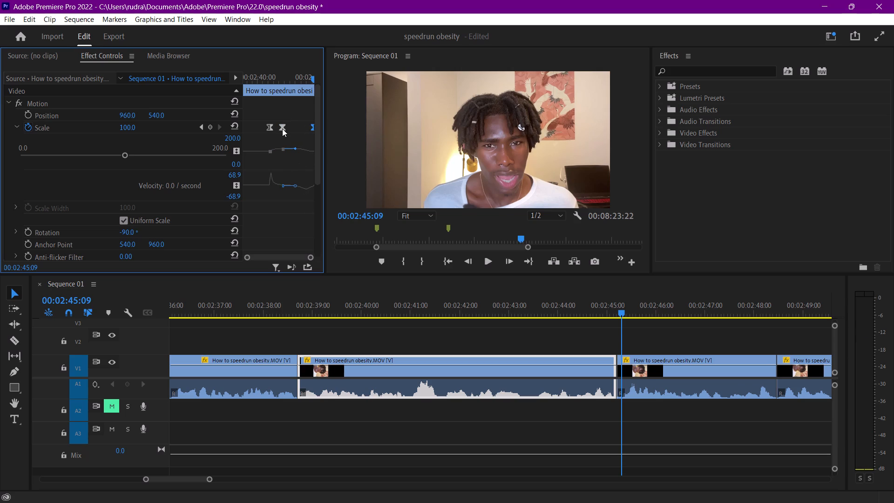
left_click(282, 129)
left_click(311, 124)
left_click(308, 186)
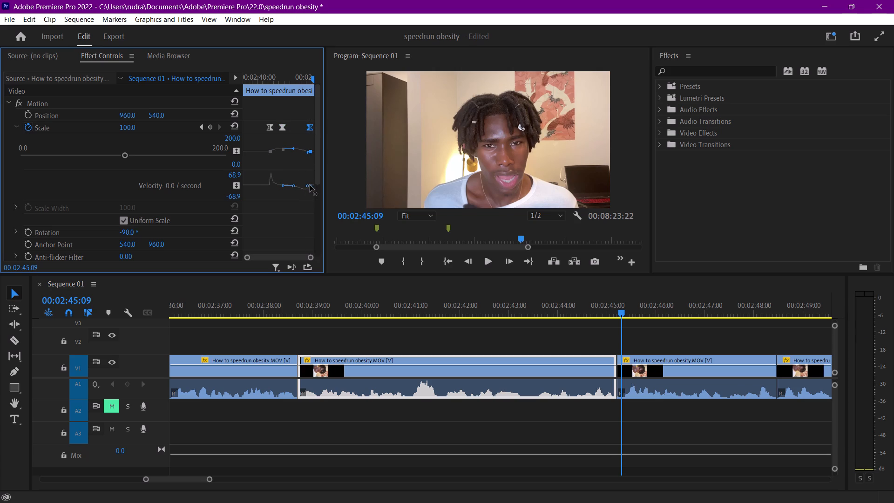
left_click_drag(295, 185, 292, 185)
left_click_drag(292, 185, 290, 185)
left_click_drag(308, 127, 316, 127)
Move the starting Scale keyframe earlier, to about 00:02:40:23, and replay the zoom-in and zoom-out.
left_click_drag(283, 81, 234, 71)
key("space")
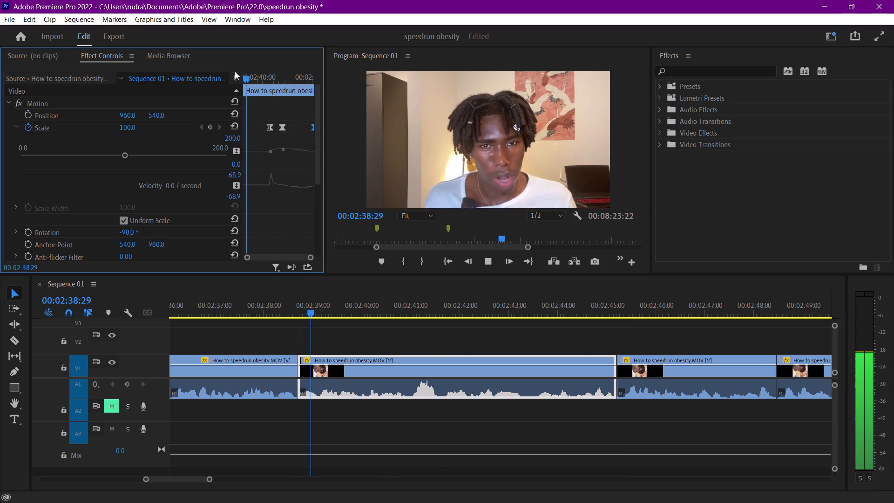
key("space")
left_click(269, 127)
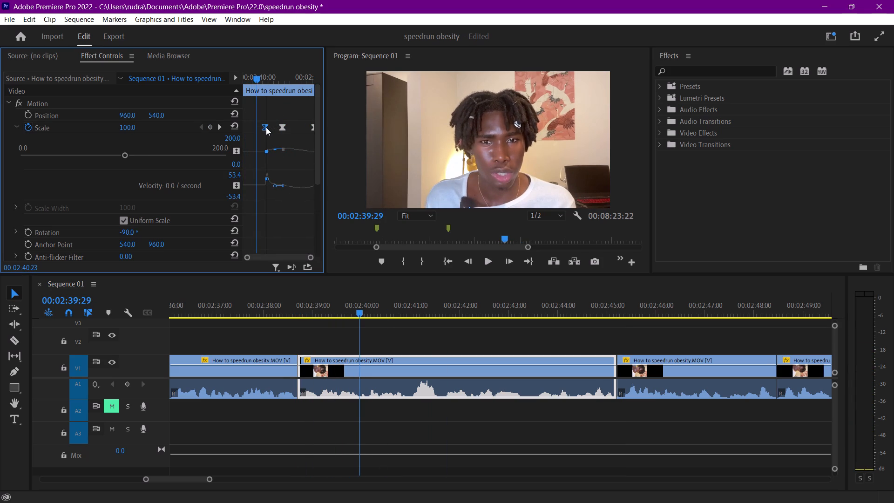
key("space")
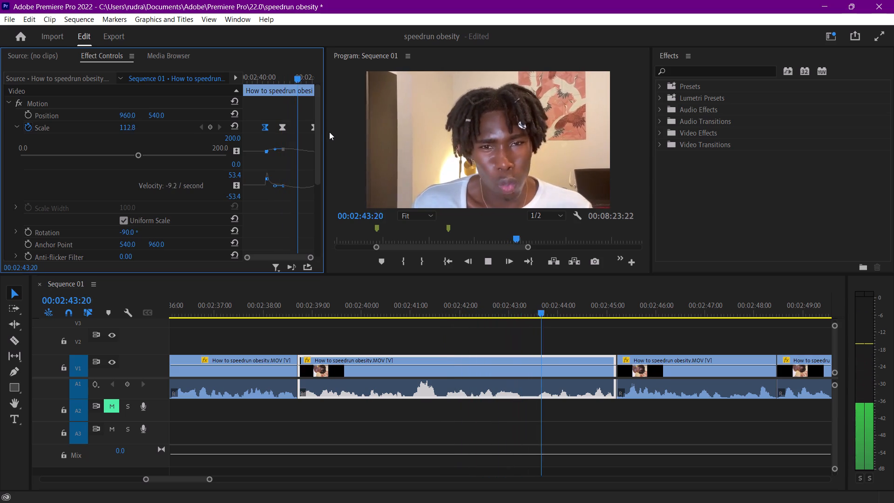
key("space")
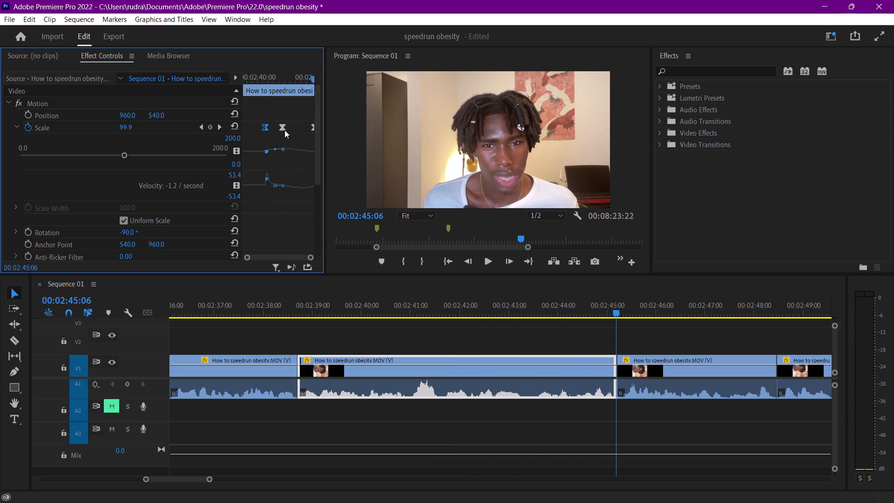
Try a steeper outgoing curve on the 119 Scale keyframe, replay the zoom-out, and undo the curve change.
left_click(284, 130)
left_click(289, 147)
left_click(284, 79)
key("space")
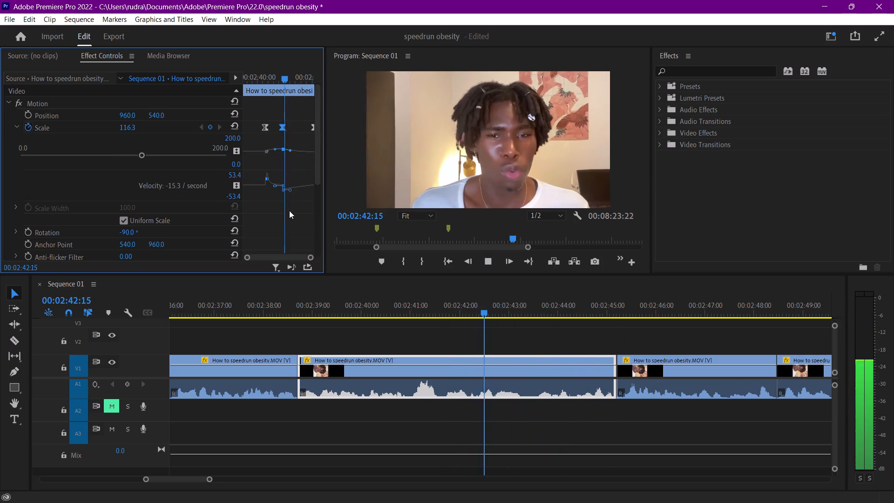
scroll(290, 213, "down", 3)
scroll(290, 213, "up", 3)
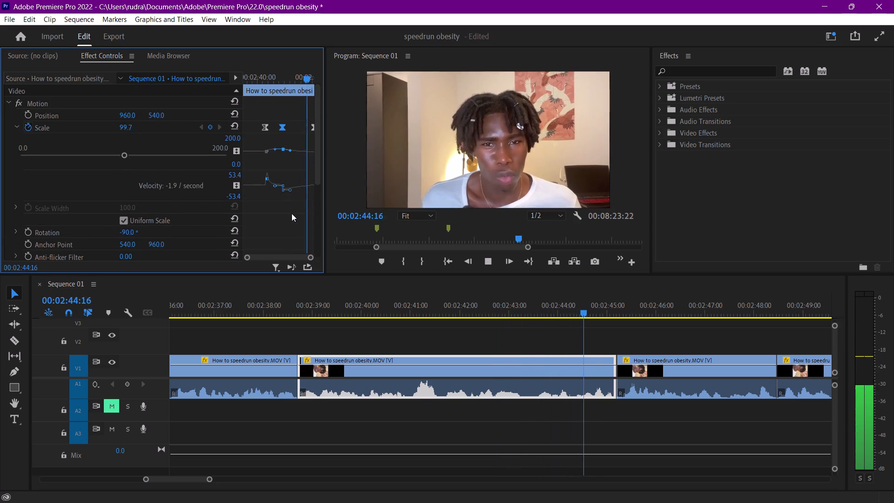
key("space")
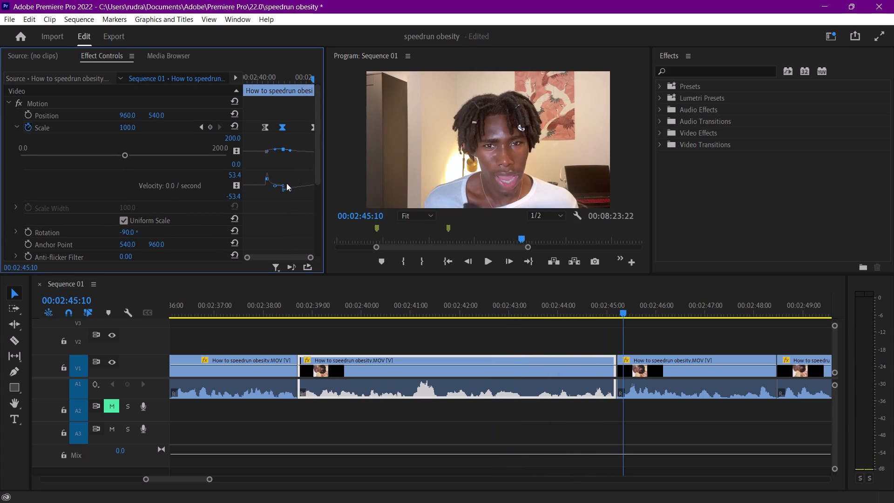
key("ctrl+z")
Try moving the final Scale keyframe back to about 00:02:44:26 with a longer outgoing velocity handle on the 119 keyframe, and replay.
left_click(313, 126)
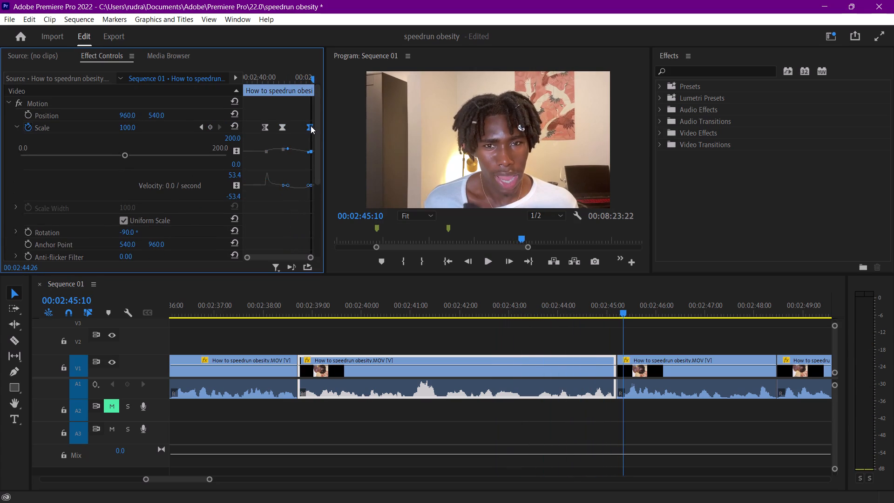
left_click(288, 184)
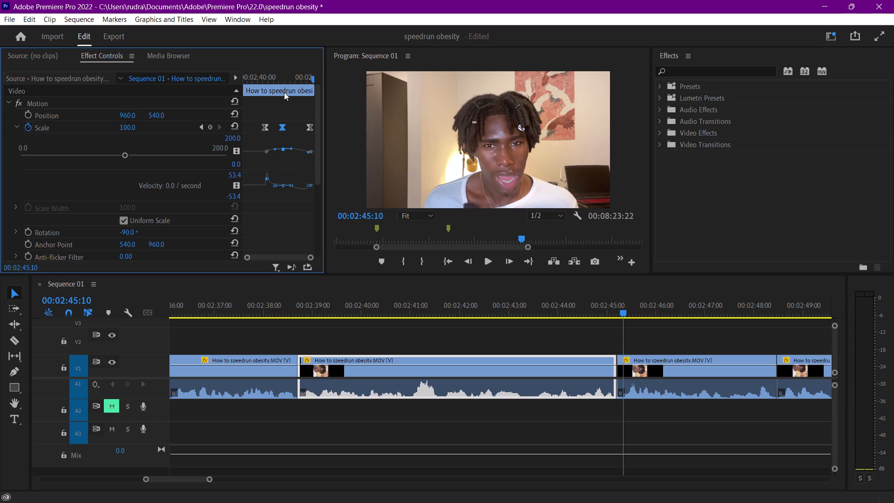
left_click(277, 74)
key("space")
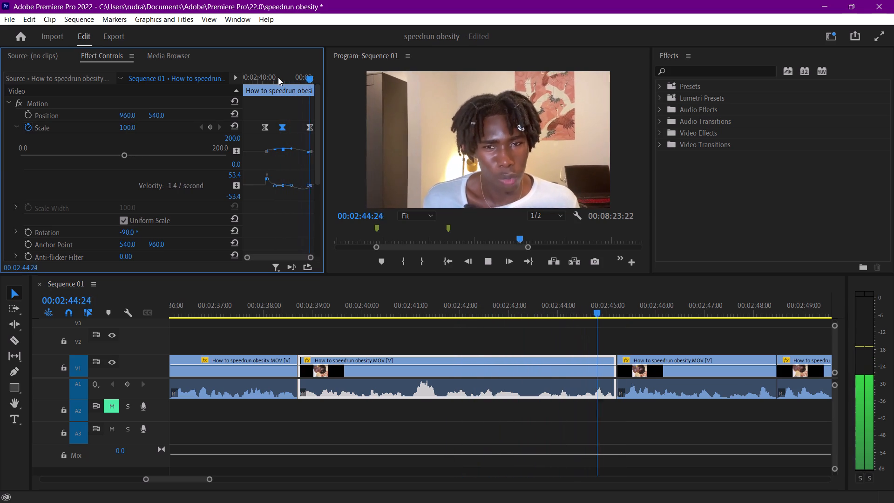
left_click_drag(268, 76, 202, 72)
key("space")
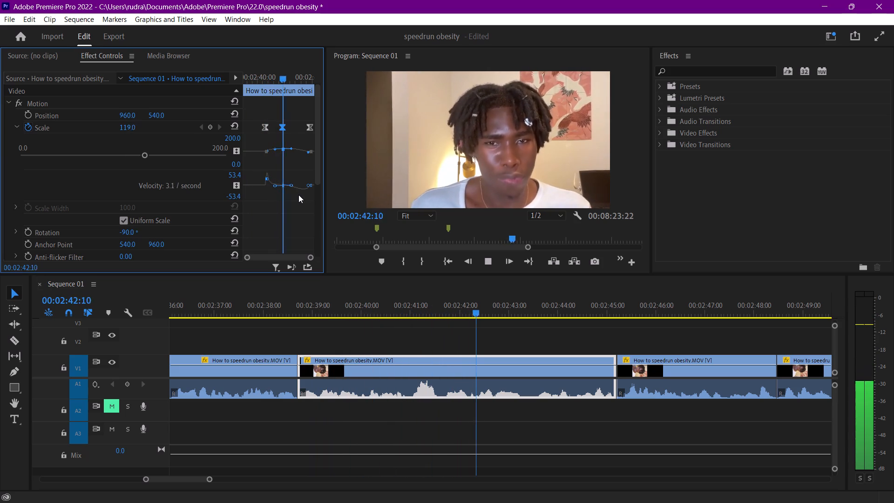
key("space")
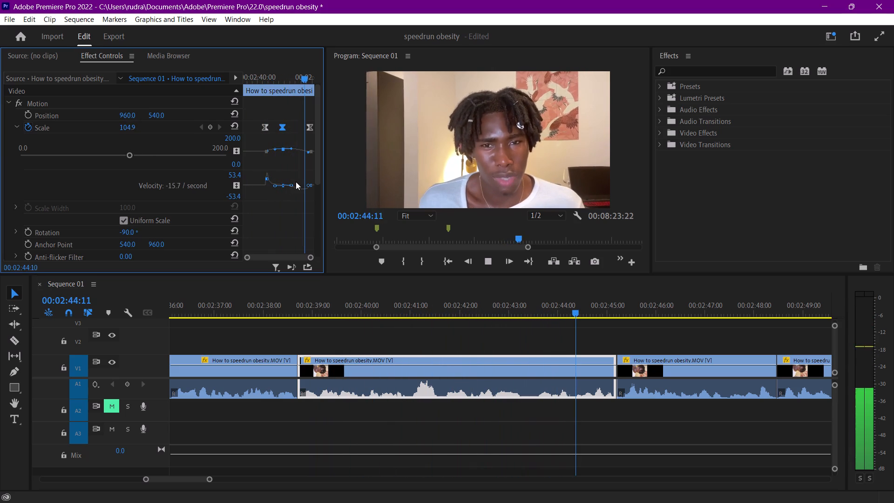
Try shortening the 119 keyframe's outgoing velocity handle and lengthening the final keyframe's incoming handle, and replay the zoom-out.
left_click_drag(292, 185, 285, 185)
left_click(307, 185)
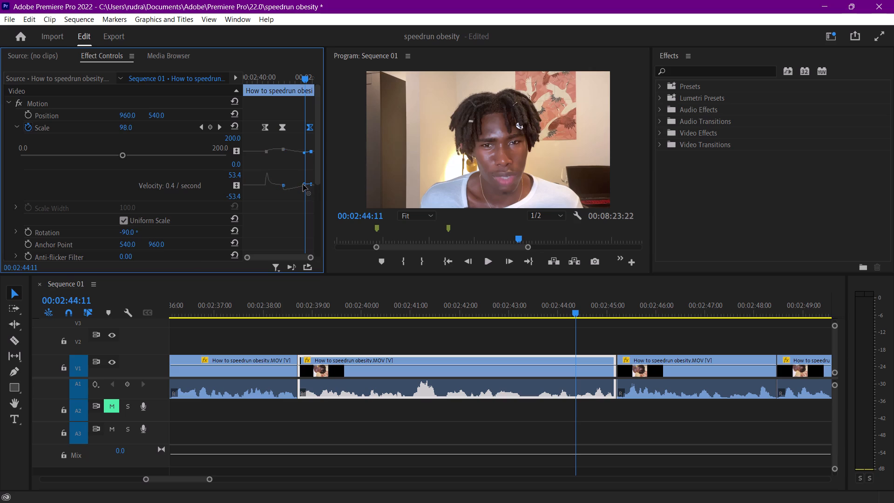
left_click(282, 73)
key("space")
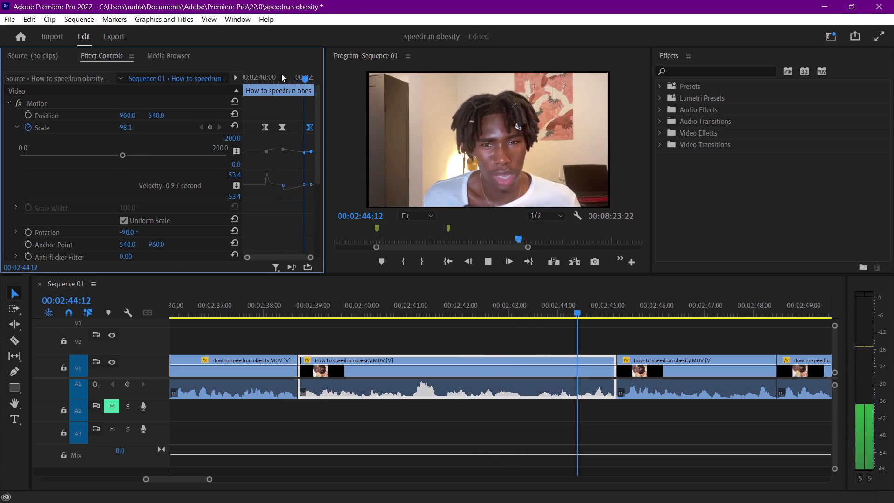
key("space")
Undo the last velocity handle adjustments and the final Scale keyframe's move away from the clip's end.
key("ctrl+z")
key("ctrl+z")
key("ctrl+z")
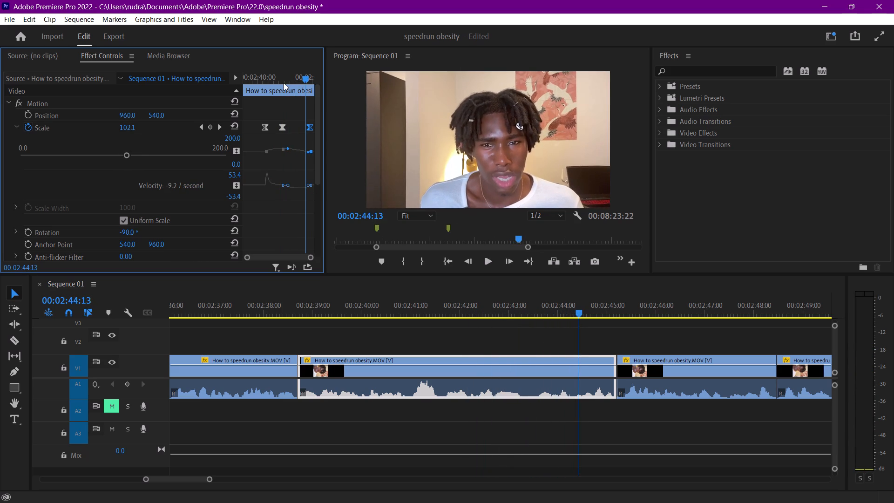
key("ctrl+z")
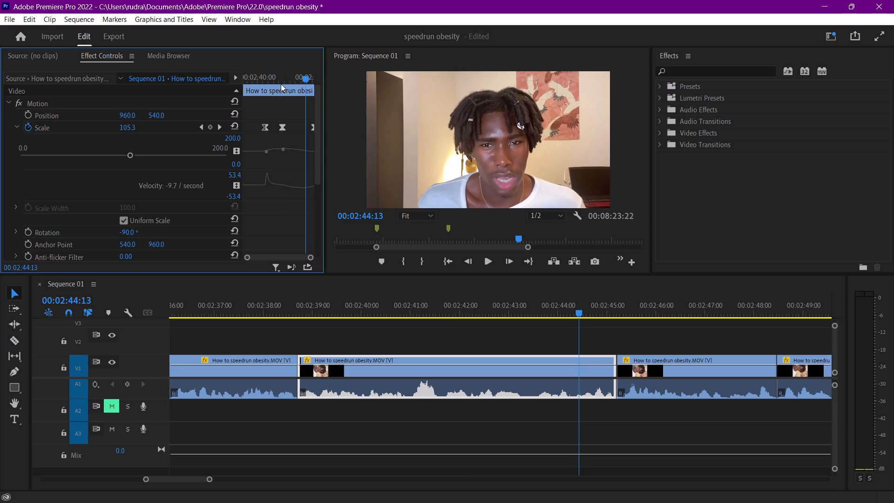
Replay the zoom-out through into the following clips and save the project.
left_click(281, 84)
key("space")
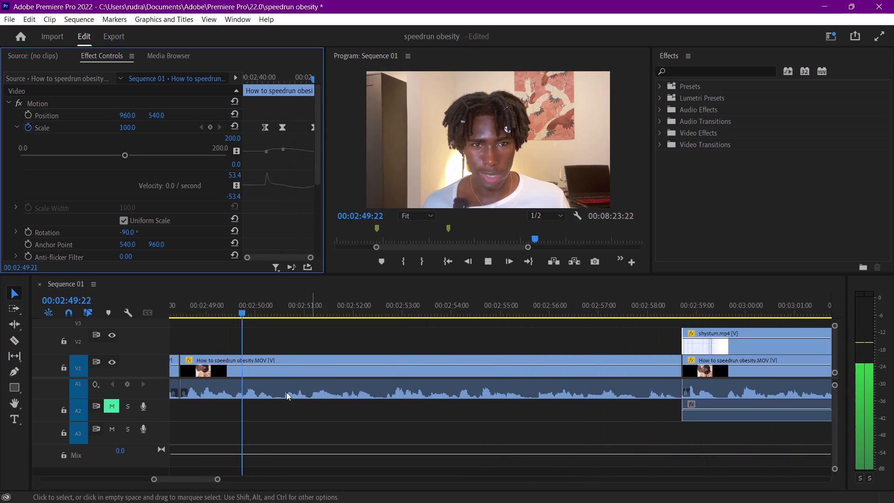
key("ctrl+s")
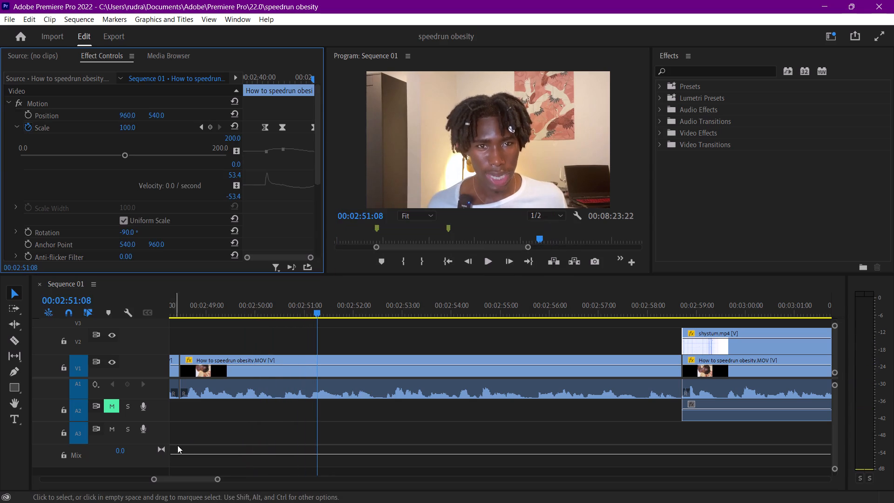
Play the talking-head clip after the zoom-out from 00:02:51:08 and stop playback at about 00:02:52:19.
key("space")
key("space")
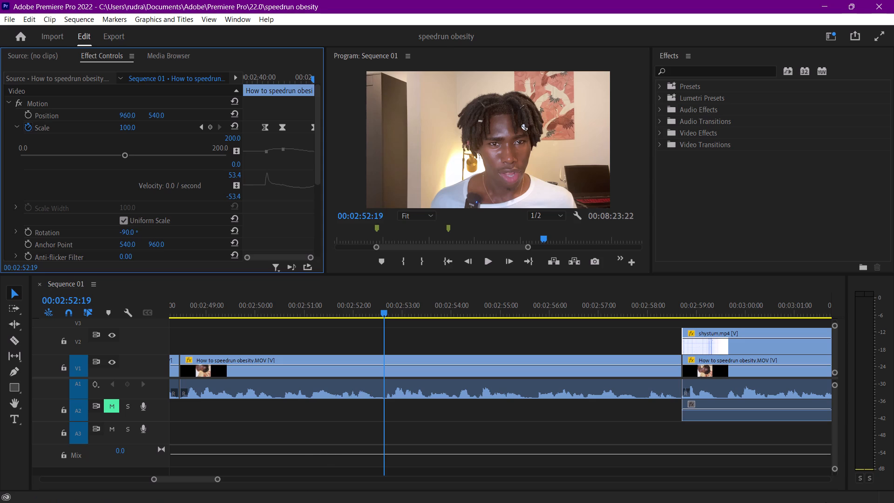
Check the Wi-Fi connection in the Windows quick settings, and return to the Premiere Pro project.
left_click(728, 483)
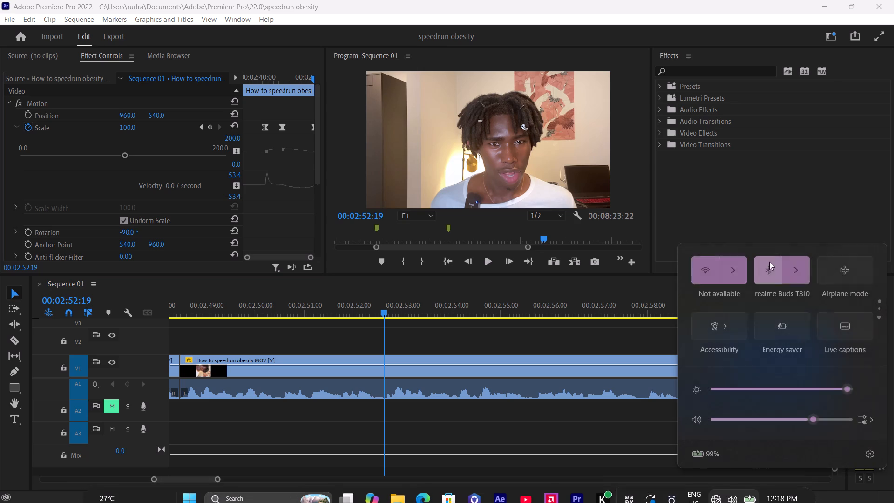
left_click(731, 271)
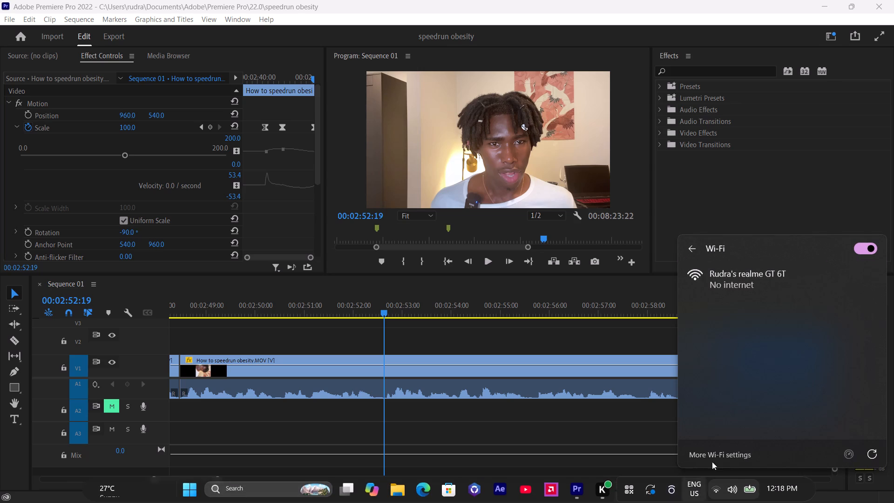
left_click(609, 0)
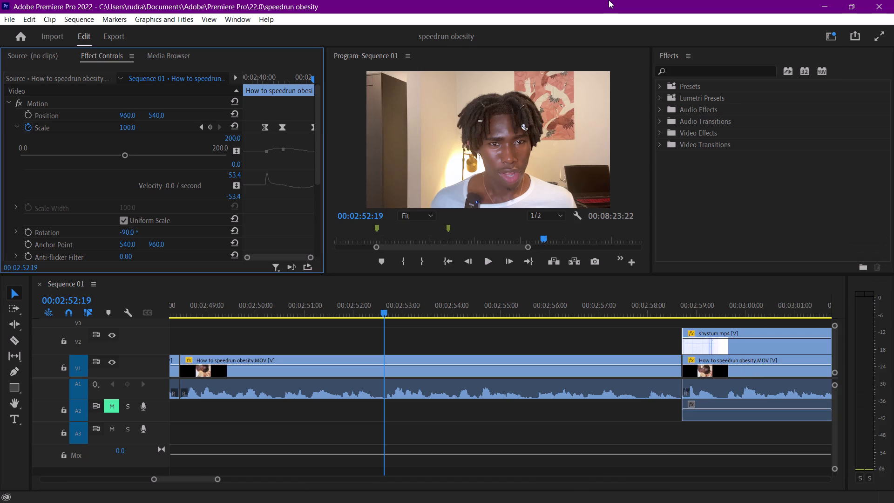
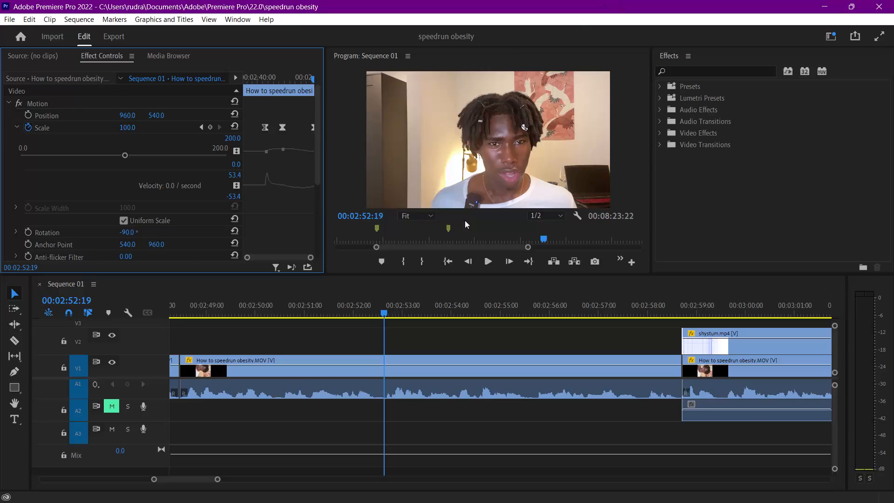
Continue playing the talking-head clip from 00:02:52:19 and pause at about 00:02:54:26.
left_click(486, 257)
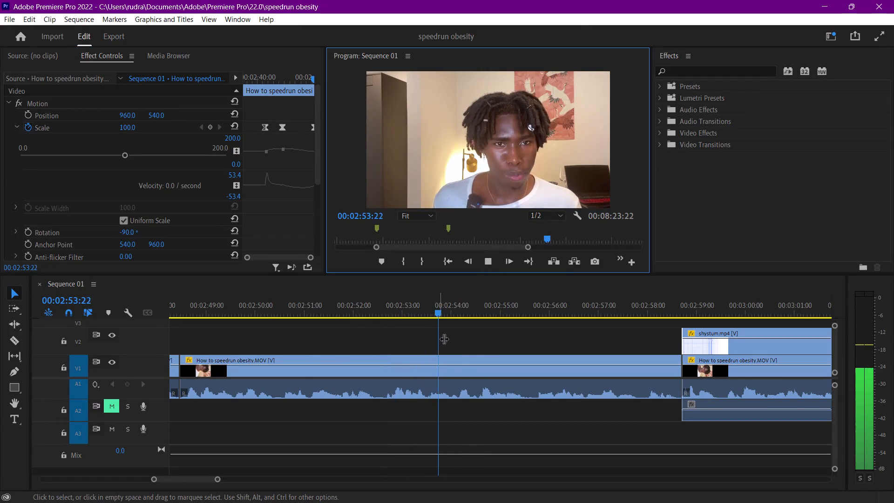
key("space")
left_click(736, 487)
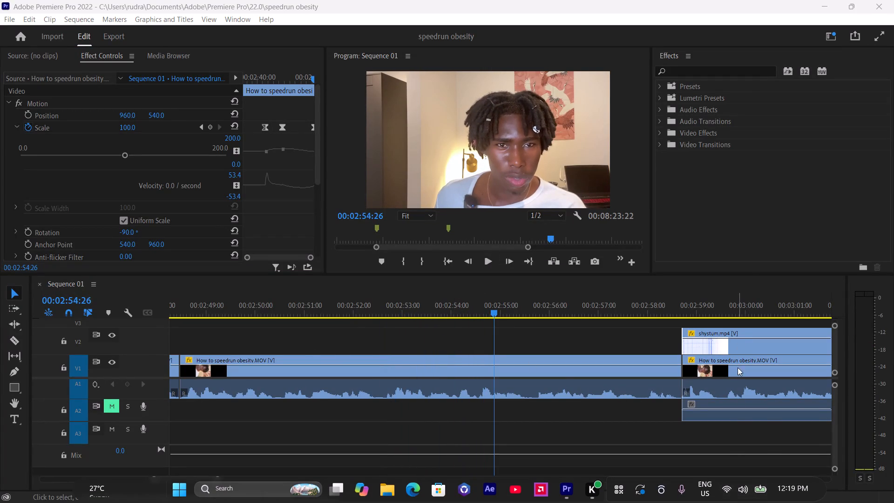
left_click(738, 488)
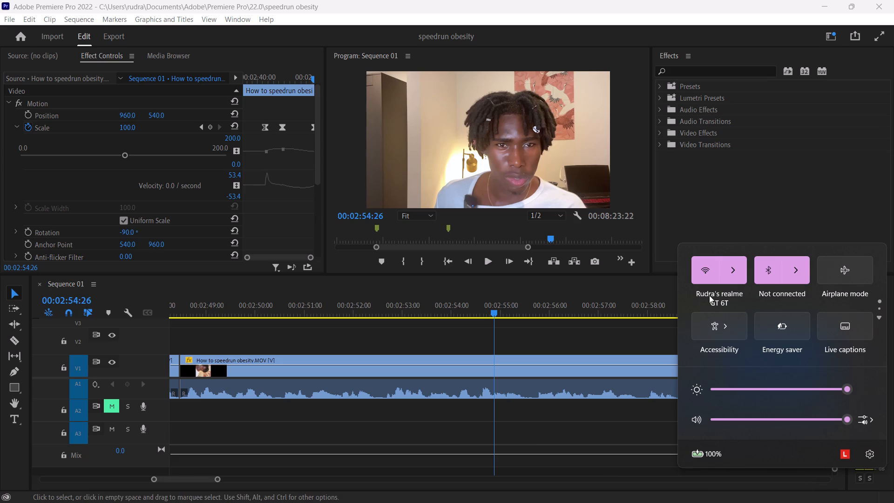
Play on through the shystum.mp4 overlay into the talking-head footage after it, stopping at about 00:03:04.
left_click(487, 258)
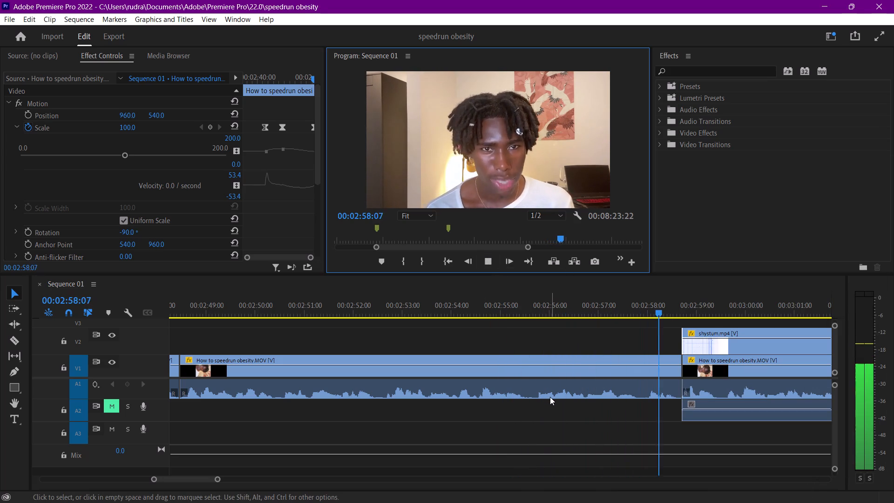
scroll(634, 424, "down", 5)
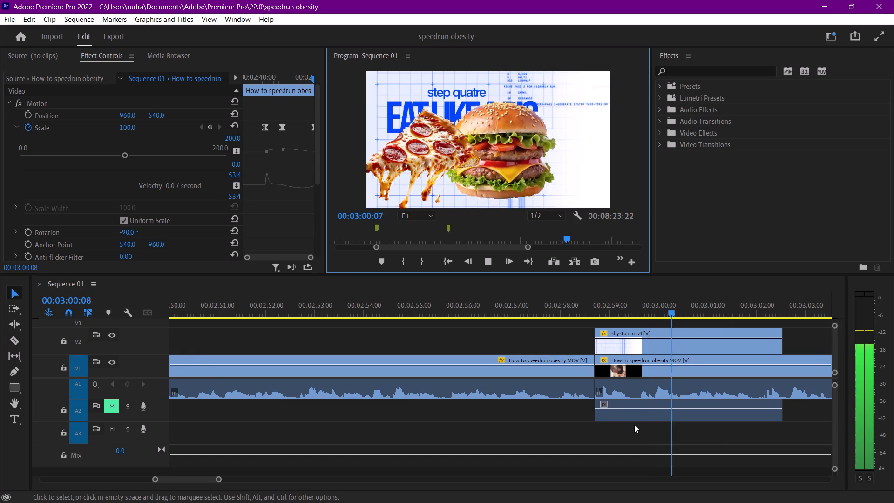
scroll(634, 425, "down", 3)
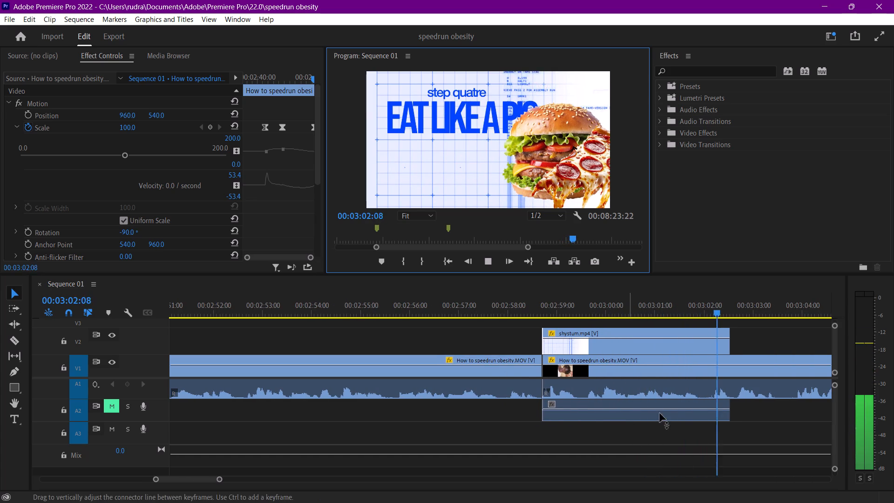
scroll(746, 422, "down", 8)
scroll(699, 412, "down", 5)
scroll(595, 397, "down", 3)
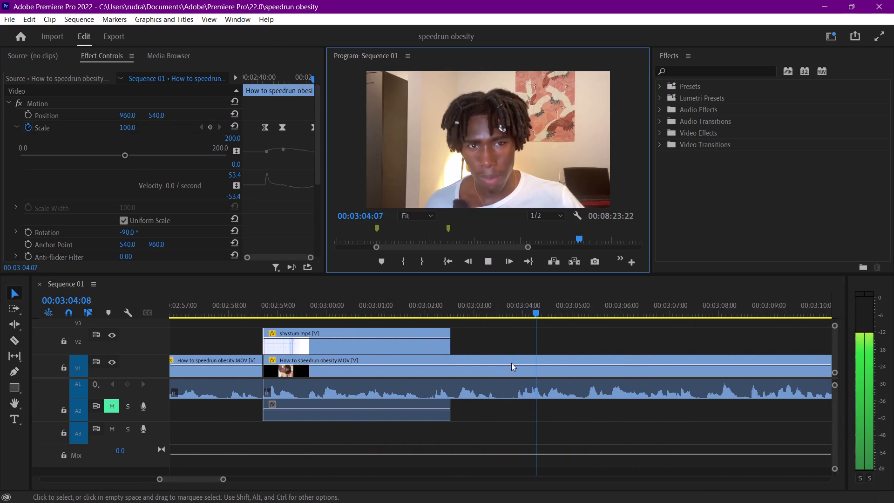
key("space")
Move the playhead back to 00:03:02:13, just before the end of the shystum.mp4 overlay.
scroll(462, 313, "down", 1)
left_click_drag(444, 306, 429, 303)
left_click(430, 304)
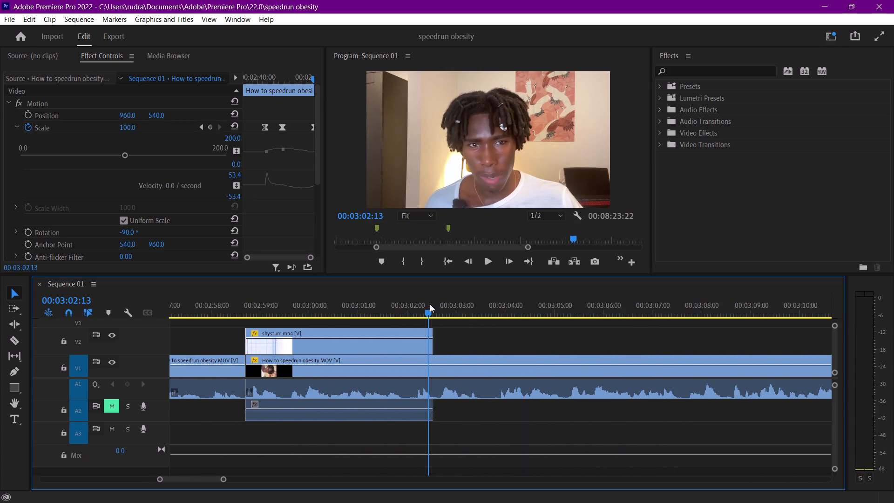
Split the V1 talking-head clip at the end of the "EAT LIKE A PIG" overlay, 00:03:02:15, and again at about 00:03:04:11.
key("f")
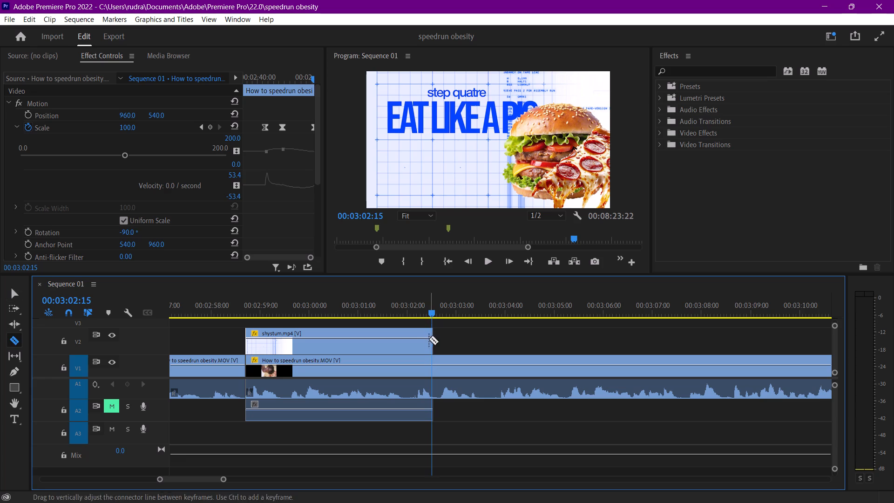
left_click(430, 363)
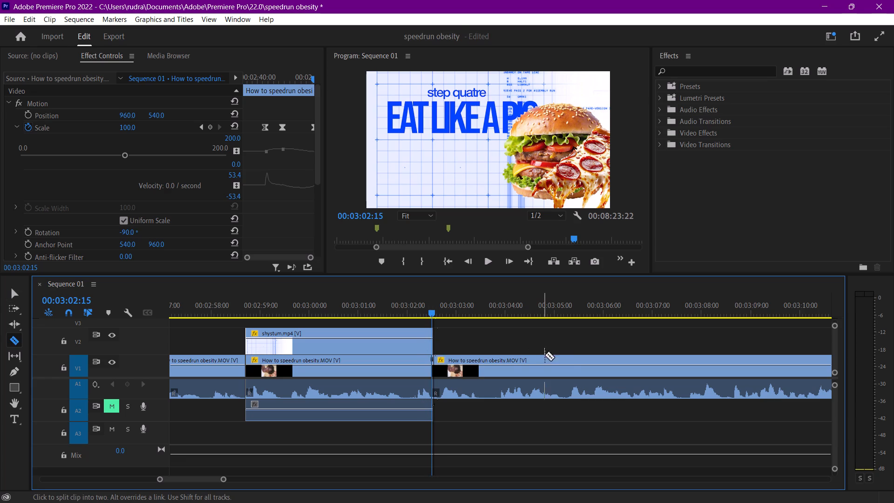
left_click(524, 368)
key("v")
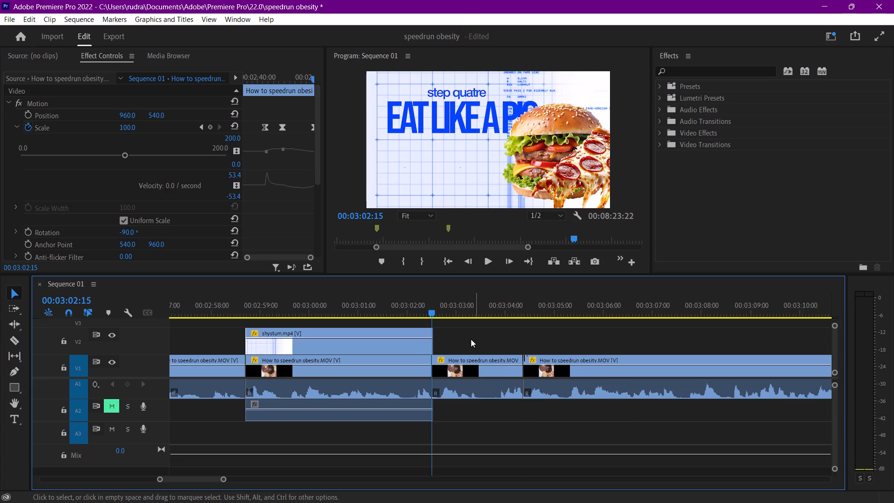
Paste the copied zoom-out Scale keyframes at the start of the new short clip, play it back and save the project.
left_click(473, 360)
left_click(65, 128)
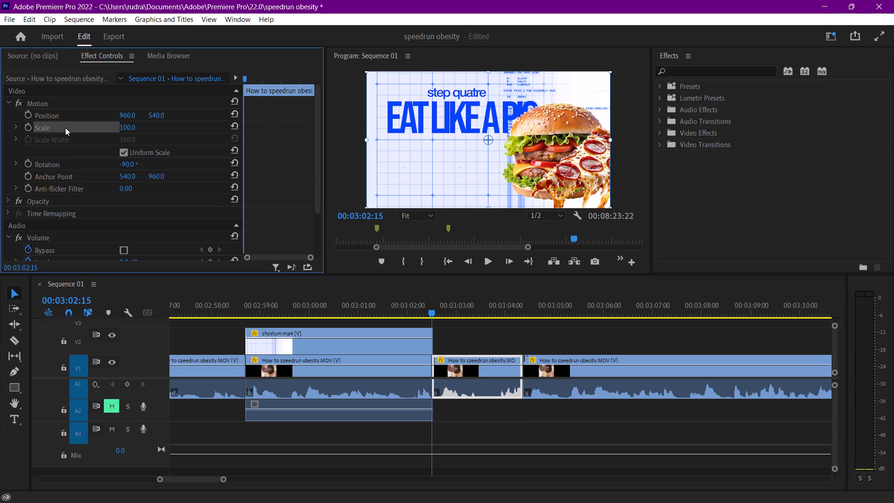
key("ctrl+v")
key("space")
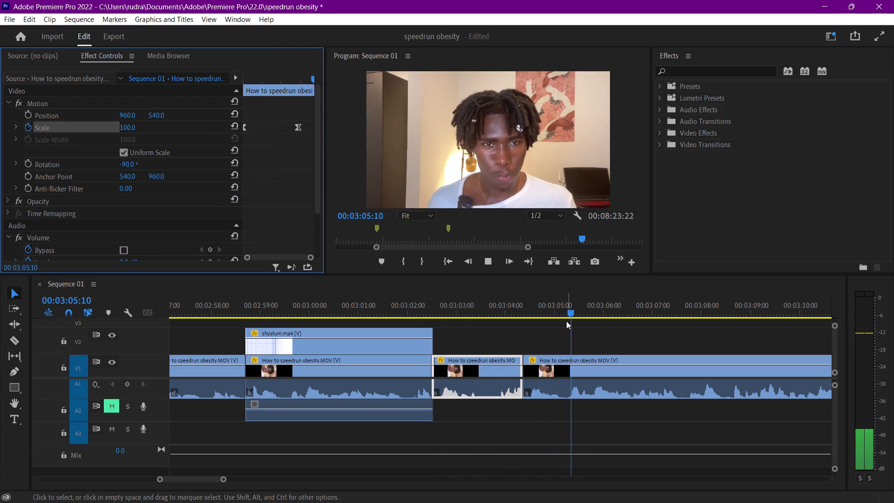
scroll(673, 403, "down", 10)
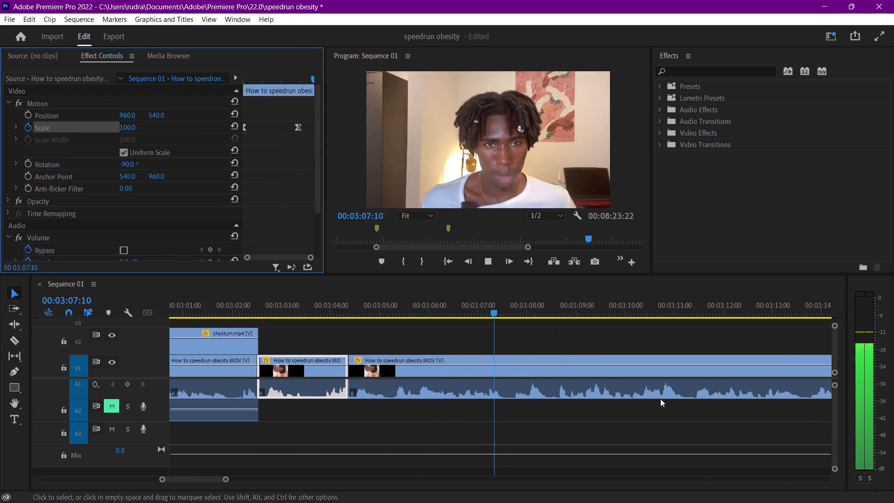
key("ctrl+s")
Review the talking-head footage from about 00:03:08 to just past the end of the "NEVER GET UP" overlay, replaying from 00:03:11:13.
key("space")
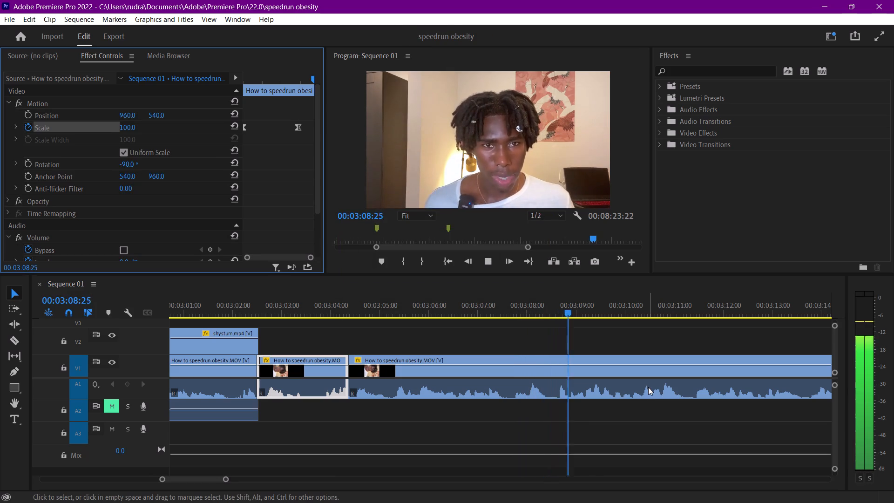
scroll(648, 387, "down", 3)
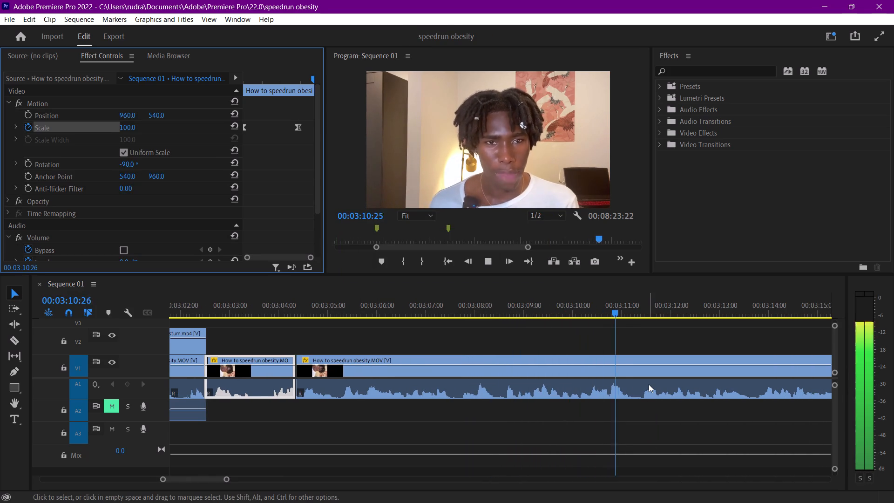
key("space")
scroll(651, 395, "down", 3)
key("space")
scroll(653, 400, "down", 5)
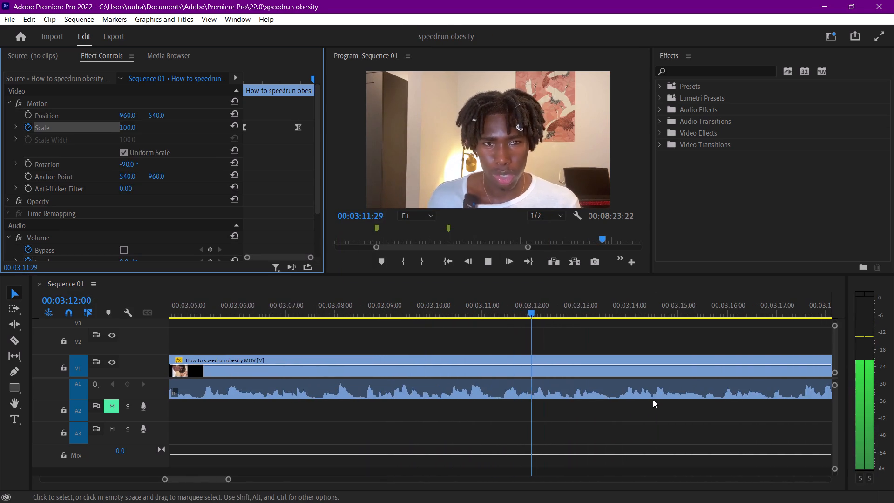
scroll(653, 400, "down", 9)
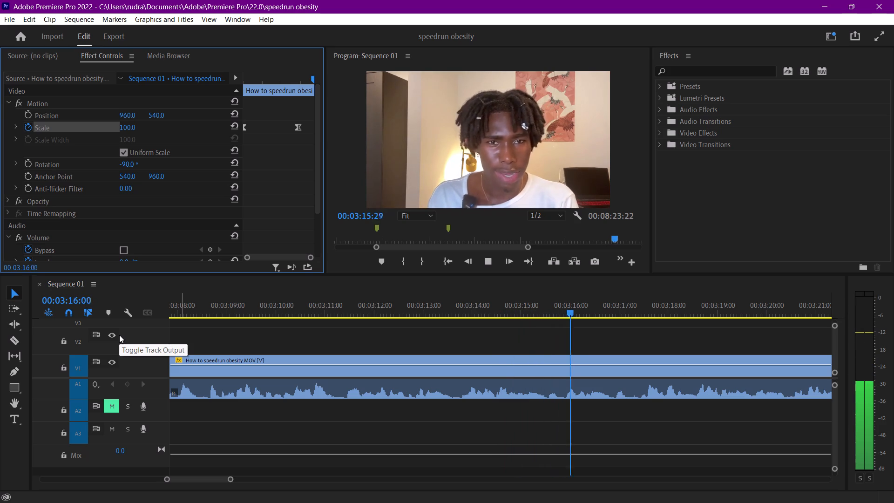
key("space")
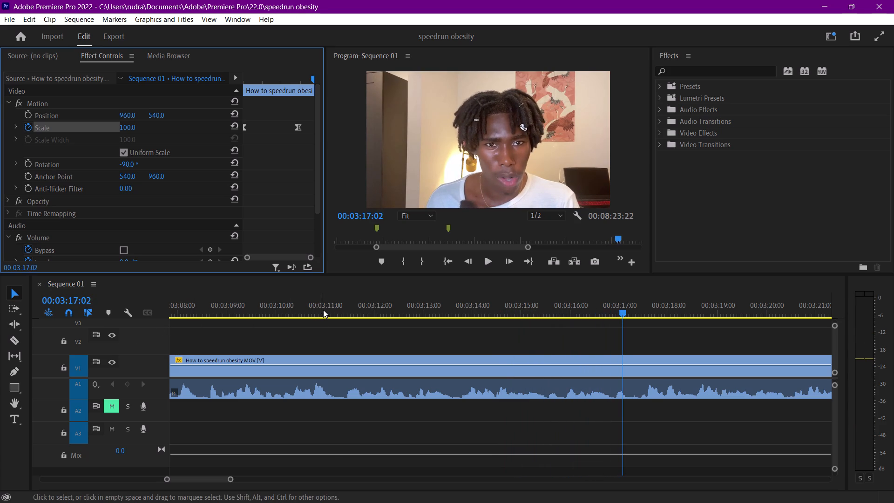
left_click_drag(323, 310, 346, 311)
key("space")
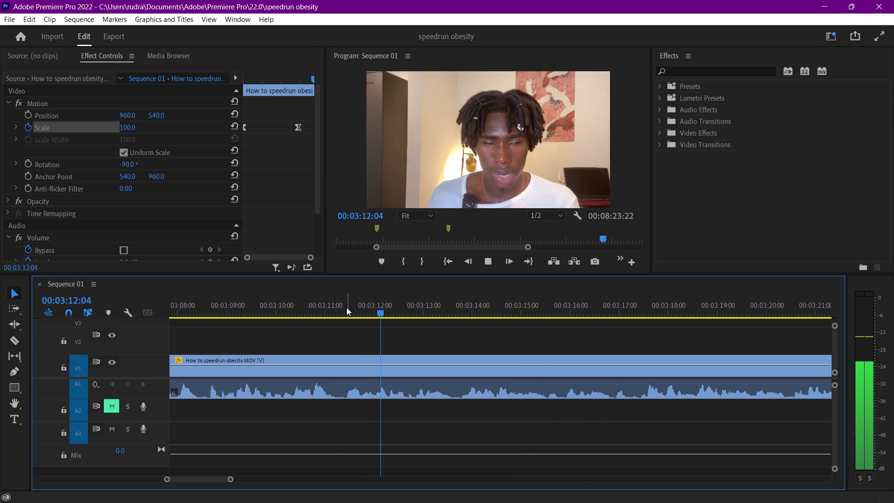
left_click(346, 307)
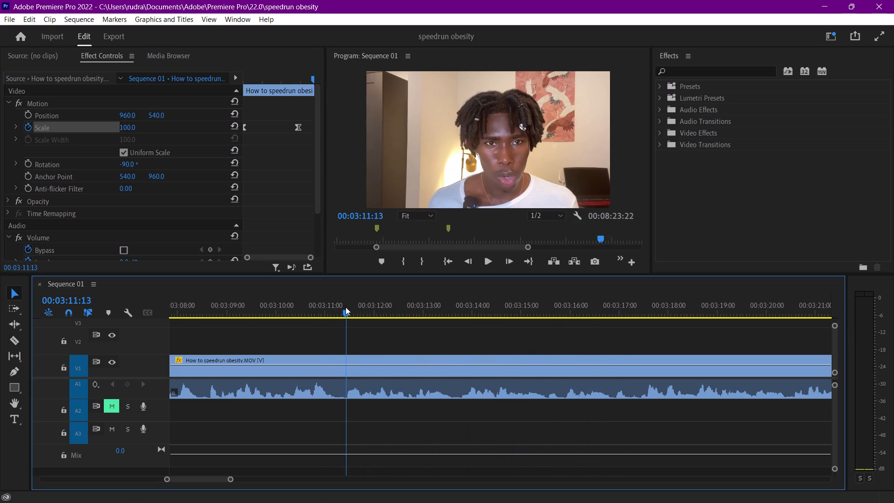
key("space")
scroll(553, 459, "down", 3)
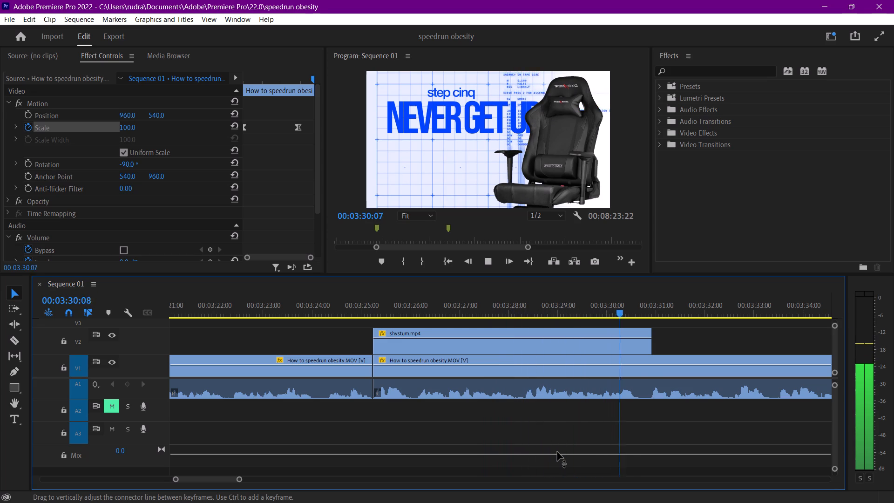
key("space")
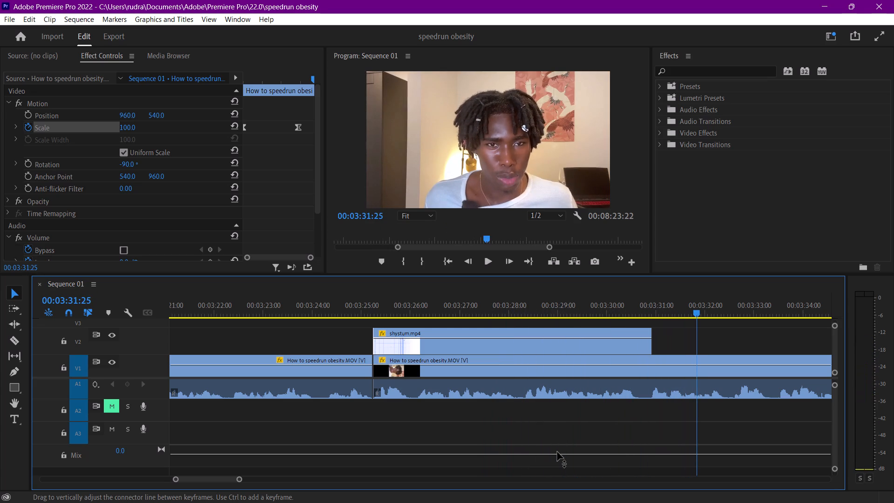
Turn off snapping and split the V1 talking-head clip at the end of the "NEVER GET UP" overlay, about 00:03:30:27.
key("f")
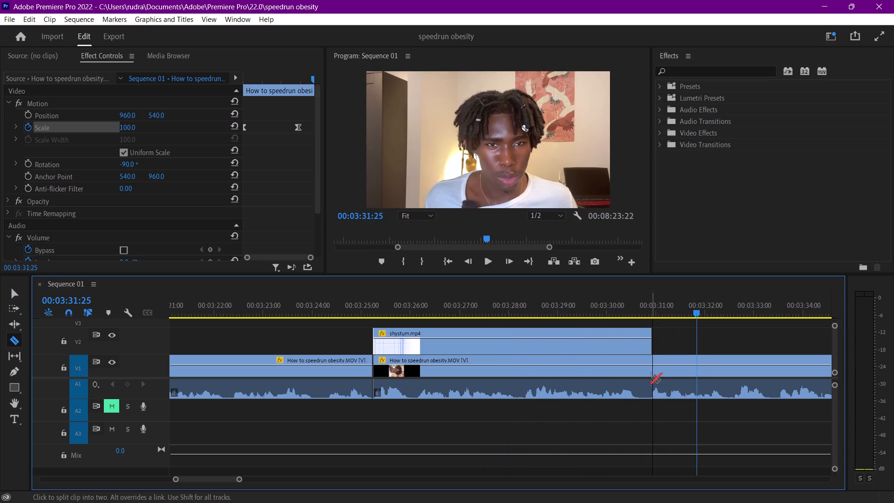
key("s")
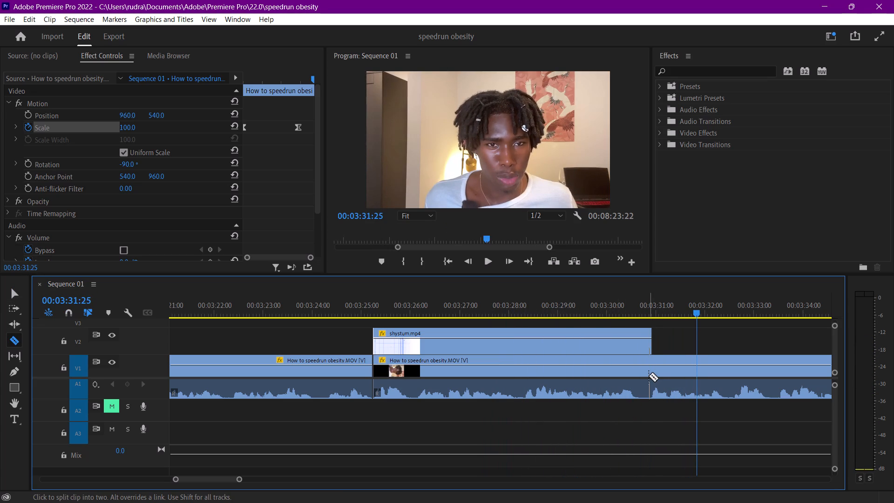
left_click(650, 376)
key("v")
Split the clip following the overlay at about 00:03:33:16 and paste the 134-to-100 zoom-out Scale keyframes at its start, 00:03:30:27.
left_click(668, 373)
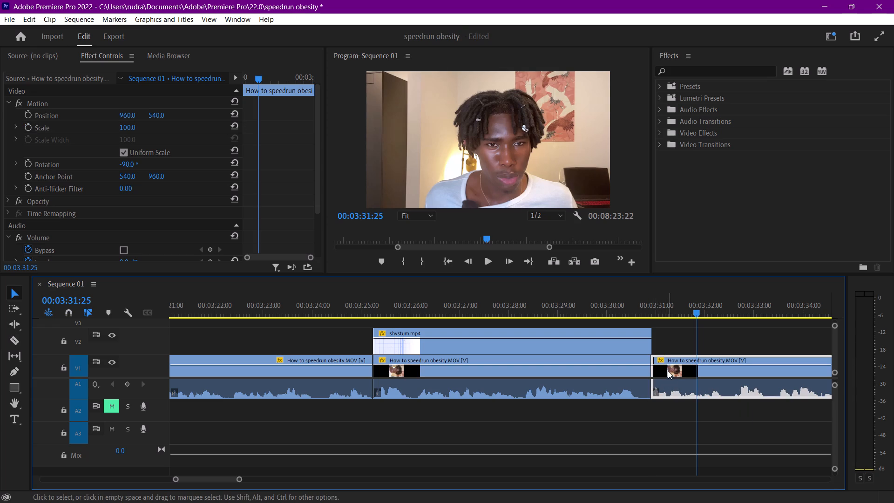
left_click_drag(663, 311, 651, 306)
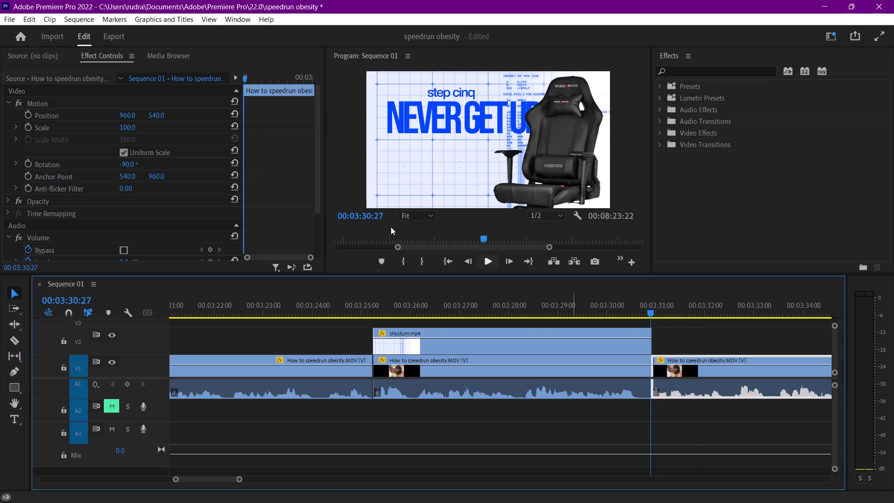
left_click_drag(244, 77, 205, 73)
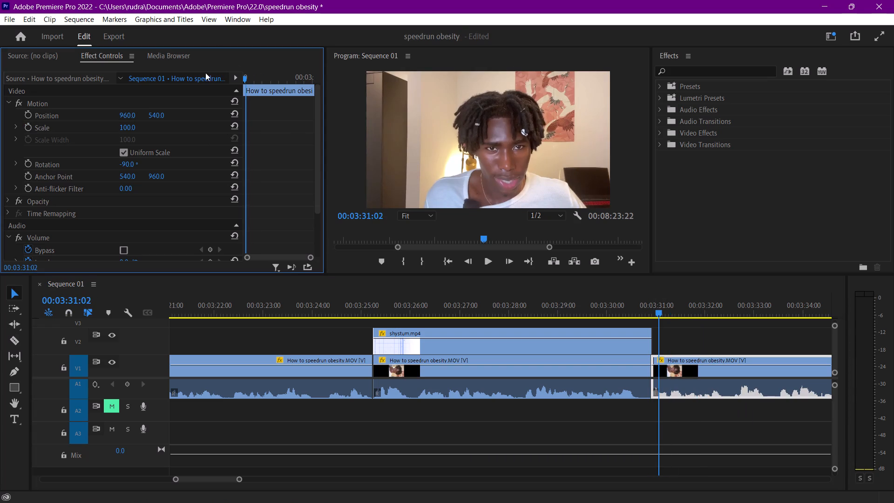
left_click_drag(205, 73, 197, 77)
left_click(85, 127)
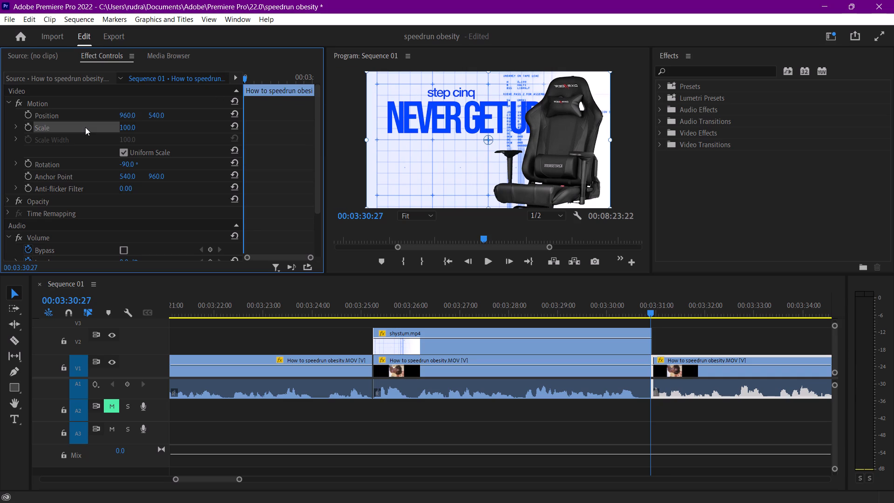
key("f")
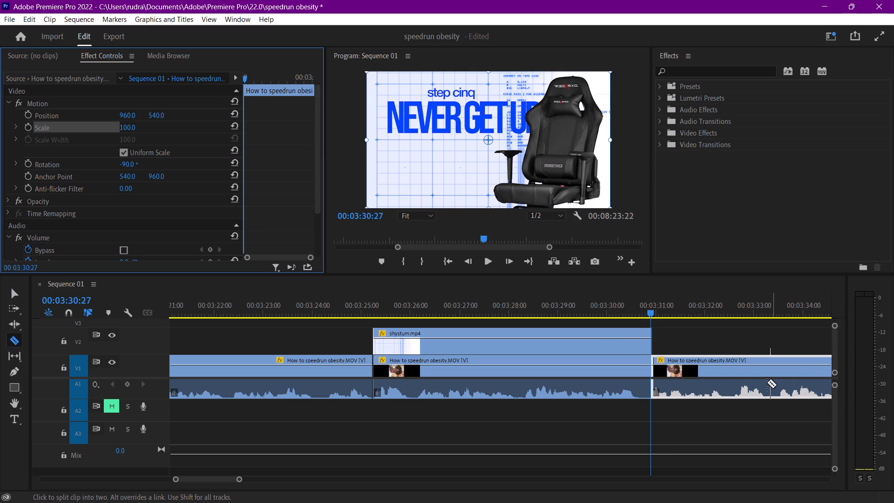
left_click(779, 381)
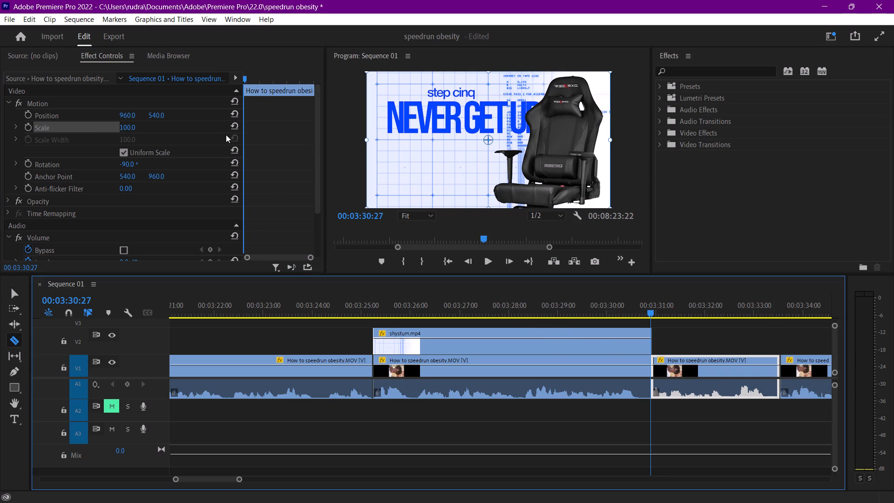
left_click(102, 128)
key("ctrl+v")
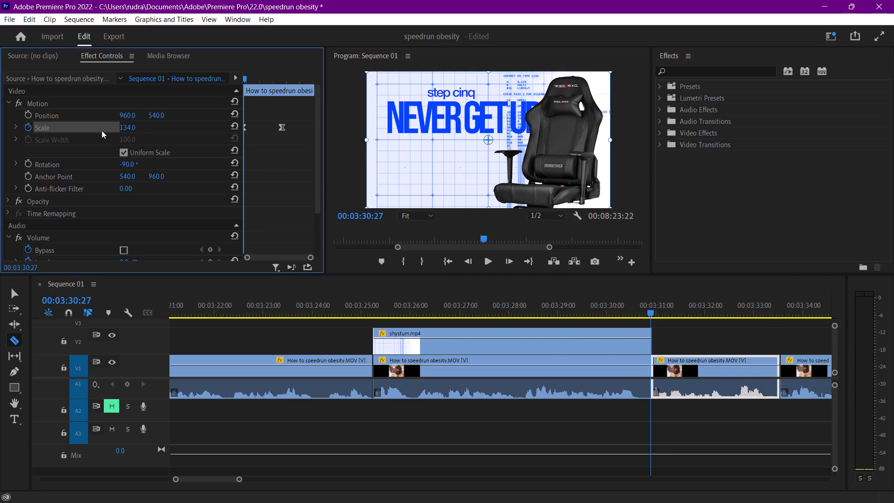
Play the new zoom-out and the following talking-head clips up to just past the cut near 00:03:42.
key("space")
scroll(709, 443, "down", 5)
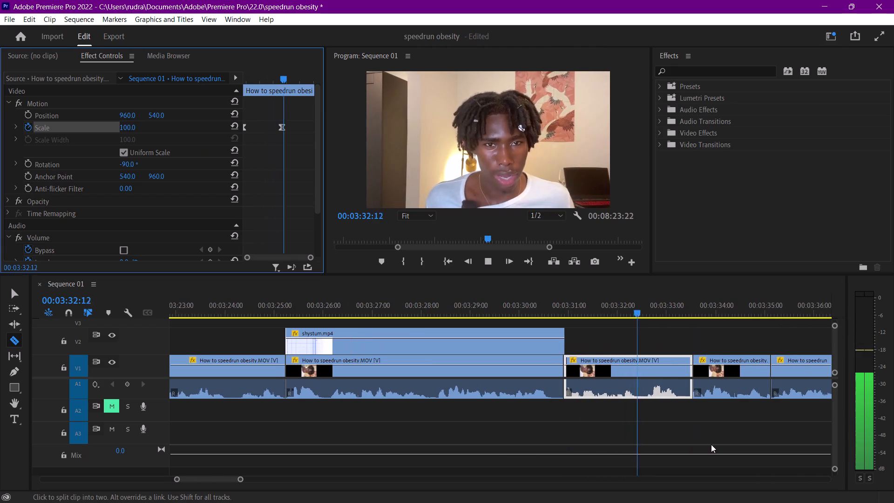
scroll(711, 444, "down", 3)
key("v")
scroll(686, 433, "down", 3)
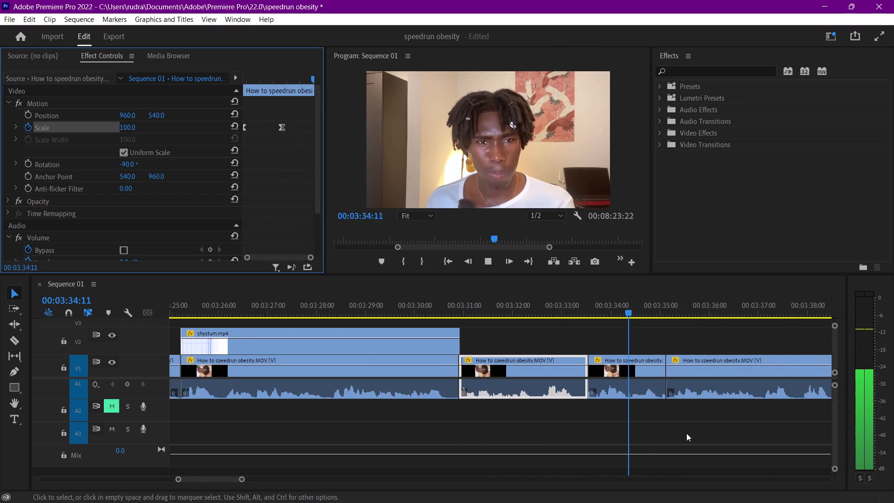
scroll(686, 433, "down", 5)
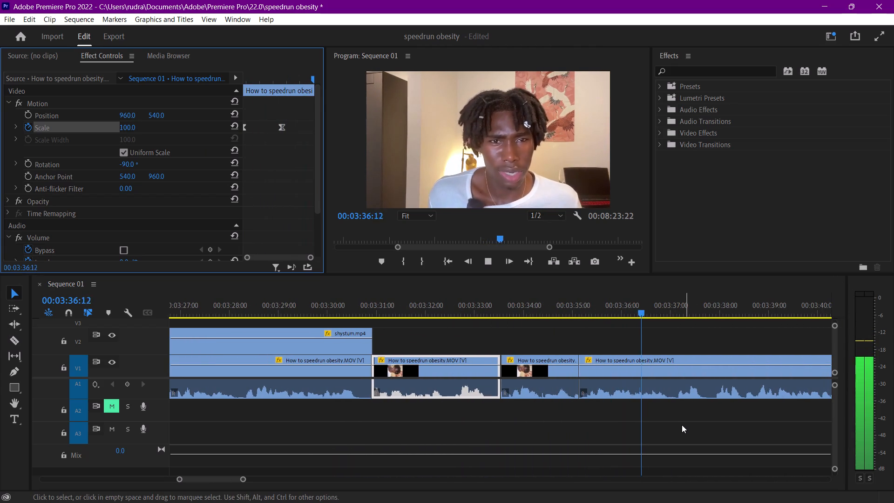
scroll(690, 414, "down", 3)
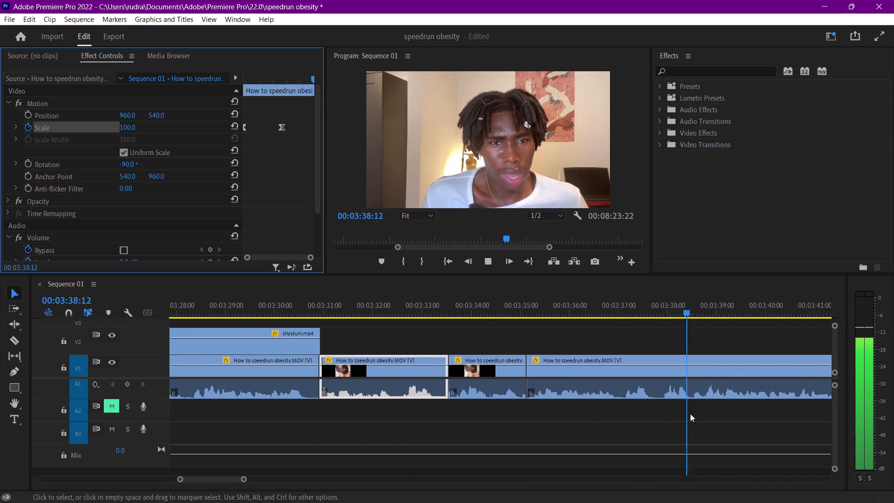
scroll(690, 414, "down", 12)
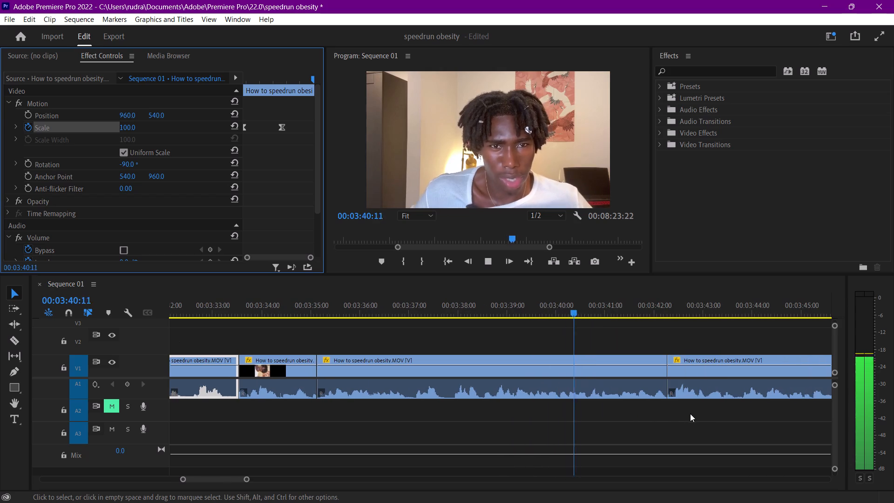
scroll(584, 424, "down", 2)
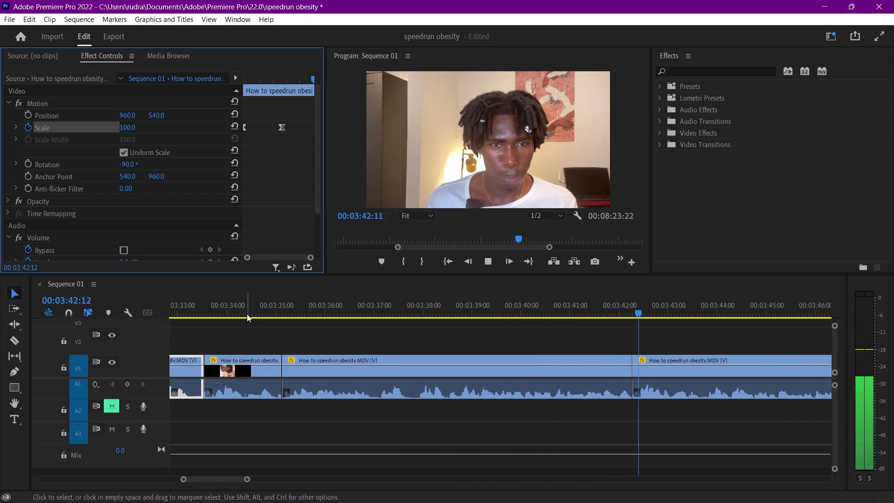
key("space")
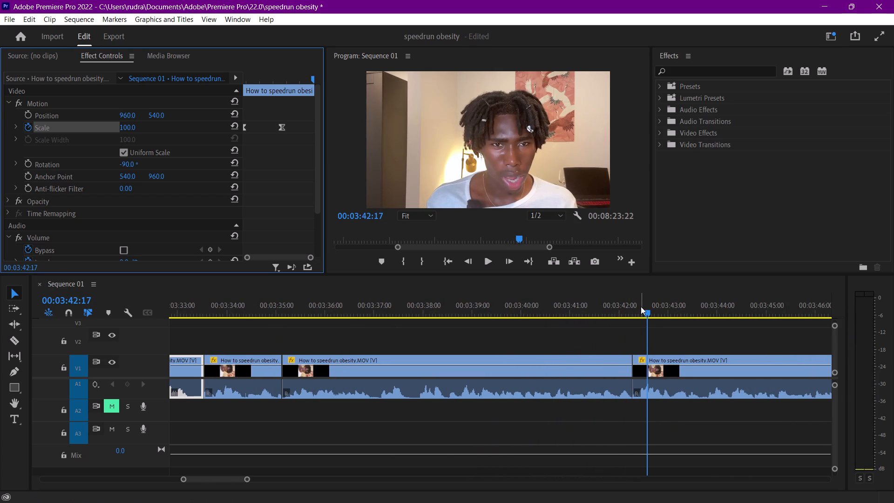
Play the talking-head clip that starts at 00:03:42:09 through to about 00:03:47:28.
left_click_drag(641, 306, 635, 307)
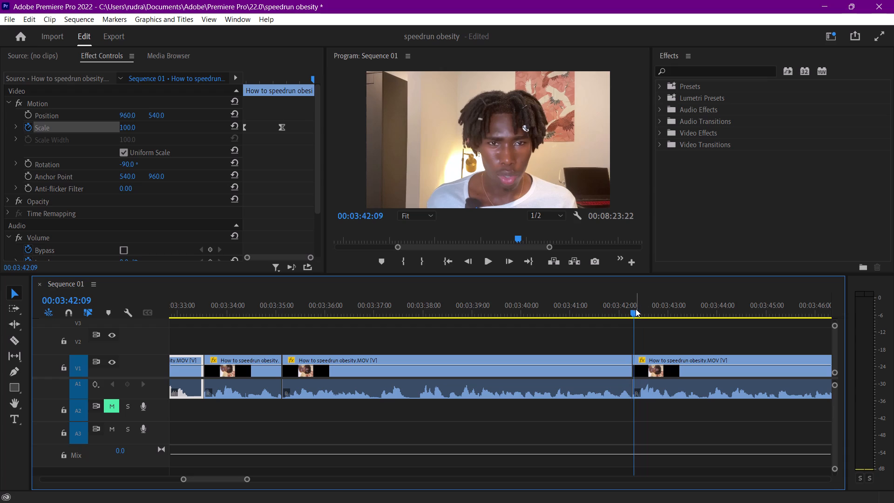
key("space")
scroll(671, 421, "down", 10)
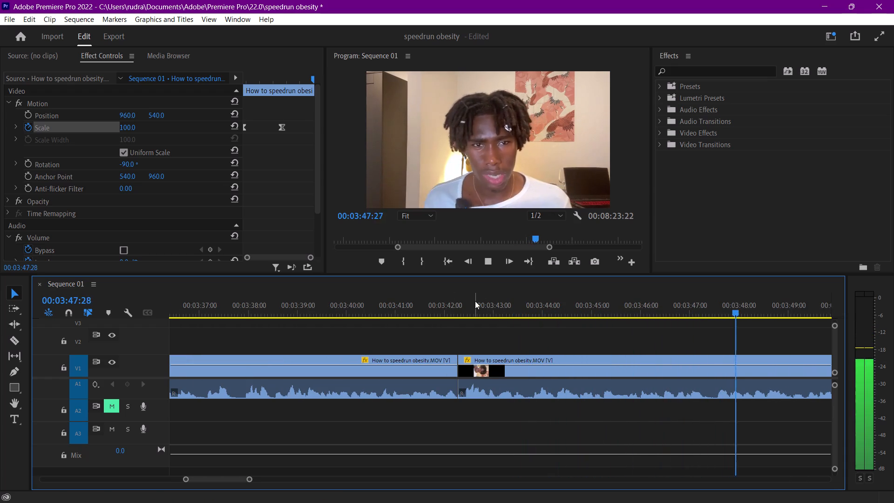
key("space")
Keyframe the clip's Scale at 100 on its first frame, 00:03:42:09, and at 121 on 00:03:43:11.
left_click_drag(475, 301, 470, 301)
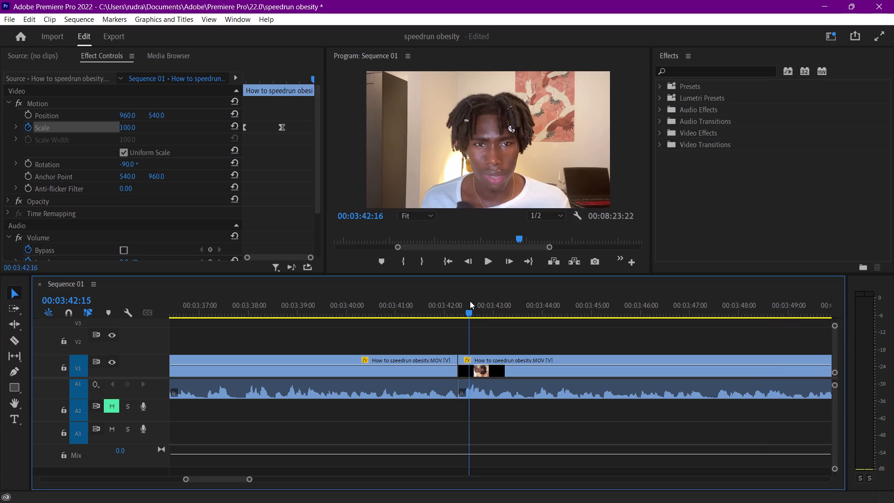
left_click_drag(470, 301, 461, 301)
left_click(487, 367)
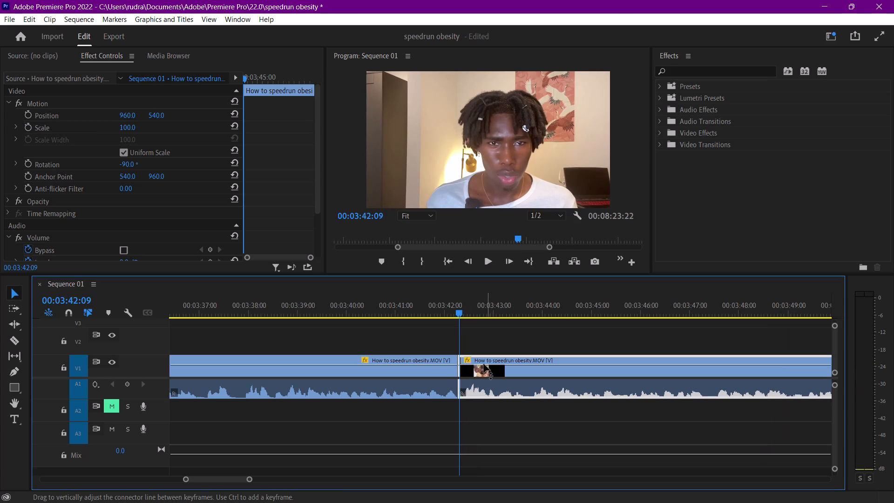
left_click(26, 129)
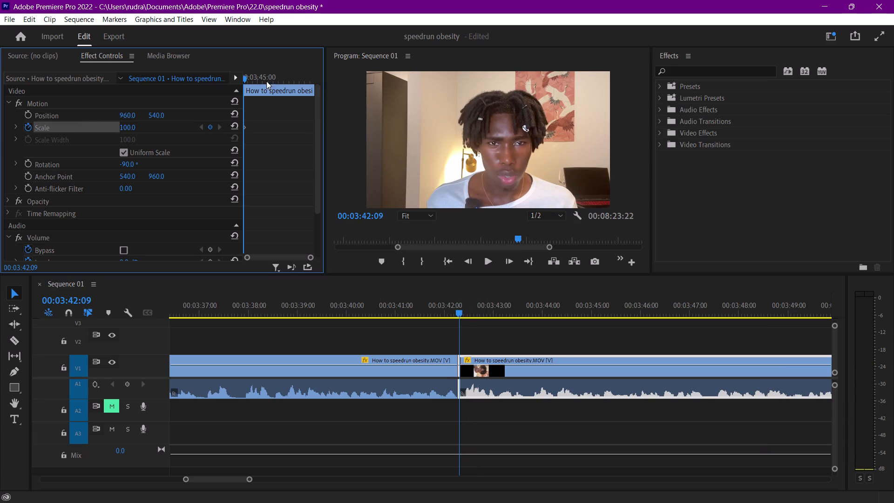
left_click_drag(258, 77, 251, 78)
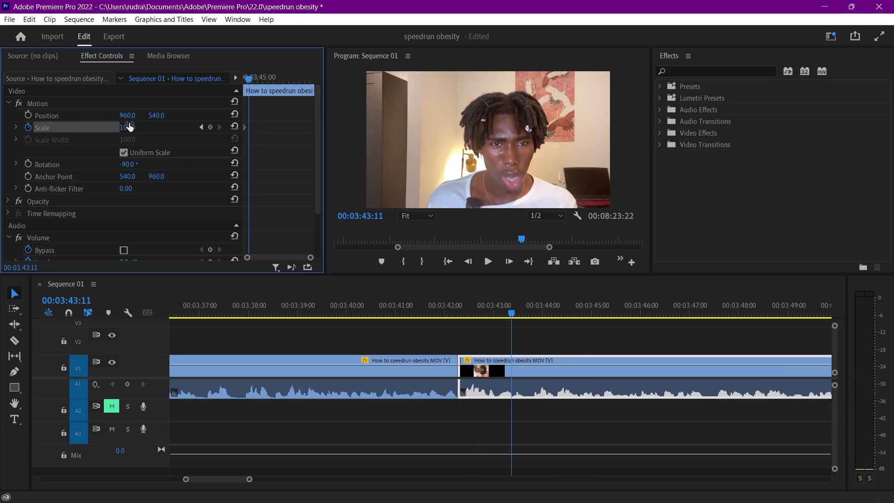
left_click_drag(129, 123, 143, 122)
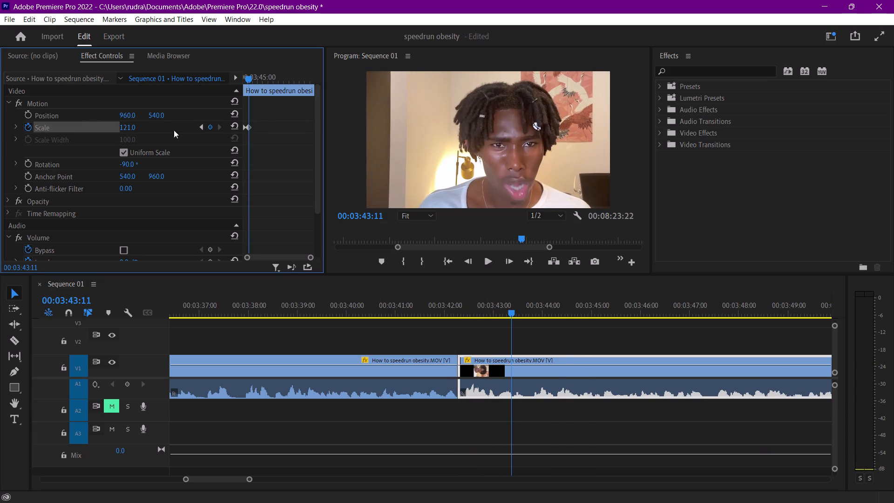
Apply Ease In to both new Scale keyframes of the 100-to-121 zoom-in.
left_click_drag(277, 121, 223, 132)
right_click(246, 125)
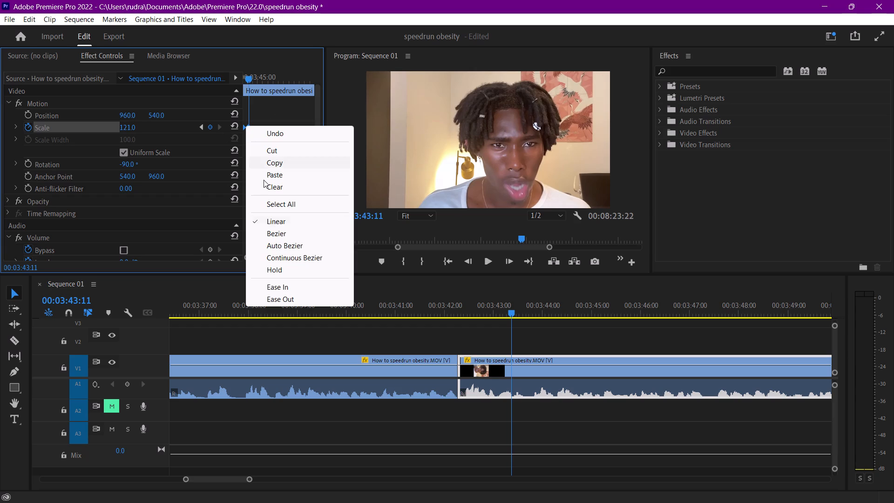
left_click(288, 291)
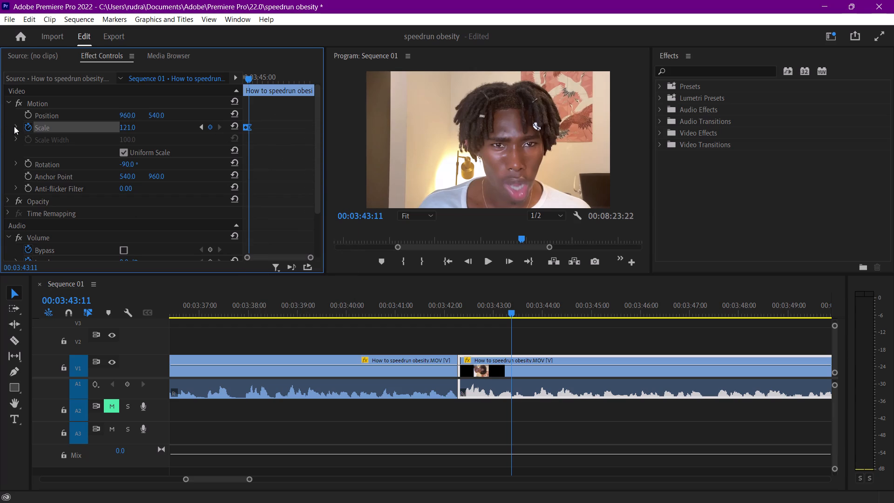
Reshape the Scale velocity curve so the zoom-in starts fast and slows toward the 121 keyframe, and preview it.
left_click(14, 126)
left_click_drag(247, 188, 236, 187)
left_click_drag(251, 70, 232, 66)
key("space")
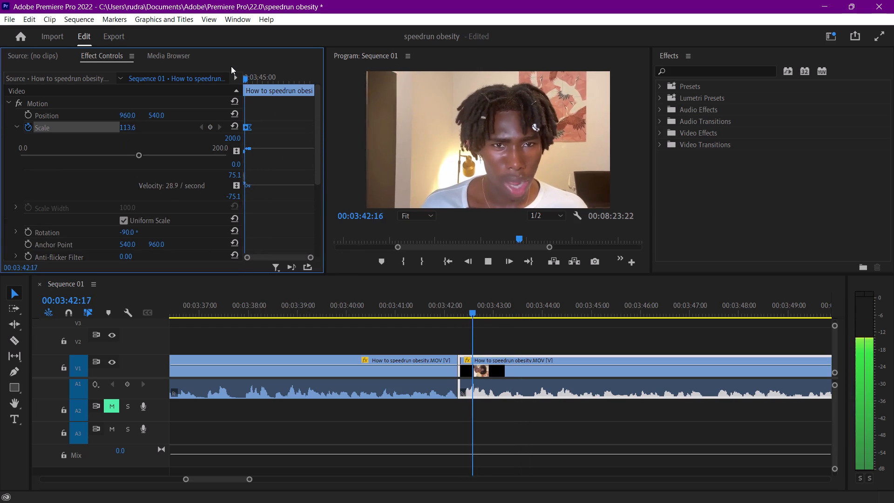
key("space")
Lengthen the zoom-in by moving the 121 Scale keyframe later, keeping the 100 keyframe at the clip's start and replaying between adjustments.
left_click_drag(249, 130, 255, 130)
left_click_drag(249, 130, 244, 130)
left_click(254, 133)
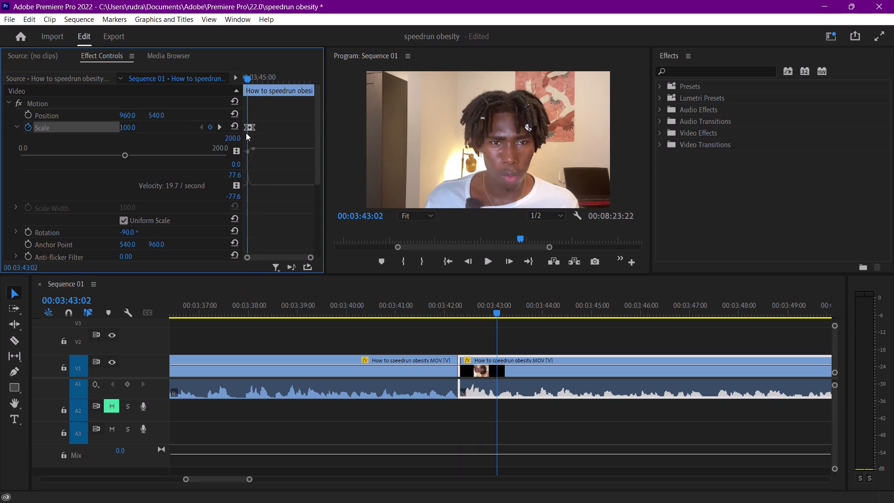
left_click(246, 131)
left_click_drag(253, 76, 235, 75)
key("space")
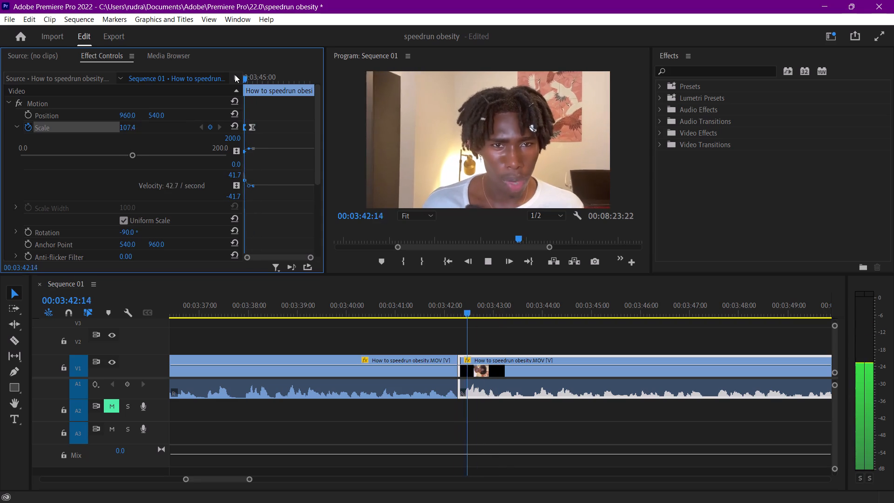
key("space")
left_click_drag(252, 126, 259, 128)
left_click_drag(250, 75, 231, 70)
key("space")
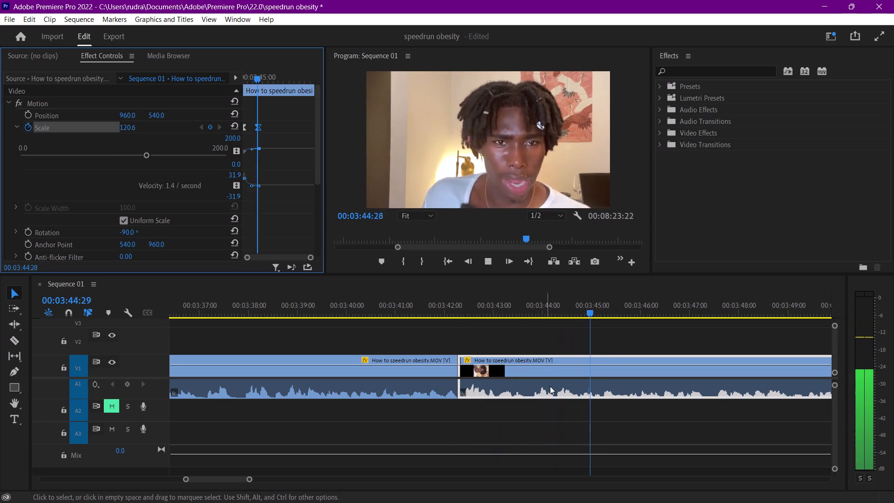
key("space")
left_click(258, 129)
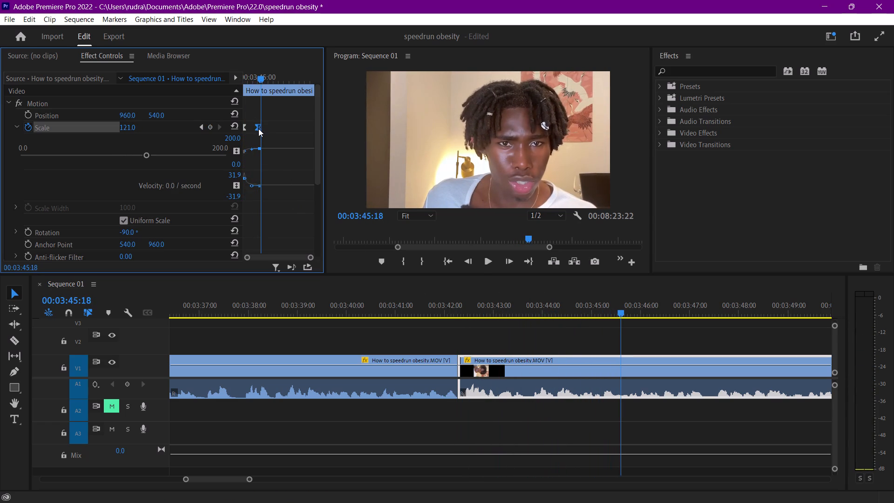
Play the zoom-in from the clip's start to about 00:03:49, replaying around 00:03:48:10 to find the next zoom point.
left_click_drag(258, 66, 240, 64)
key("space")
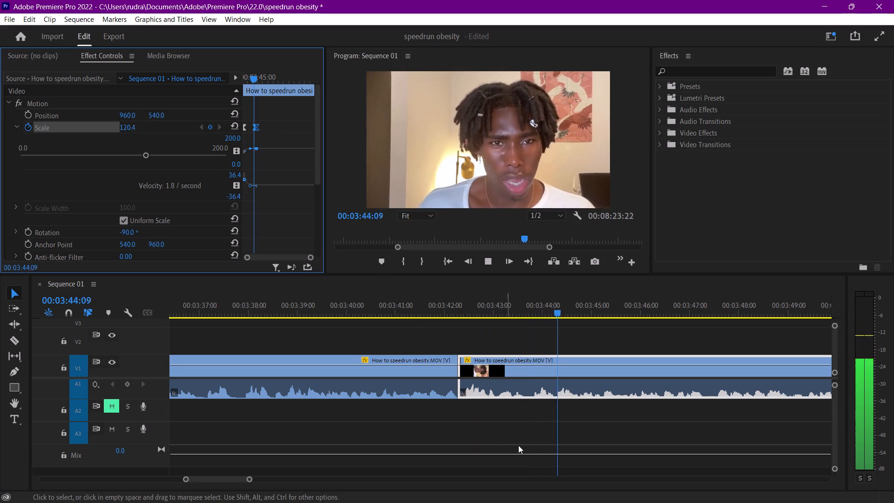
scroll(537, 440, "down", 14)
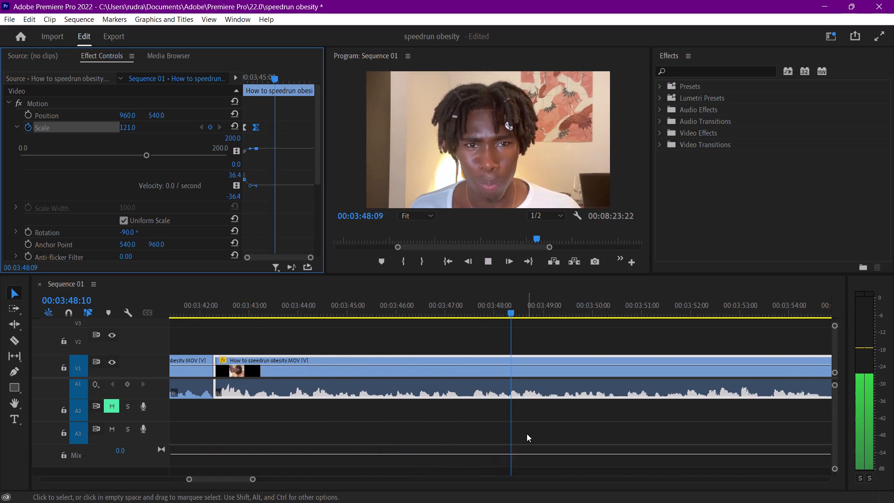
key("space")
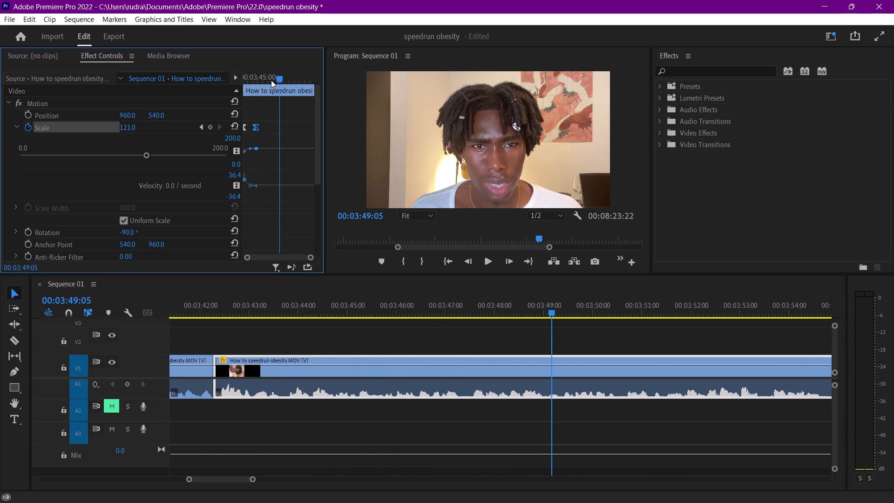
left_click(276, 73)
key("space")
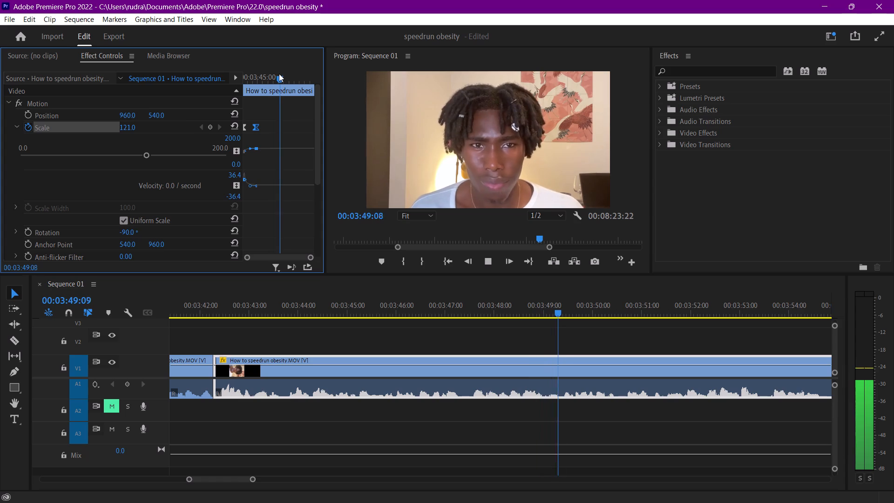
left_click_drag(279, 74, 273, 76)
key("space")
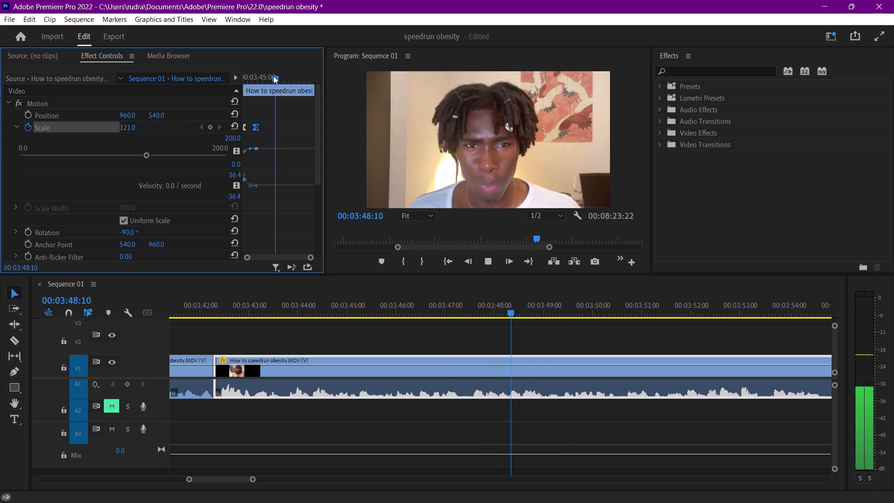
key("space")
key("space")
key("space")
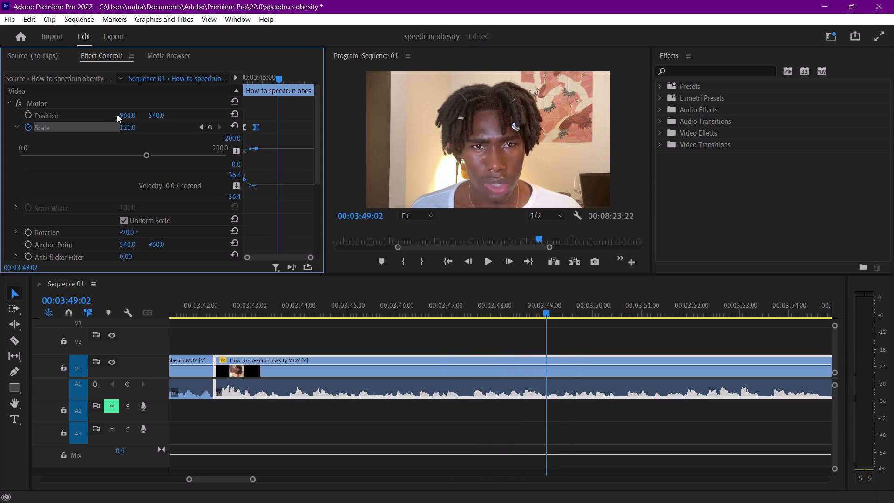
Add a third Scale keyframe of 134 to the clip at 00:03:49:02.
left_click(124, 131)
left_click_drag(125, 129, 129, 128)
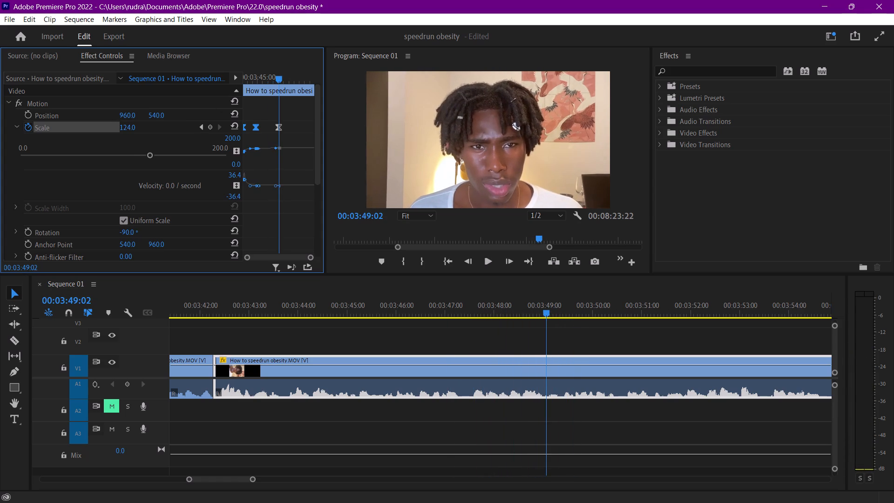
left_click_drag(129, 128, 134, 128)
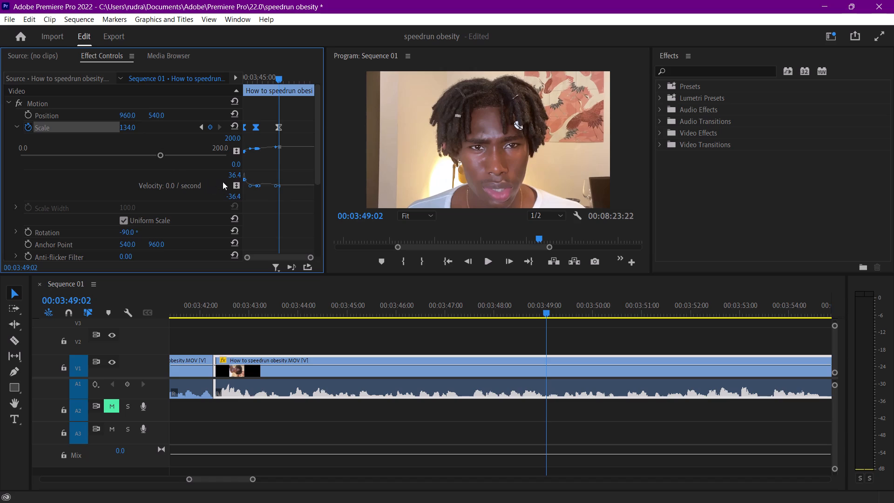
Reshape the Scale velocity curve between the 121 and 134 keyframes and at the clip's start, and replay both zooms.
left_click_drag(259, 187, 273, 188)
left_click_drag(273, 188, 274, 188)
left_click_drag(250, 183, 237, 184)
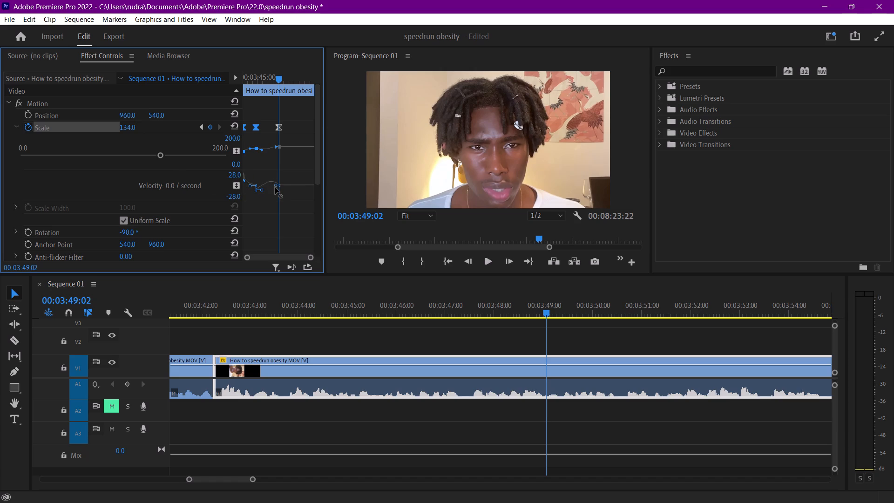
left_click_drag(264, 71, 252, 73)
key("space")
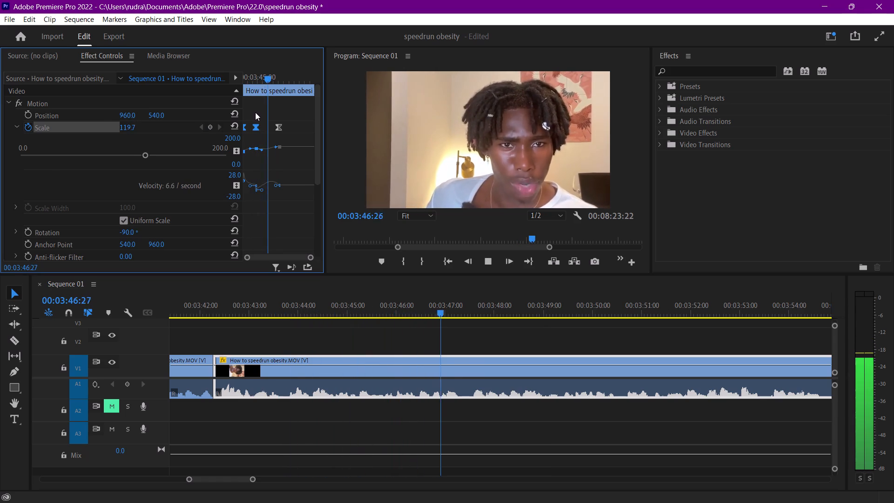
left_click_drag(264, 82, 250, 79)
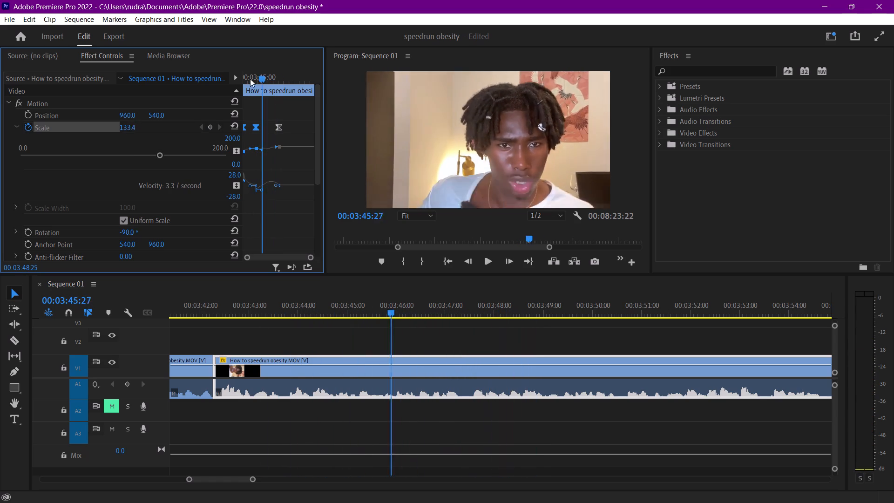
left_click_drag(250, 79, 221, 79)
key("space")
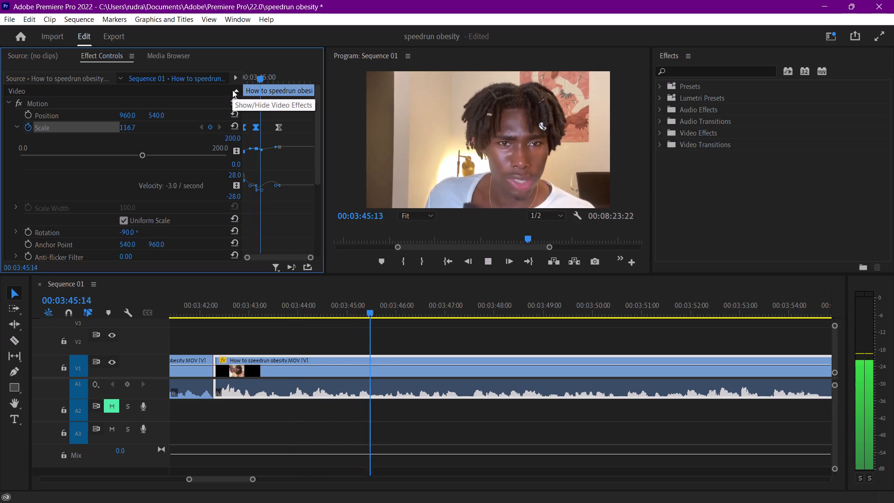
key("space")
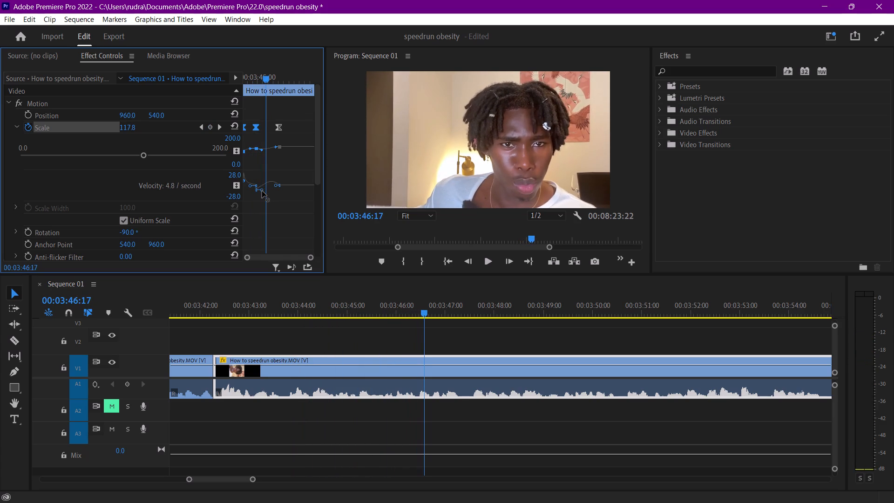
Smooth the dip in the velocity curve after the 121 keyframe, adjust the 134 keyframe's handle, and play the result.
left_click_drag(262, 191, 255, 187)
left_click(262, 188)
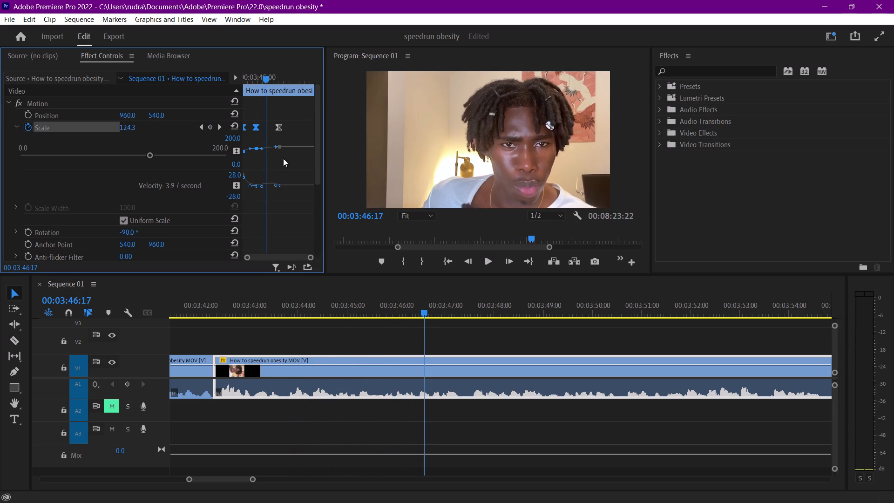
left_click(276, 186)
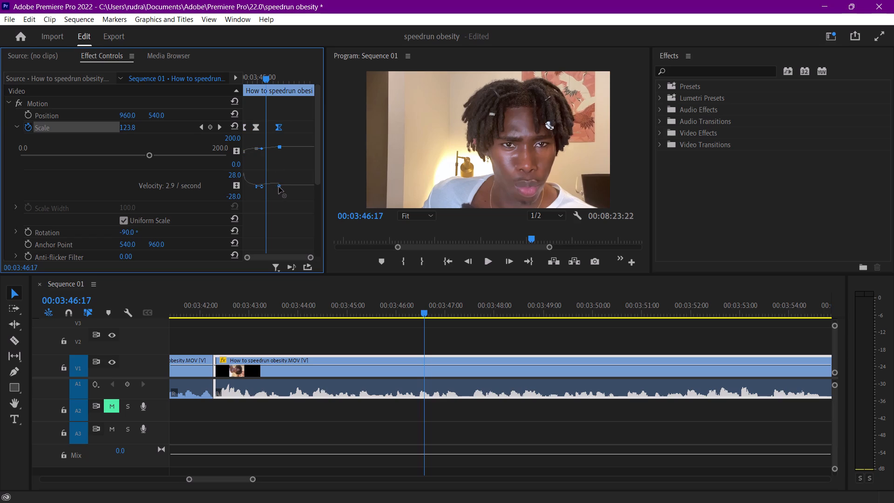
key("space")
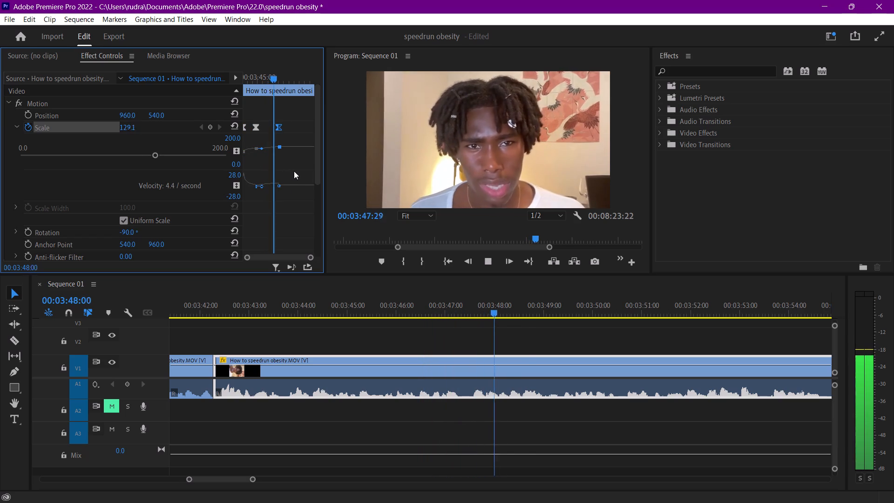
key("space")
Move the 134 Scale keyframe later and the 121 keyframe to 00:03:48:21, and replay from the clip's start.
left_click_drag(281, 128, 285, 128)
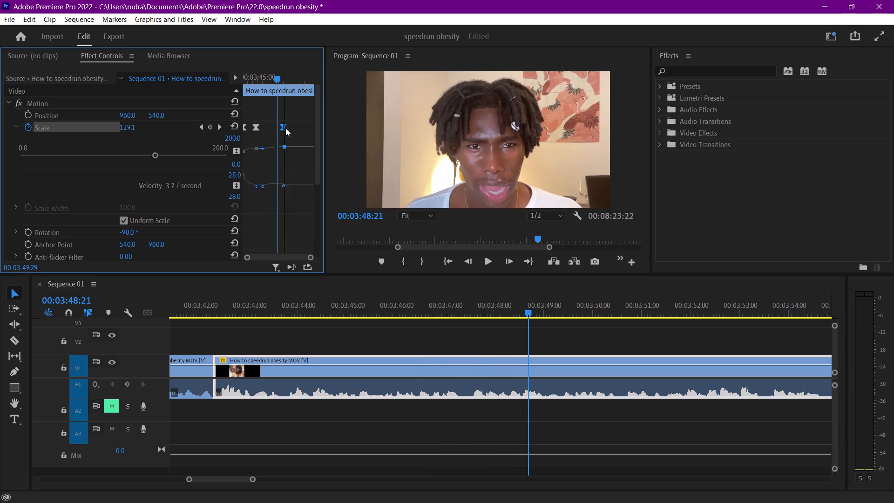
left_click_drag(285, 128, 292, 129)
left_click_drag(257, 129, 279, 130)
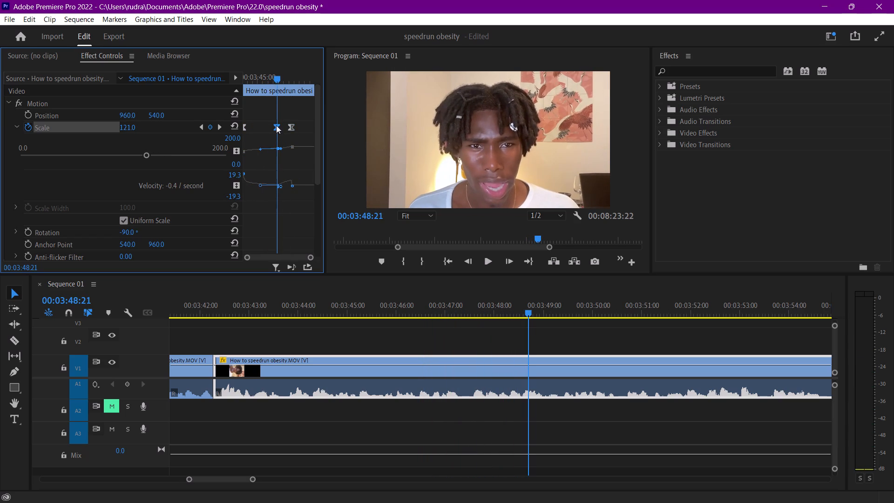
left_click_drag(251, 68, 225, 68)
key("space")
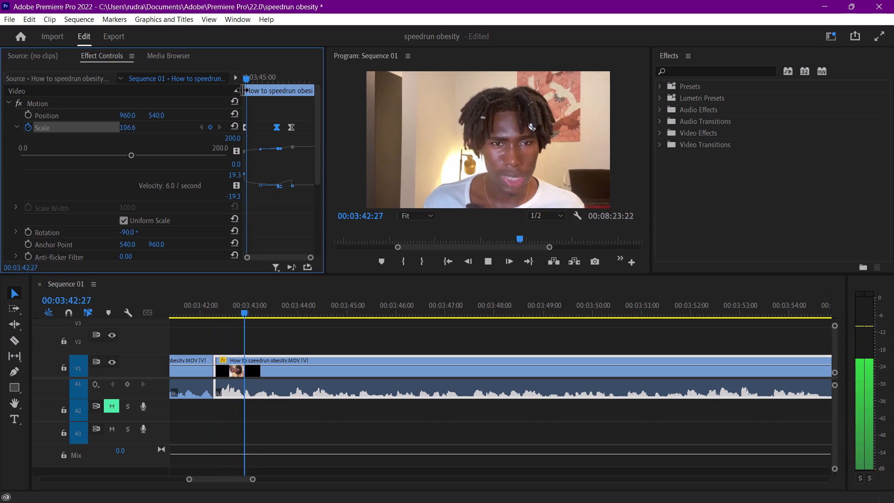
key("space")
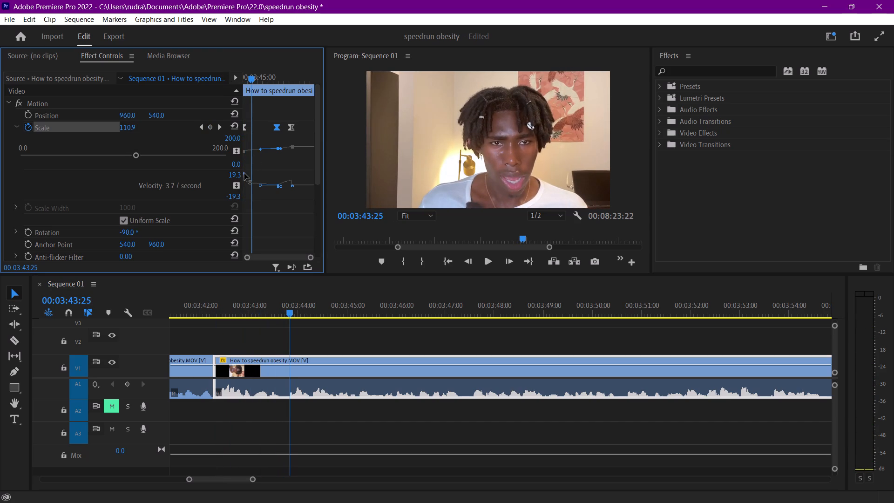
Reshape the Scale velocity curve at the clip's start and ahead of the 121 keyframe, and replay from the clip's start.
left_click(244, 173)
left_click_drag(245, 176, 246, 185)
left_click_drag(246, 185, 241, 188)
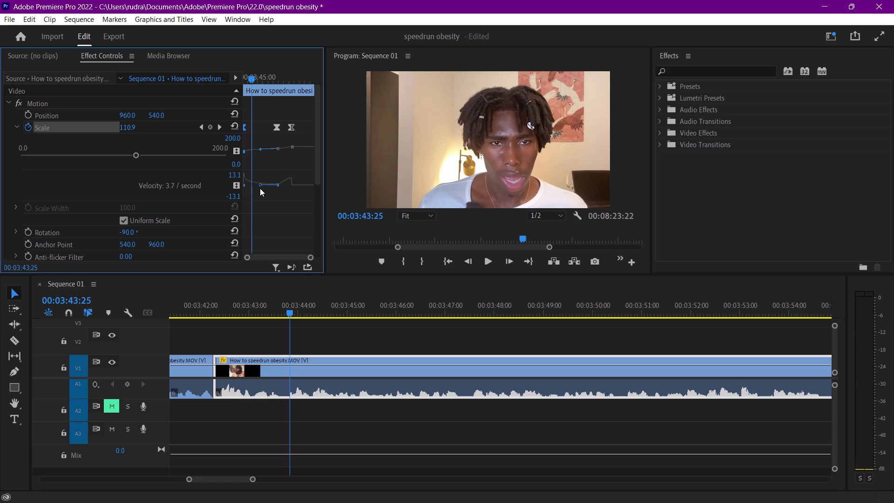
left_click(259, 185)
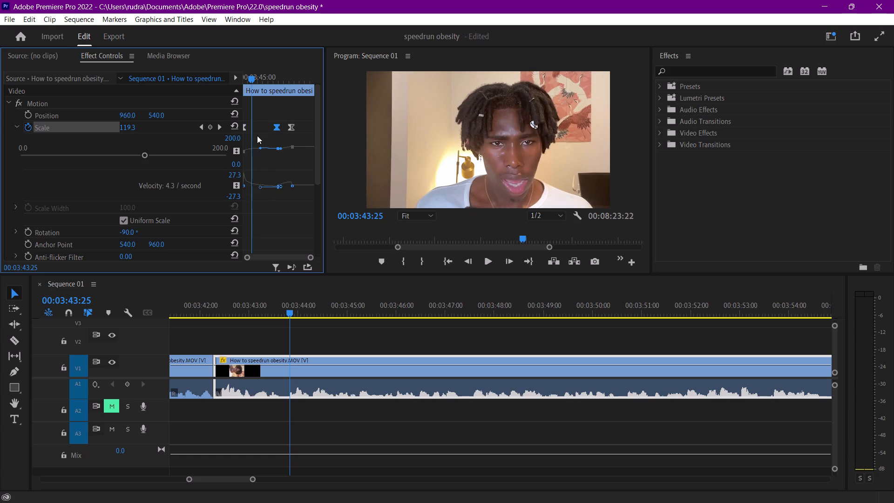
left_click_drag(256, 82, 235, 80)
key("space")
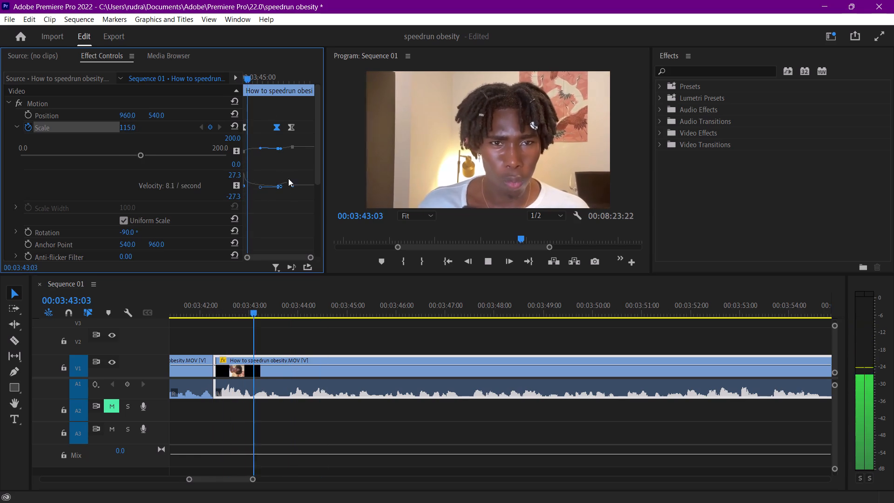
left_click_drag(252, 73, 223, 70)
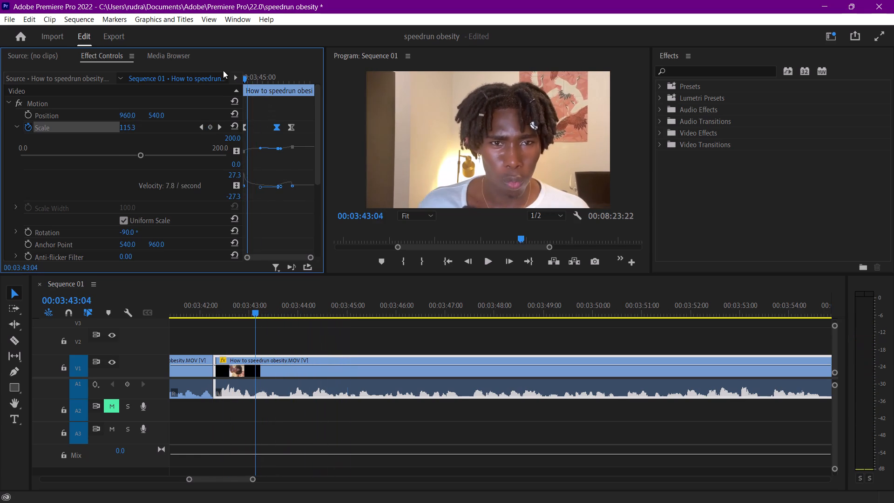
left_click_drag(223, 70, 202, 73)
key("space")
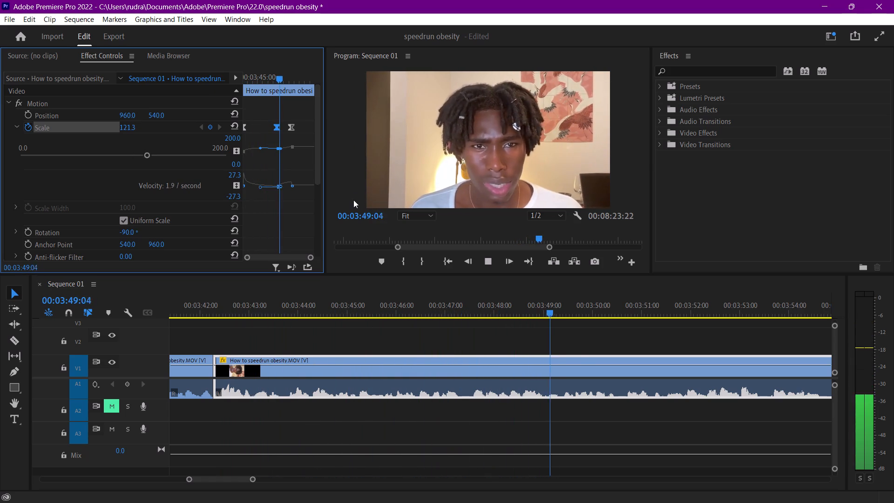
key("space")
Shift the 134 Scale keyframe slightly earlier, extend its incoming velocity handle, and replay both zooms from the clip's start.
left_click(291, 125)
left_click(288, 186)
left_click_drag(288, 186, 281, 187)
left_click(280, 187)
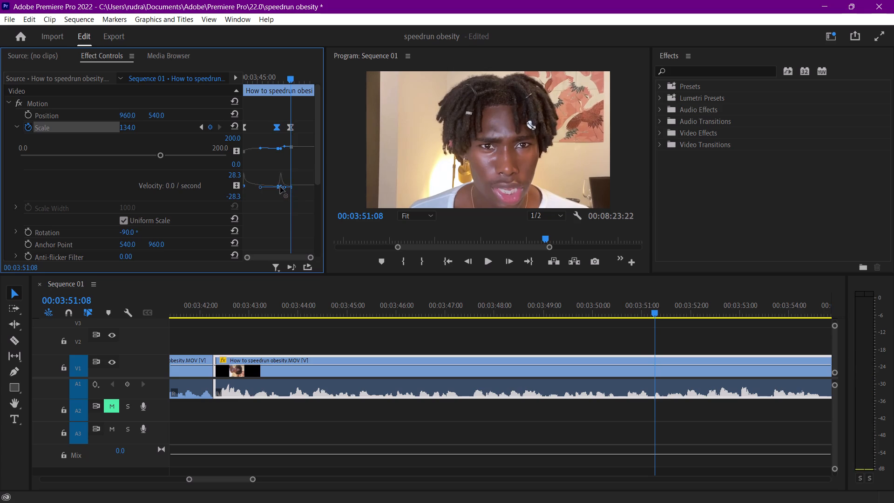
left_click_drag(278, 73, 226, 73)
key("space")
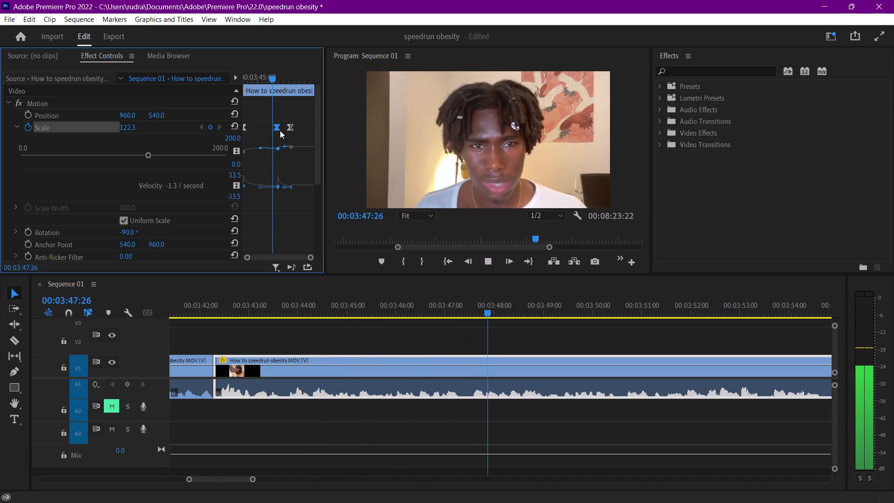
key("space")
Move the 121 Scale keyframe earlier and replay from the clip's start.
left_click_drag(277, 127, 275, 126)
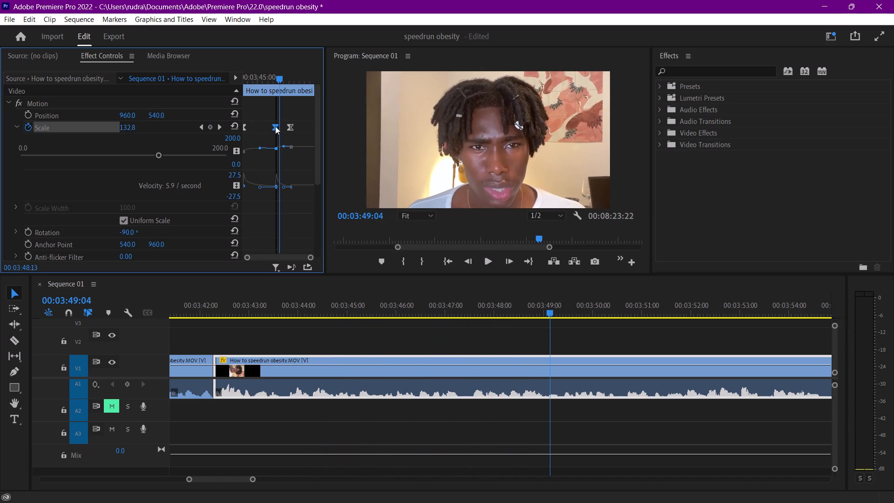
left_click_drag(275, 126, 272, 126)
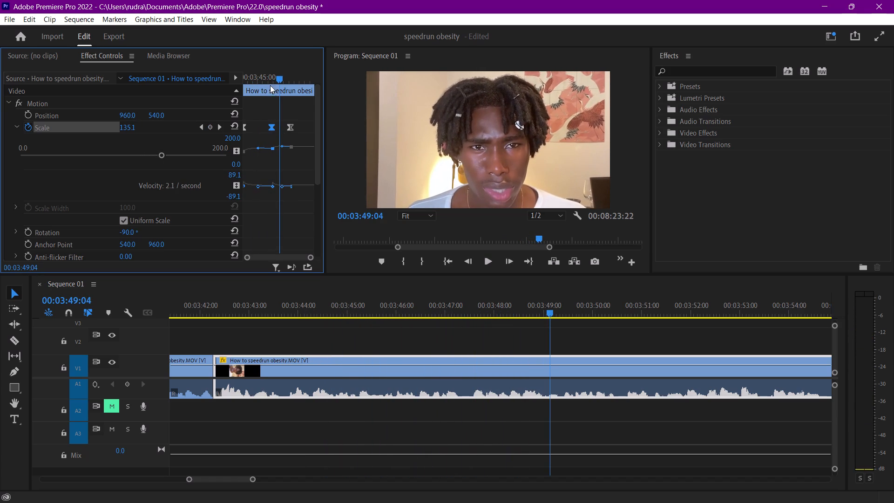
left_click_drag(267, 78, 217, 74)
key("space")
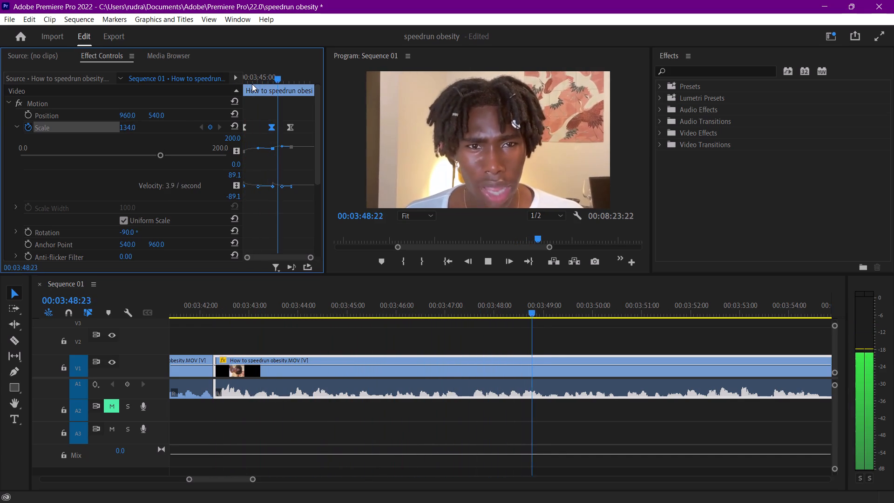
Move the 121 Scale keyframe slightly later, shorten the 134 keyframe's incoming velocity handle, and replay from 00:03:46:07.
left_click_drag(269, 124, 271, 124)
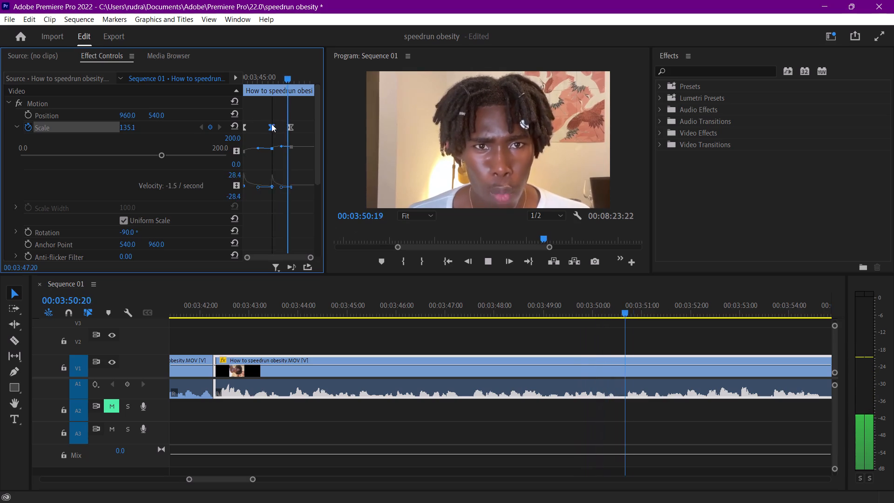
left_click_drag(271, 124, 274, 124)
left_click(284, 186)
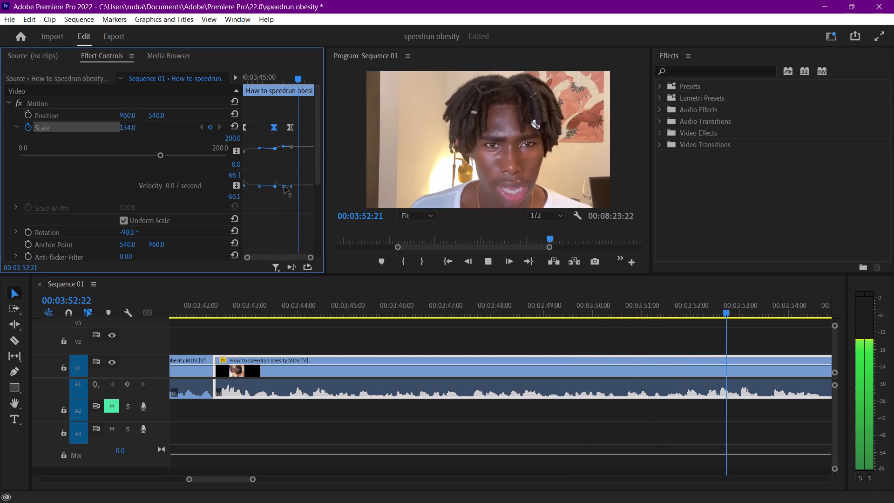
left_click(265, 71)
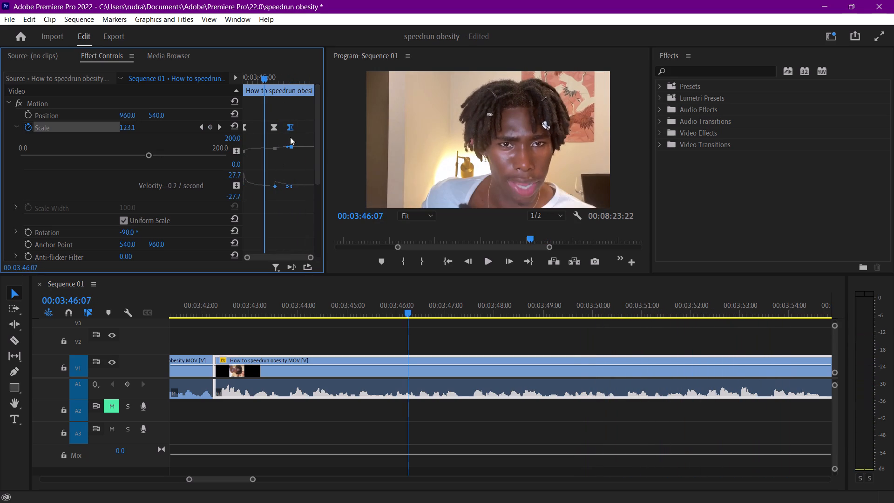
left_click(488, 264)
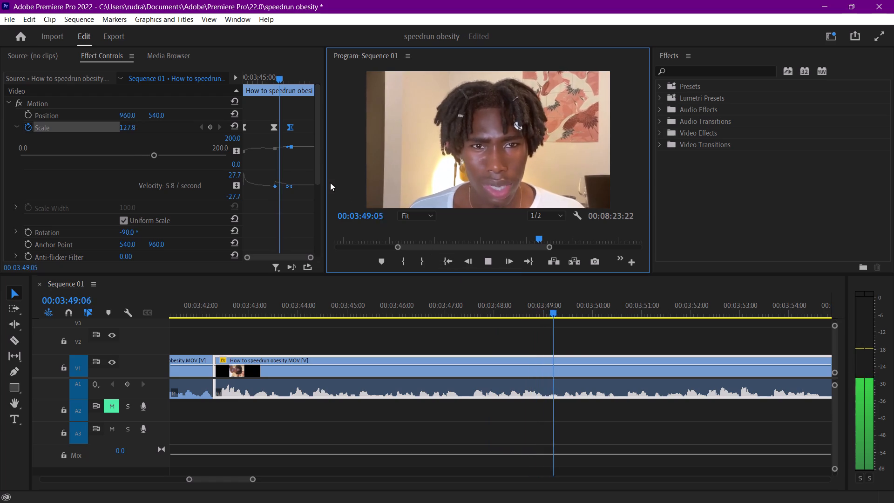
Move the 121 Scale keyframe earlier, lengthen the 134 keyframe's incoming velocity handle, and replay the second zoom.
left_click(273, 126)
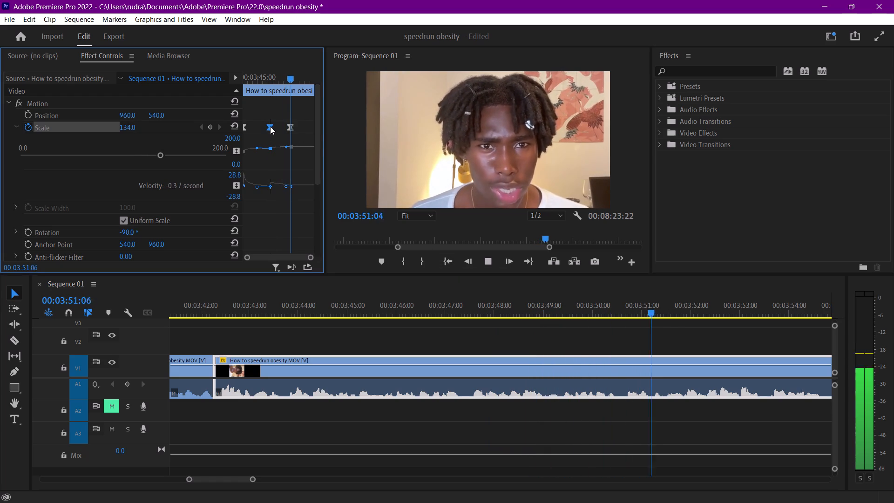
left_click_drag(284, 186, 279, 187)
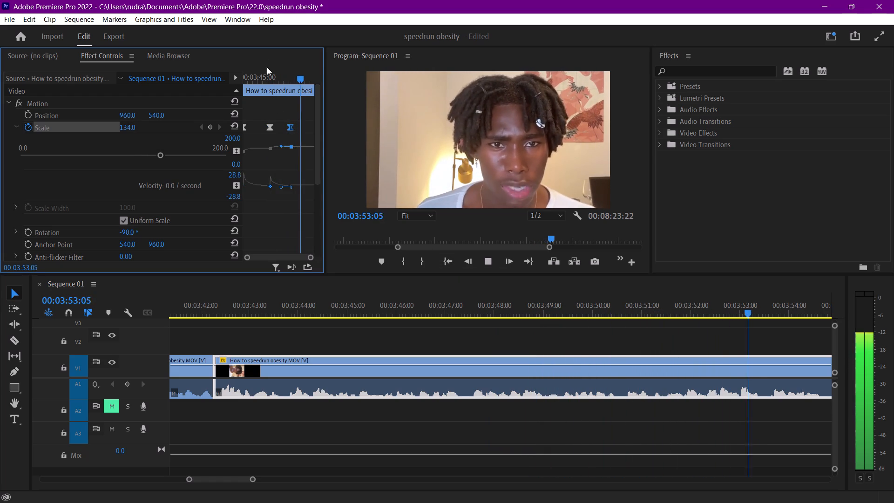
left_click(266, 60)
left_click(265, 69)
left_click(491, 262)
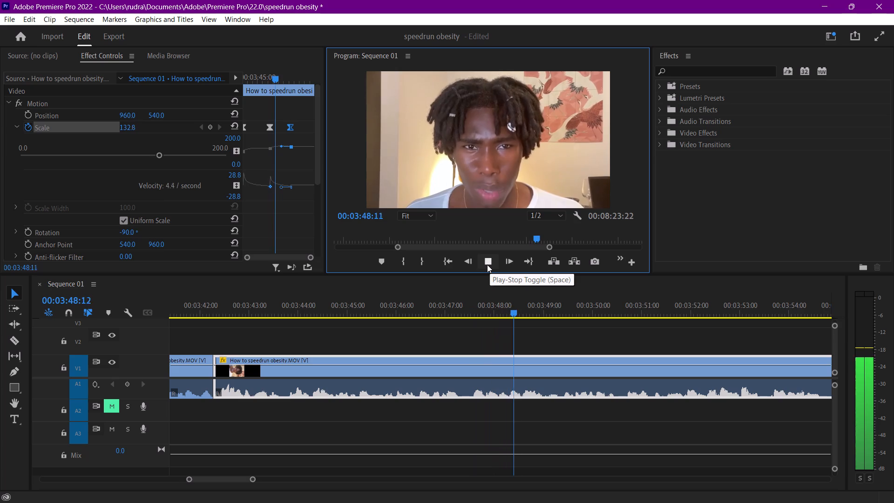
left_click(487, 265)
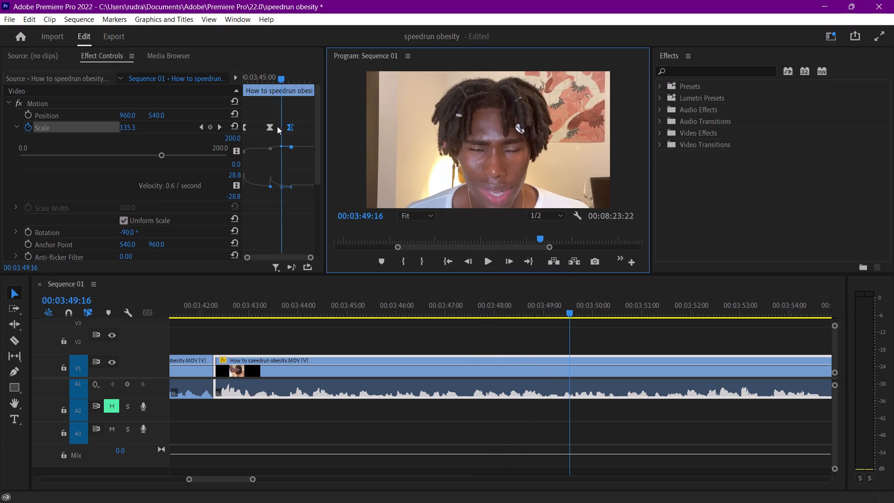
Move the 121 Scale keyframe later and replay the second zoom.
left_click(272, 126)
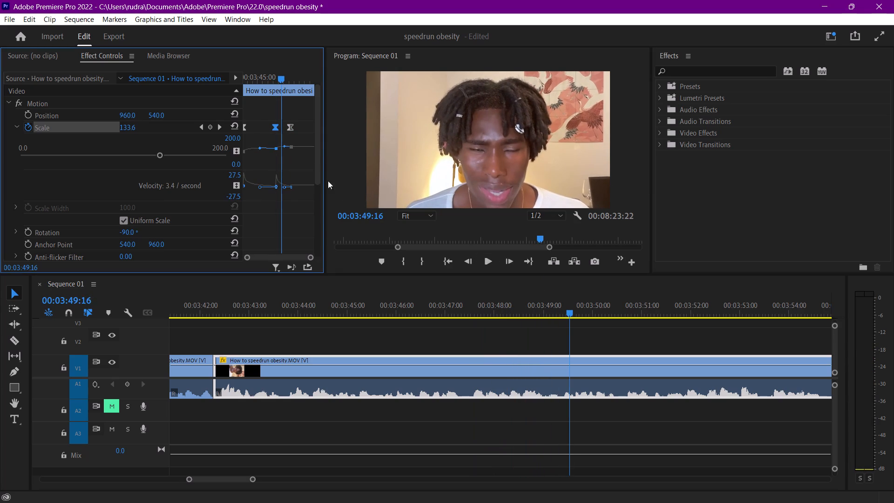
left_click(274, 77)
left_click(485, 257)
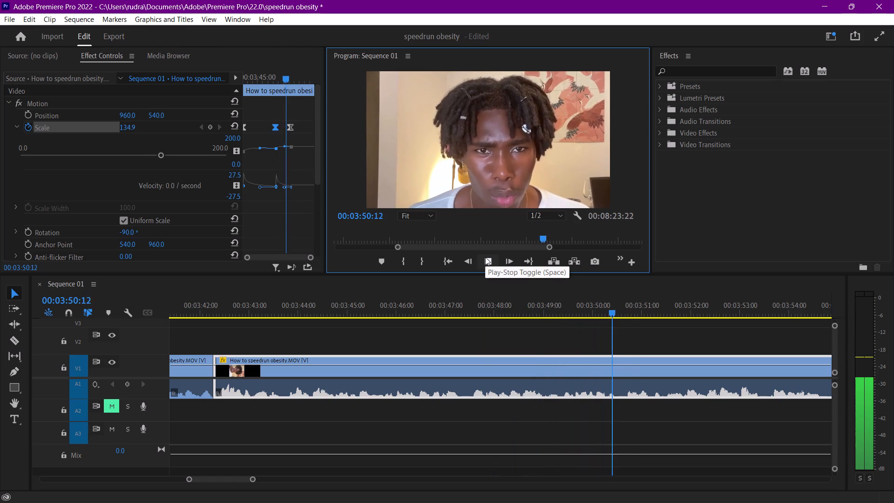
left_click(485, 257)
Move the 134 Scale keyframe later to about 00:03:52:21 and replay the second zoom.
left_click_drag(293, 129, 298, 129)
left_click(270, 74)
left_click(489, 265)
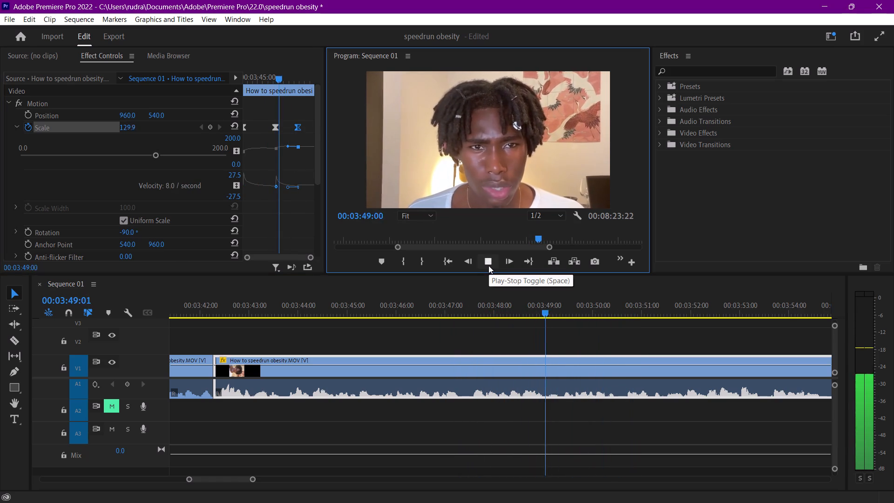
left_click(488, 265)
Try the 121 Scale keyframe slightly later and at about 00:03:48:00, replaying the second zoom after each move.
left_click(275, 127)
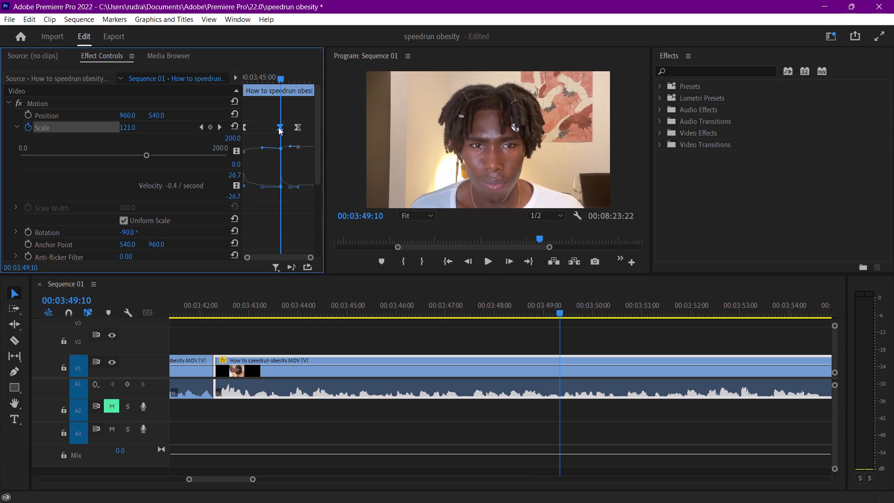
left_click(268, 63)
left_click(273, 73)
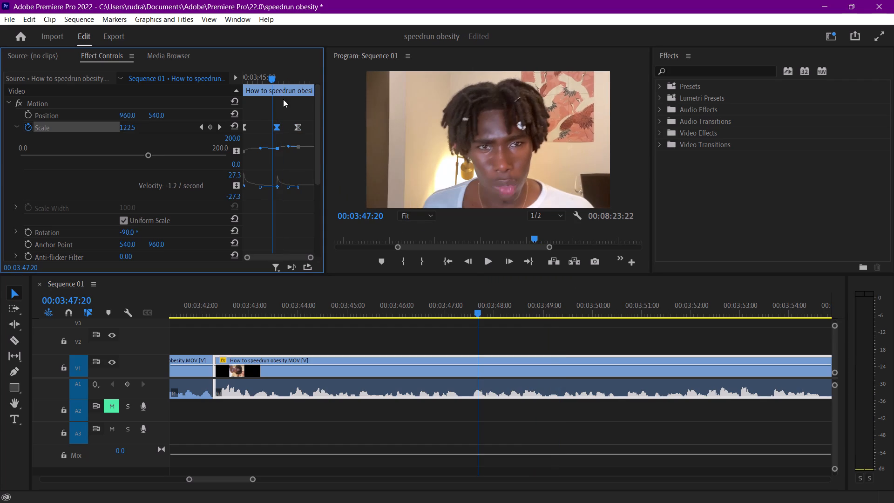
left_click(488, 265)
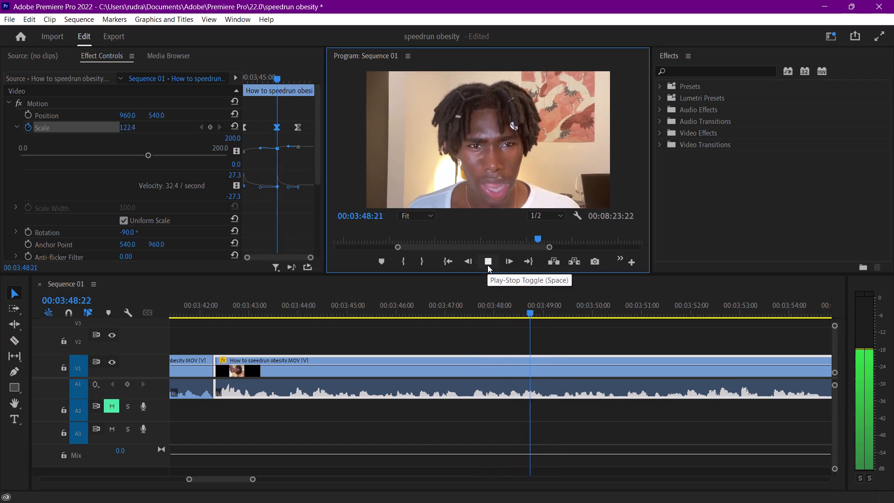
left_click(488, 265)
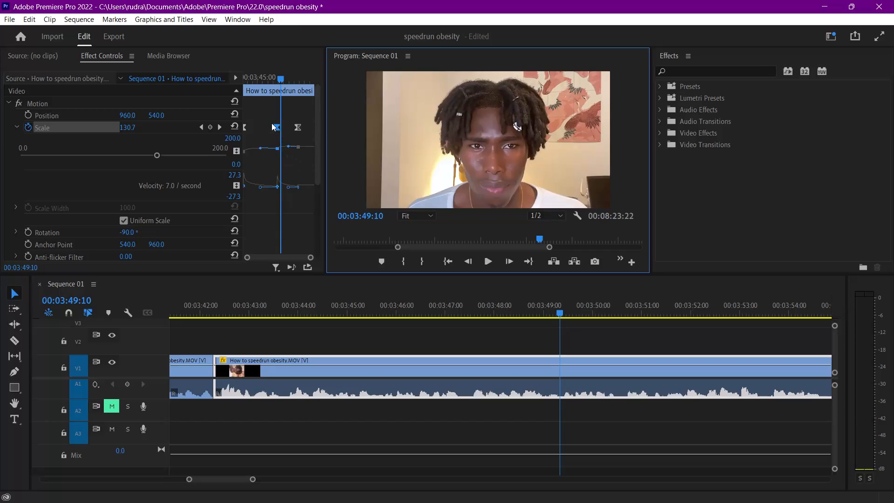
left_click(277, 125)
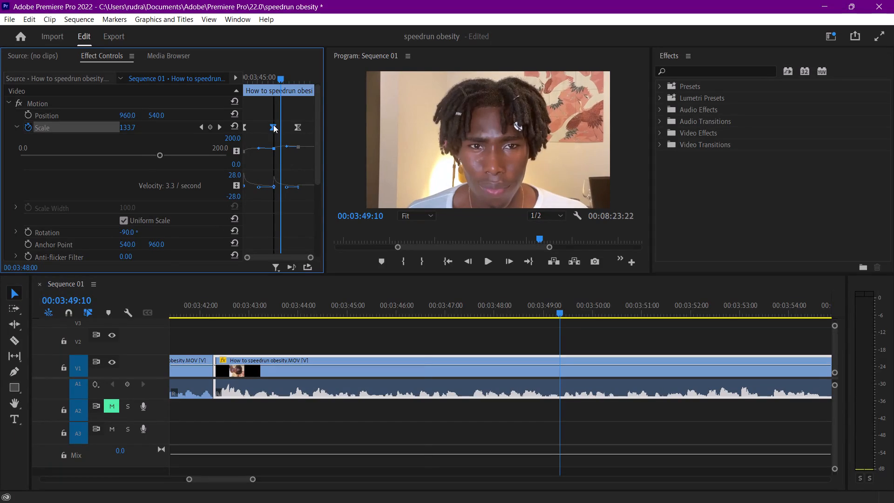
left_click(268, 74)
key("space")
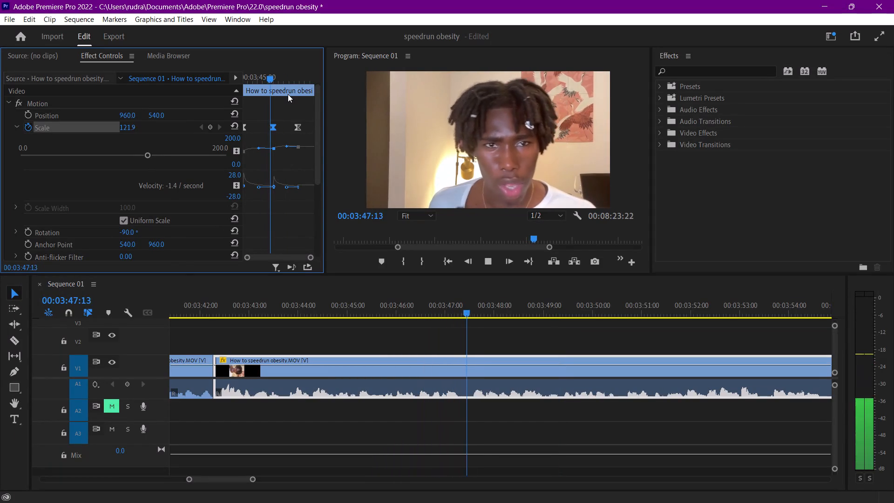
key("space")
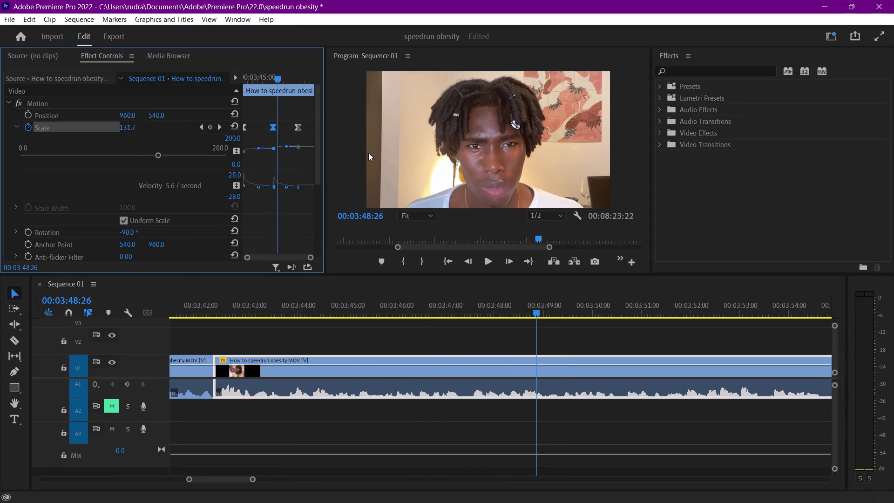
Move the 121 Scale keyframe to 00:03:48:10 and play the second zoom through to the 134 keyframe.
left_click(511, 309)
key("space")
left_click(511, 309)
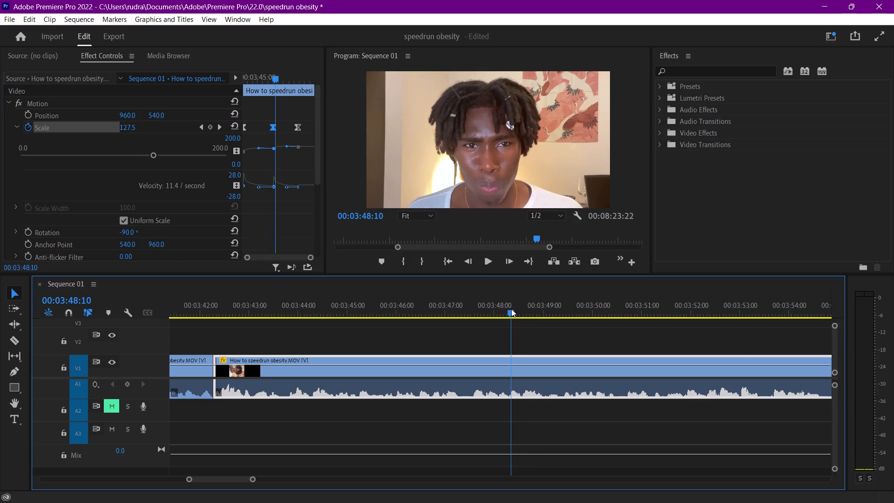
left_click(272, 128)
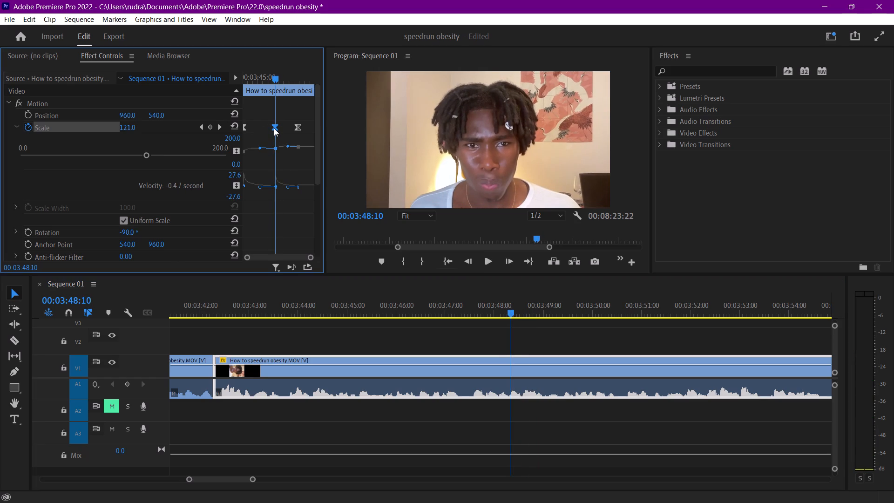
key("space")
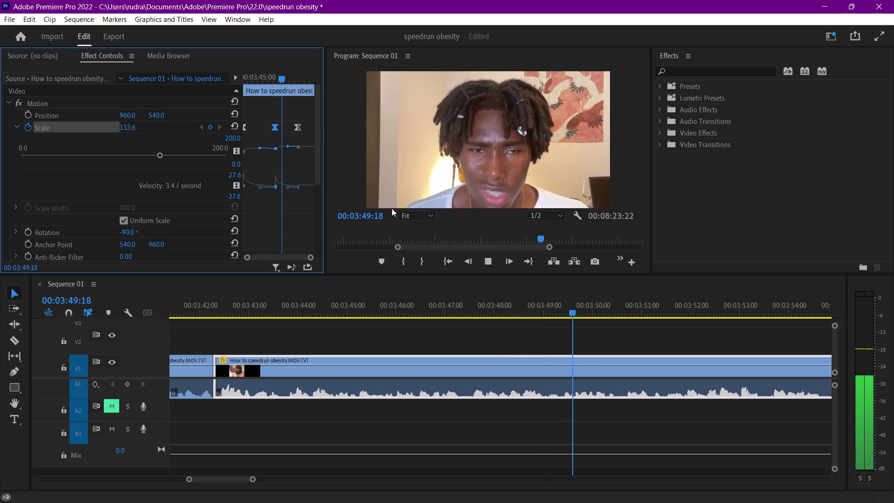
key("space")
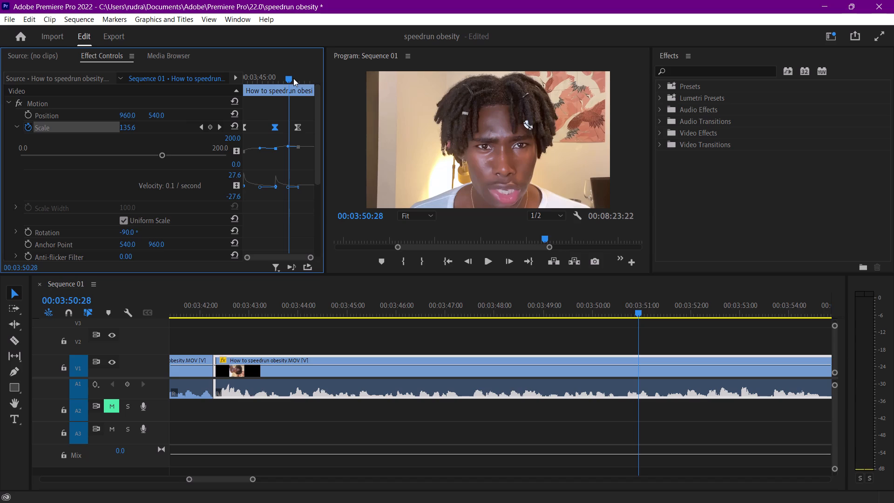
key("space")
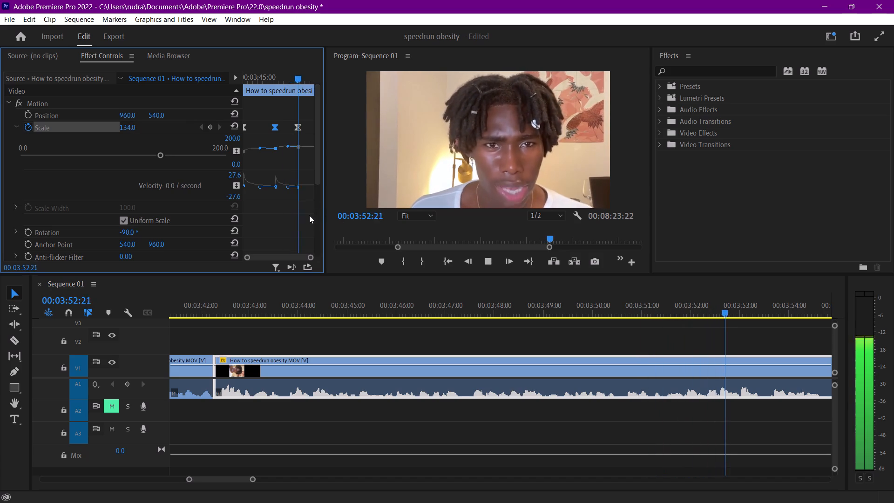
Save the project and play on past the step six title to about 00:04:09:01.
scroll(307, 217, "down", 4)
scroll(307, 217, "up", 5)
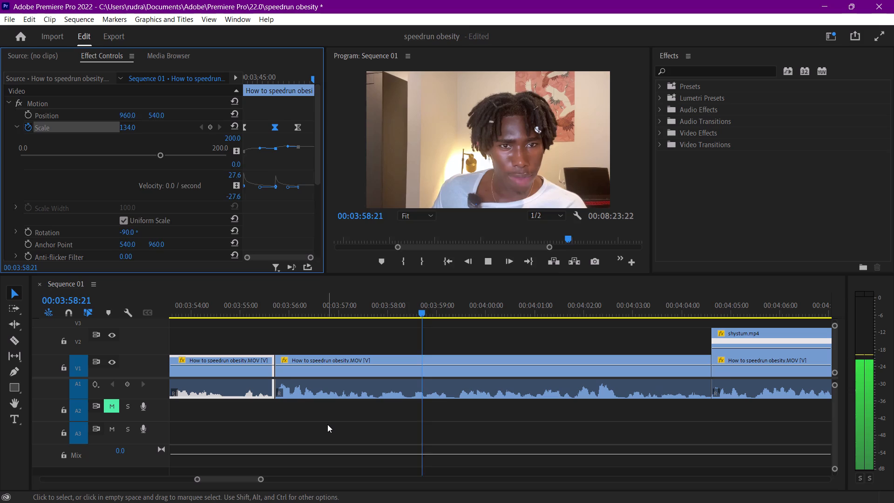
key("ctrl+s")
key("space")
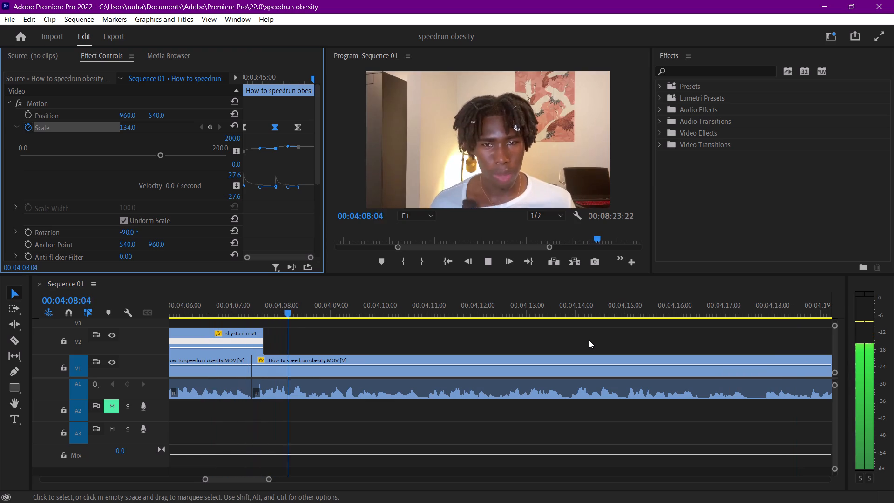
key("space")
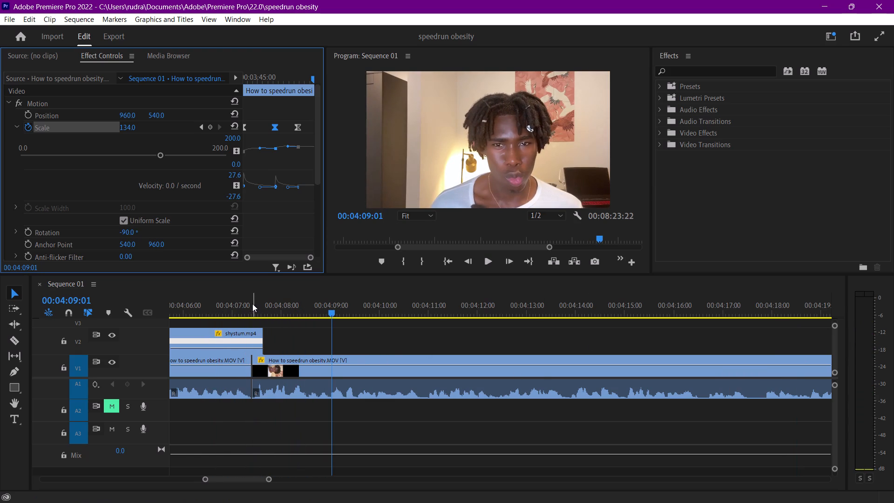
Put the playhead at 00:04:07:18, the end of shystum.mp4, and split the talking-head clip at about 00:04:10:22.
left_click_drag(253, 301, 261, 304)
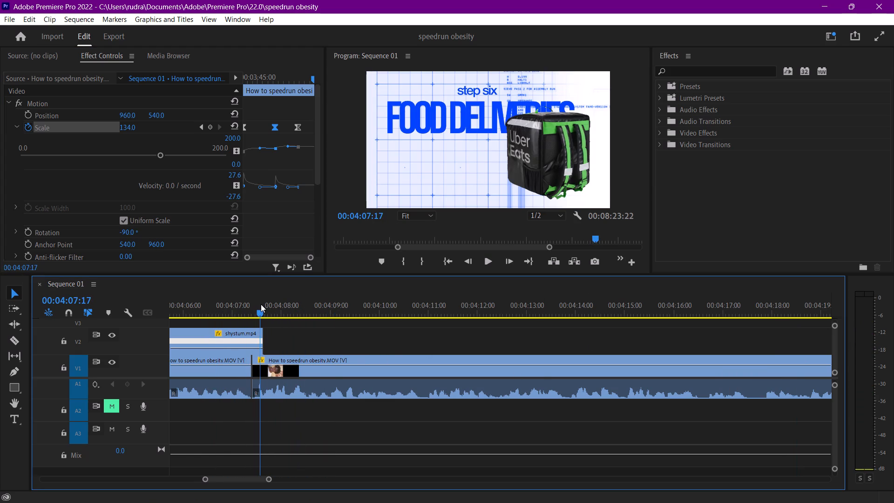
left_click_drag(261, 304, 262, 305)
key("f")
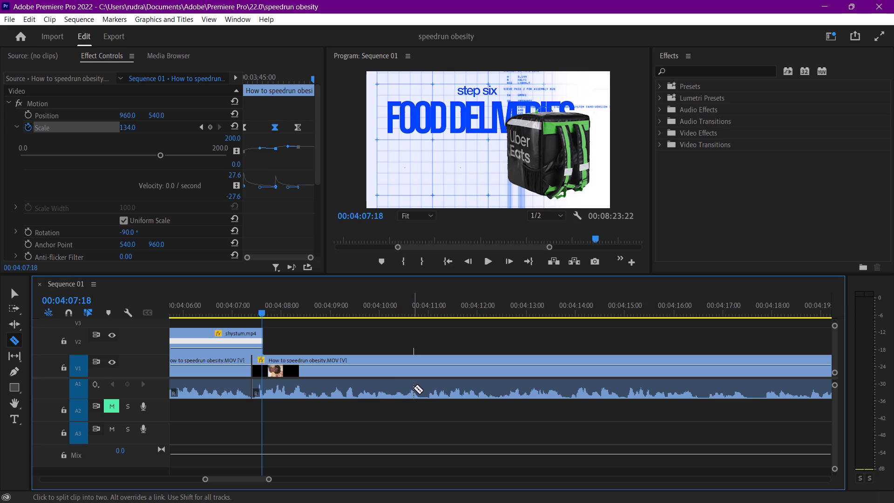
left_click(417, 388)
key("v")
Paste the copied eased Scale keyframes onto the talking-head piece after shystum.mp4, starting at 00:04:07:18, and play back the zoom.
left_click(292, 368)
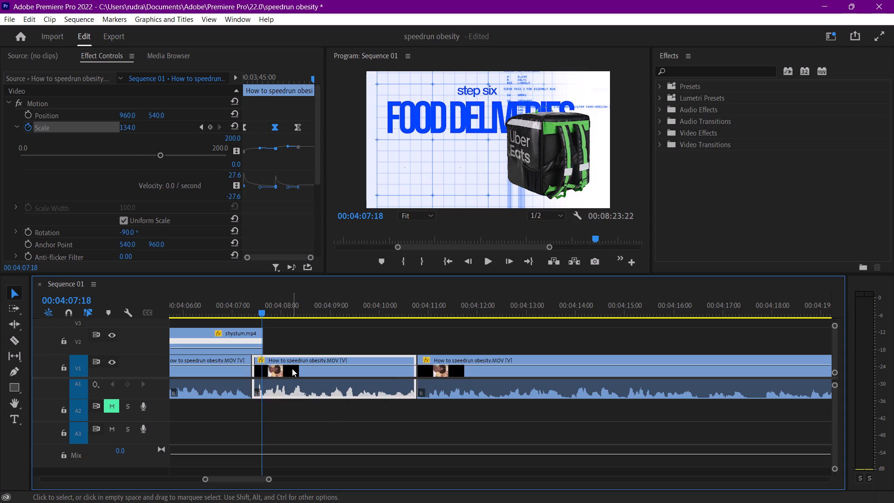
left_click(63, 125)
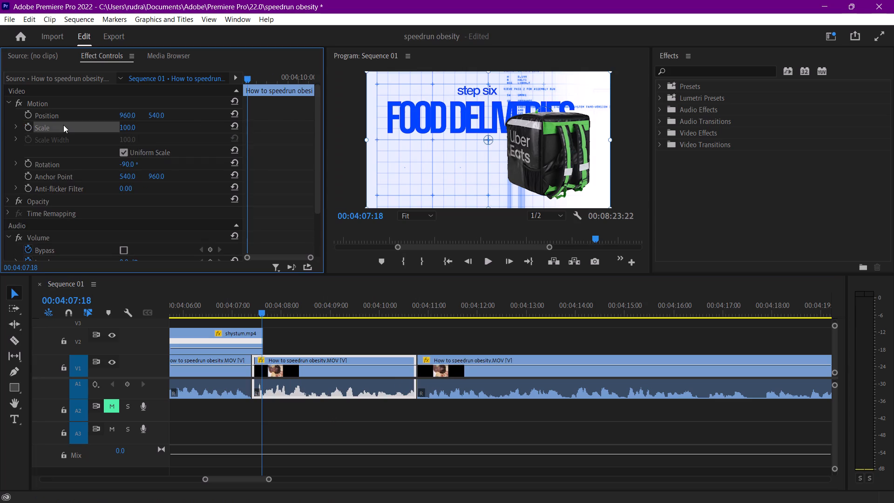
key("ctrl+v")
left_click_drag(257, 80, 223, 79)
key("space")
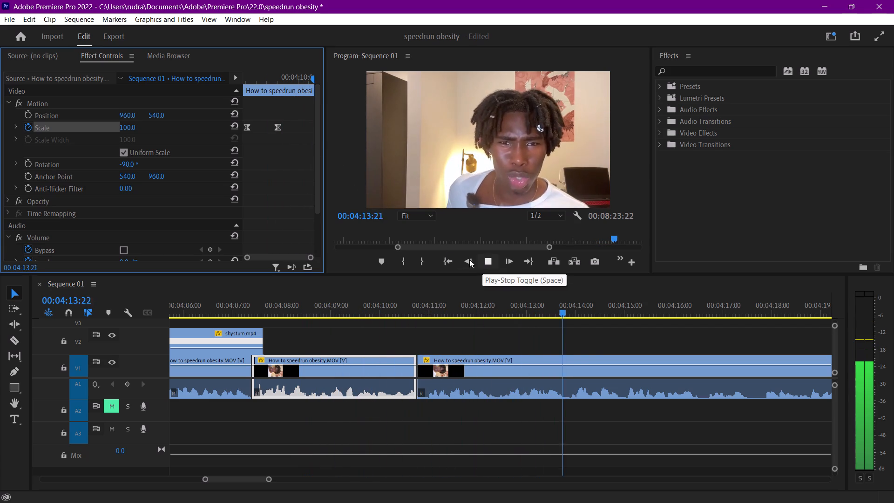
Save the project and continue playback to 00:04:21:10.
key("ctrl+s")
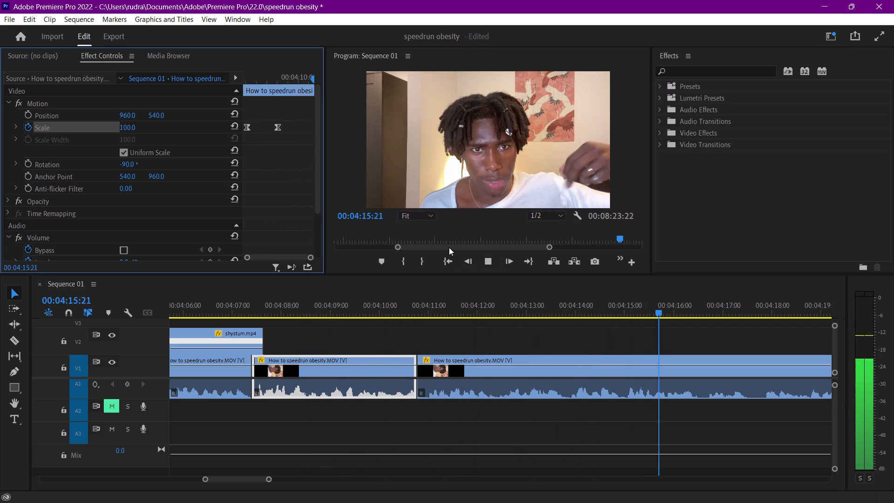
key("space")
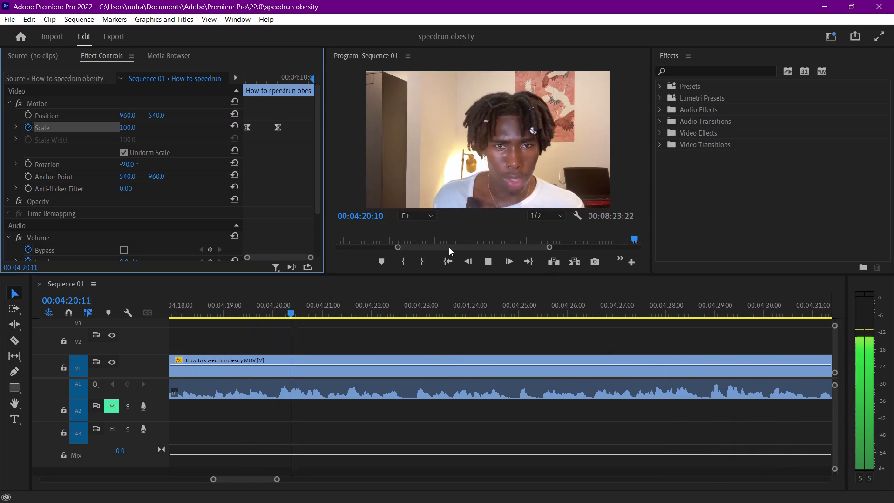
key("space")
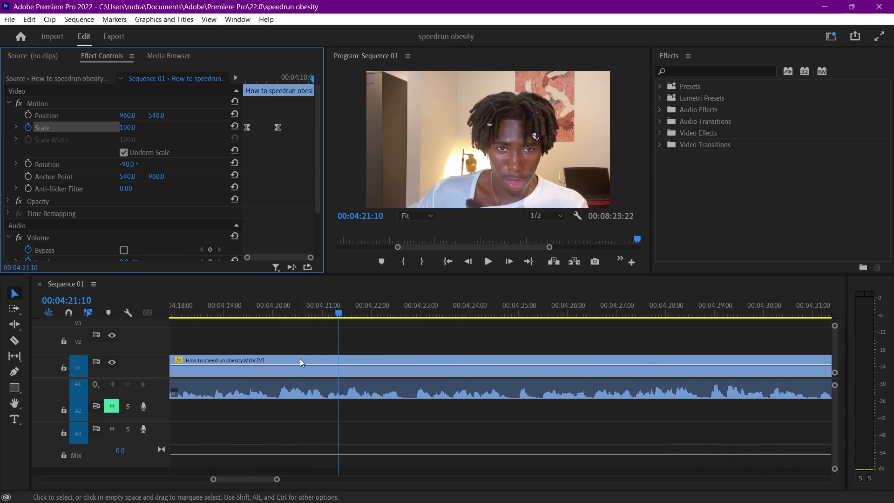
Unmute audio track A2 and play the sequence on to 00:04:23:14.
left_click(109, 408)
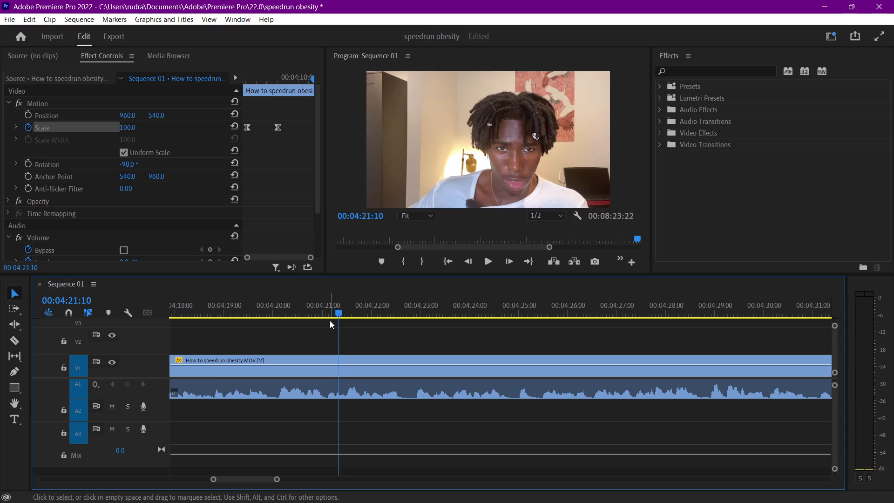
key("space")
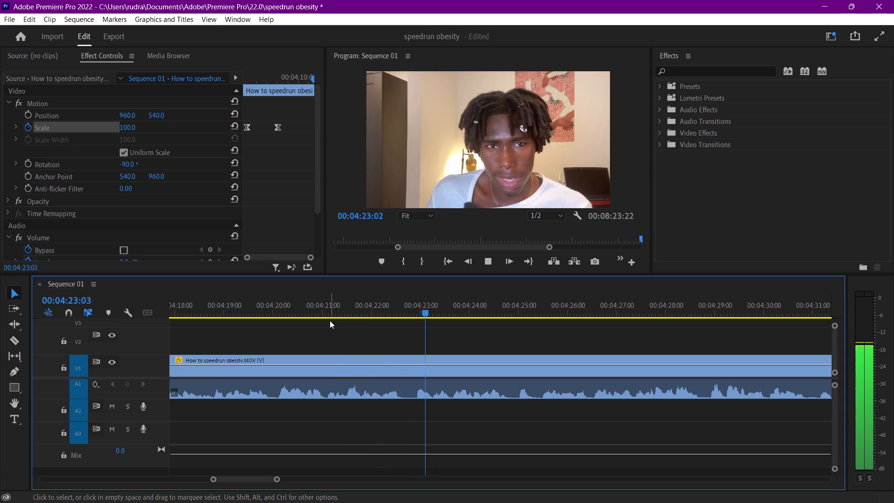
key("space")
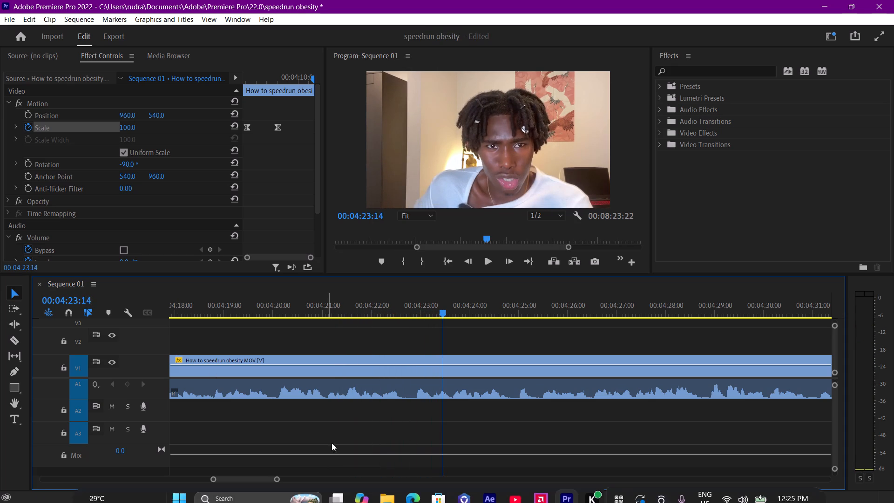
Replay the talking-head section from about 00:04:13:00 and split the clip at 00:04:20:02.
scroll(342, 421, "up", 20)
scroll(342, 421, "up", 4)
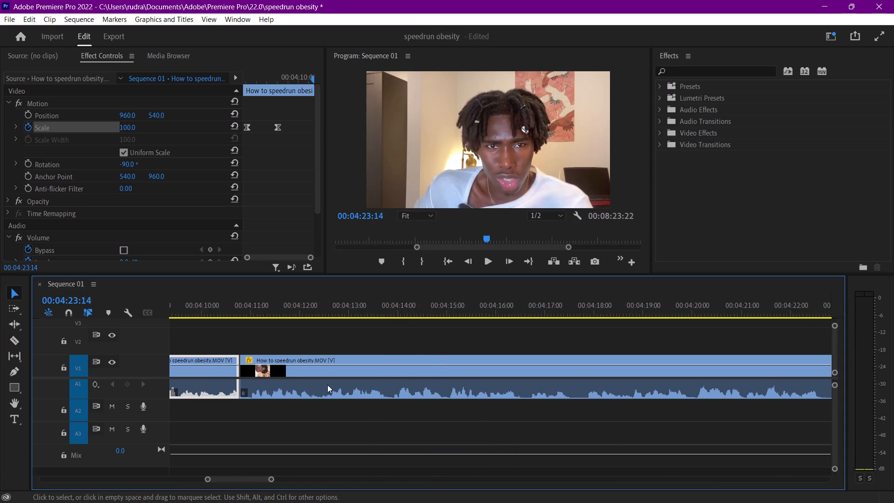
left_click(347, 308)
key("space")
scroll(558, 372, "up", 1)
scroll(660, 347, "down", 3)
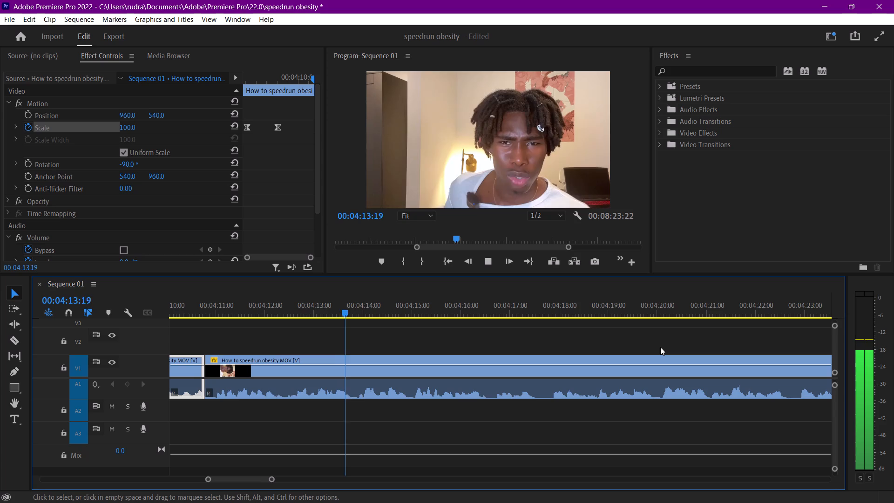
scroll(660, 347, "down", 5)
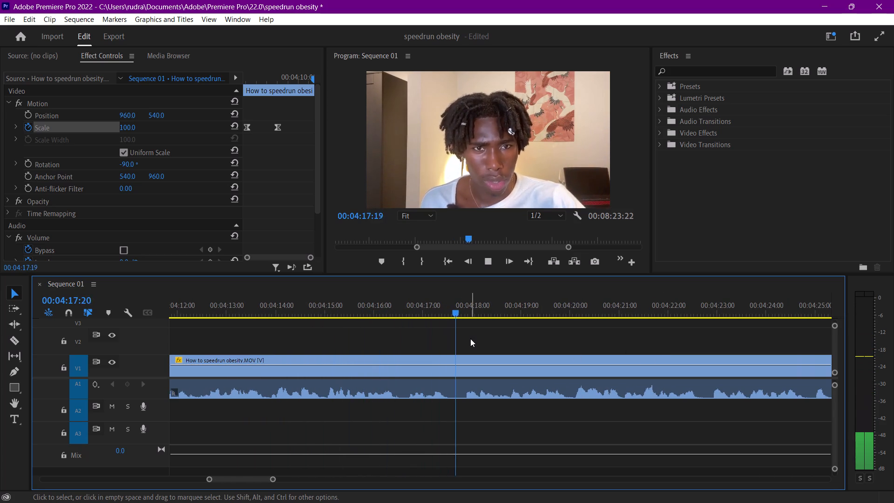
scroll(542, 377, "down", 1)
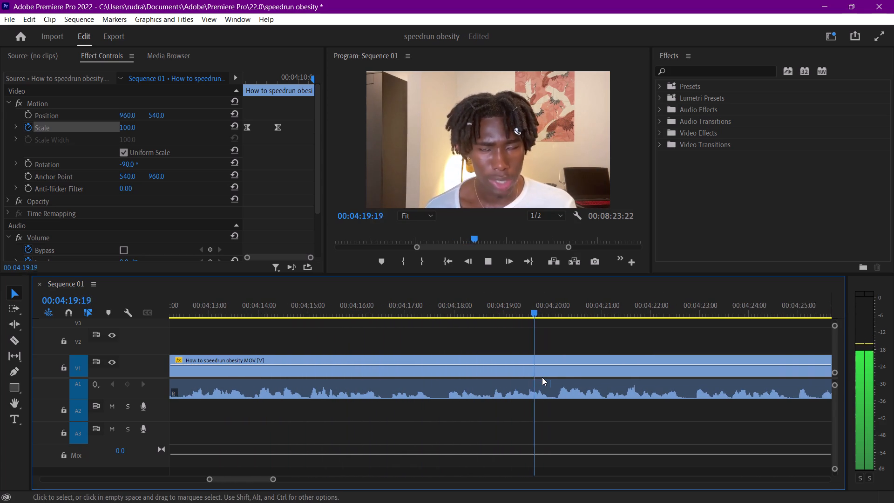
scroll(542, 377, "down", 1)
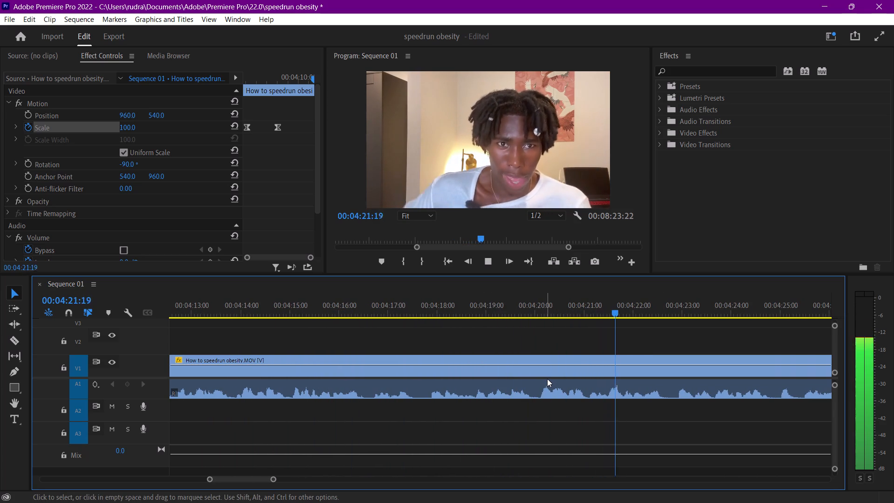
key("space")
scroll(616, 404, "down", 2)
left_click(501, 312)
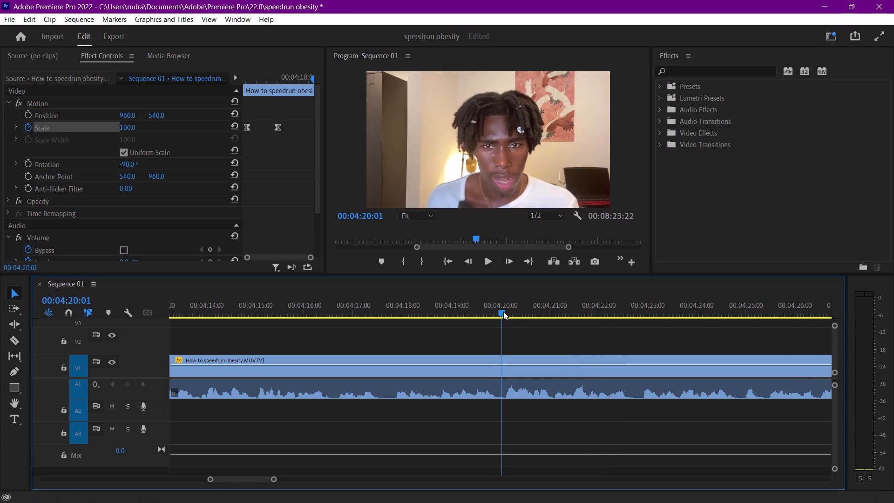
key("f")
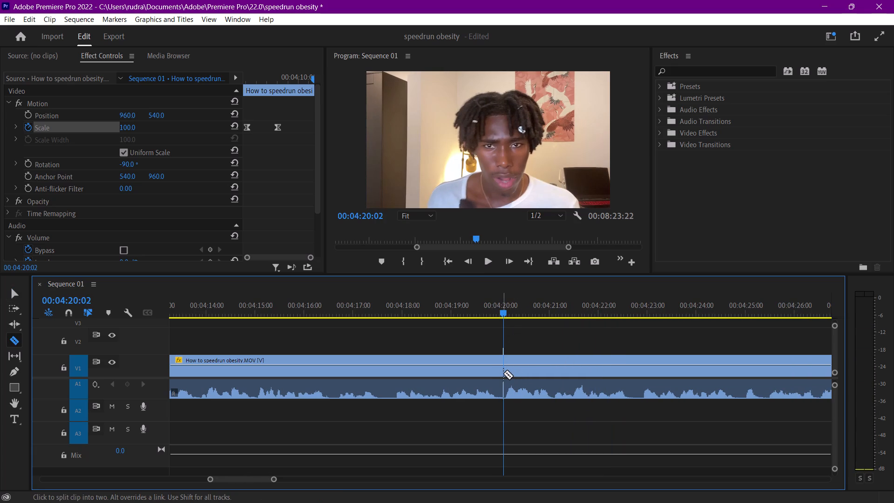
left_click(504, 374)
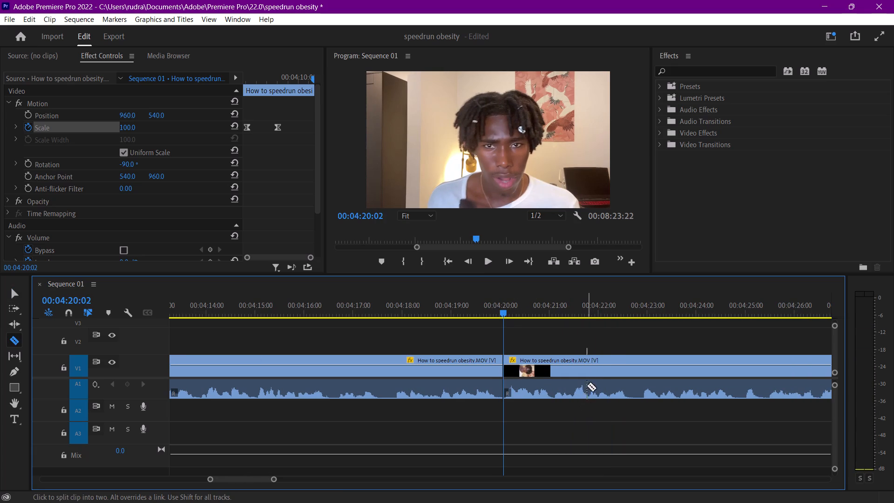
key("v")
Play on to 00:04:26:21 and make four cuts in the talking-head clip between about 00:04:24:22 and 00:04:25:13.
key("space")
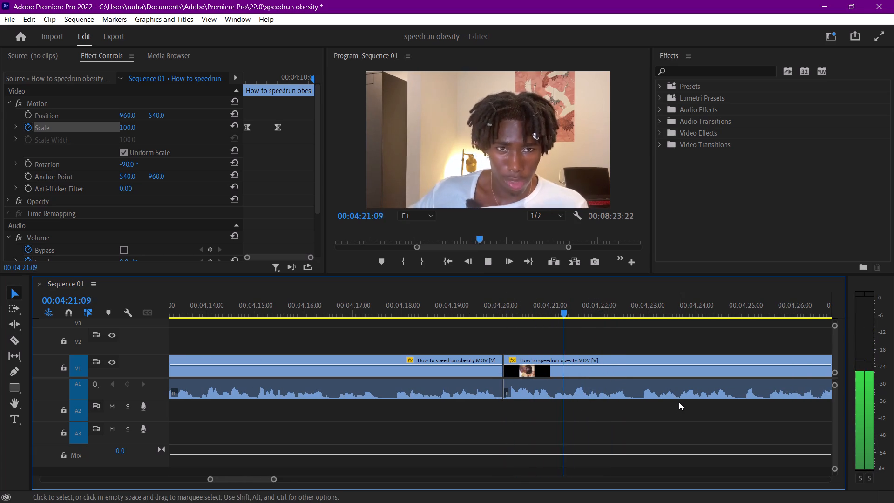
scroll(679, 402, "down", 4)
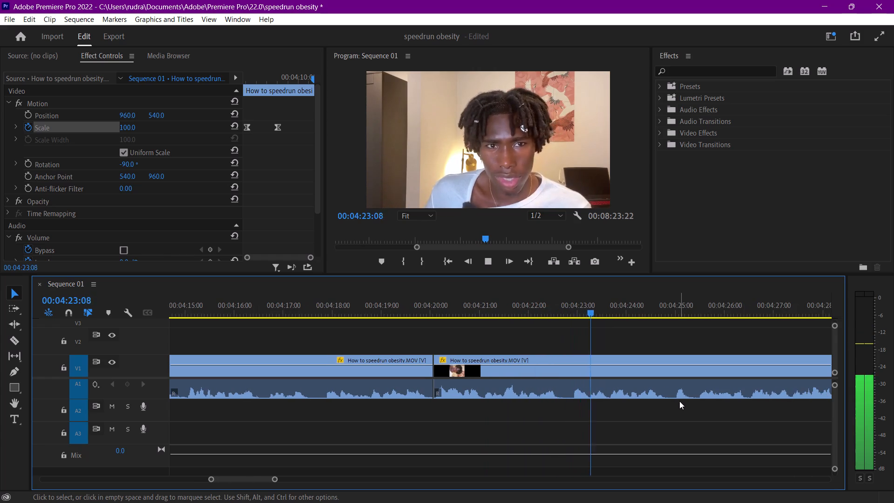
scroll(680, 401, "down", 2)
key("space")
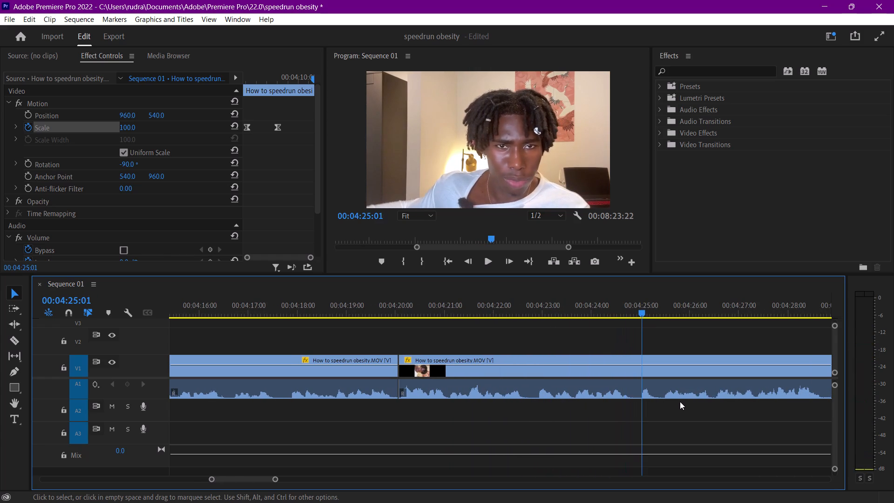
key("space")
scroll(680, 401, "down", 2)
key("space")
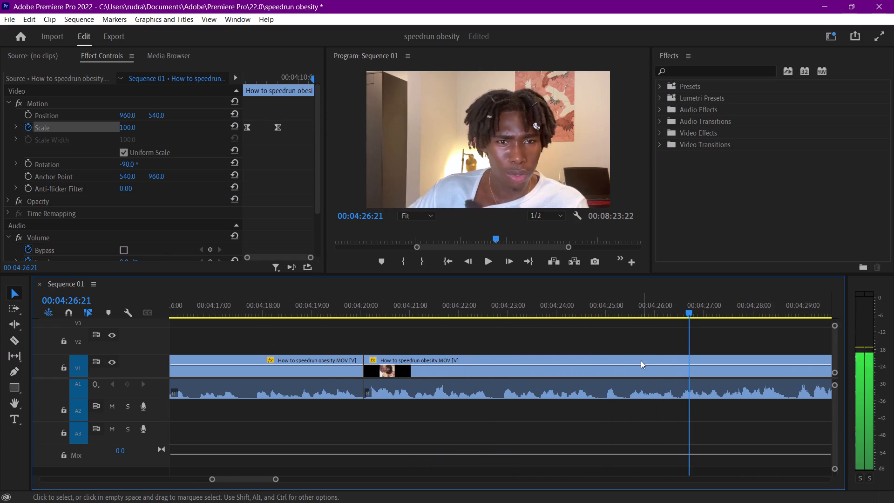
key("f")
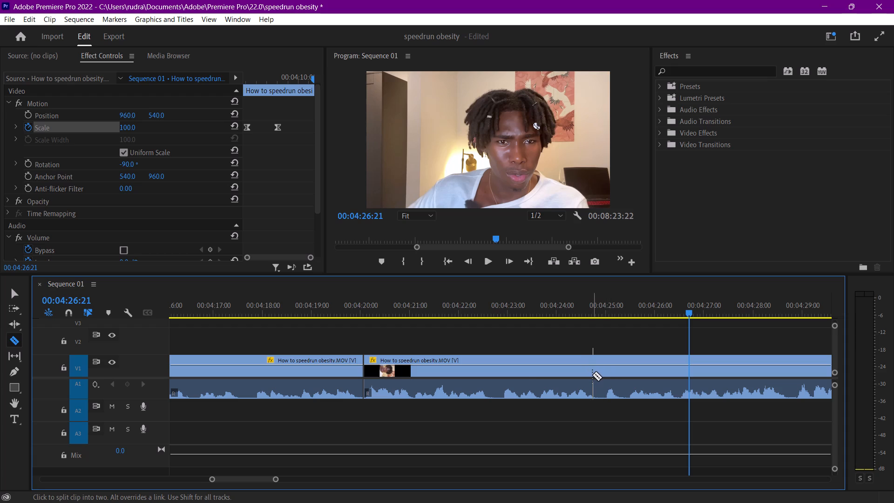
left_click(592, 375)
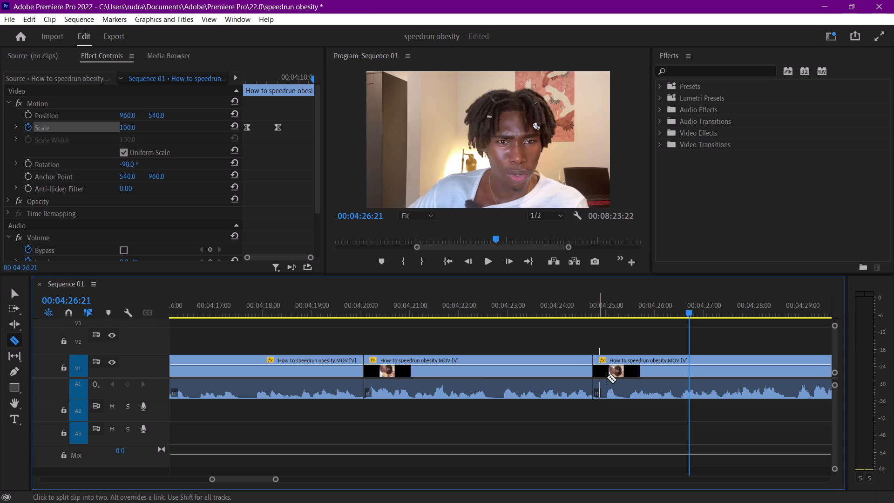
left_click(607, 377)
left_click(605, 379)
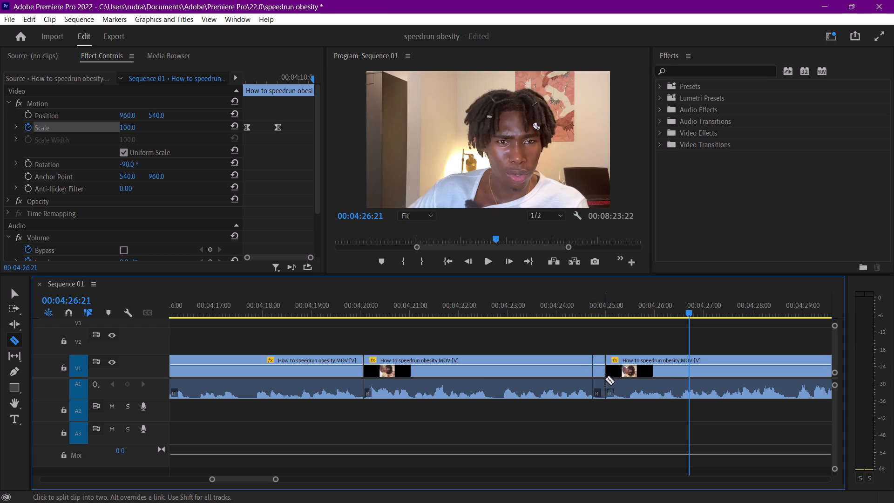
left_click(620, 380)
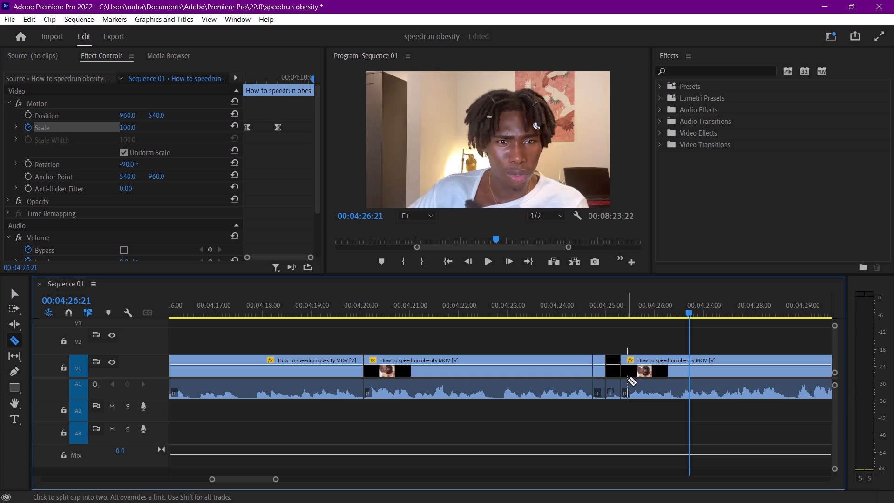
left_click(627, 380)
key("v")
Ripple-delete the short pieces at about 00:04:25:09 and 00:04:24:22, then replay the tightened passage around the cuts.
left_click_drag(623, 338, 624, 345)
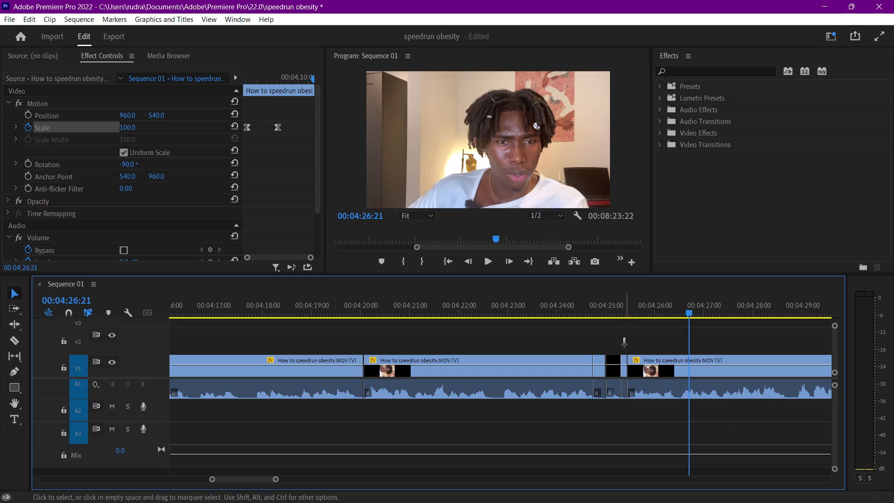
left_click_drag(624, 345, 625, 361)
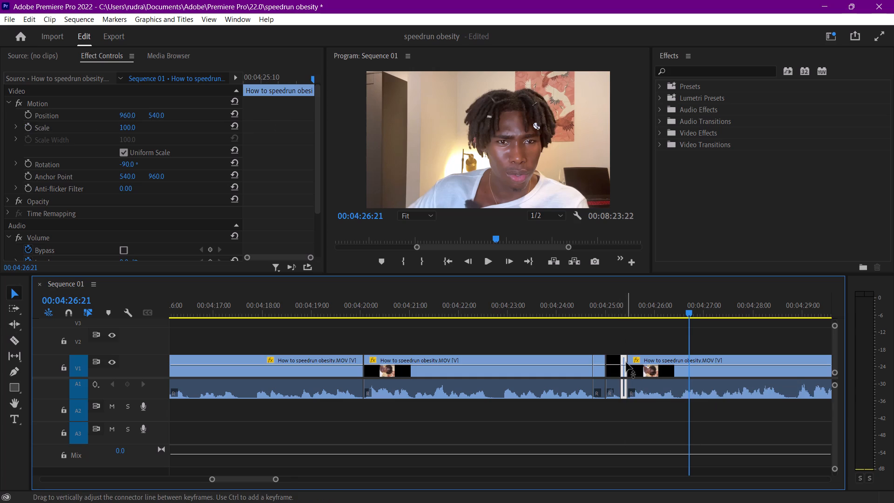
key("shift+Delete")
left_click_drag(598, 343, 600, 361)
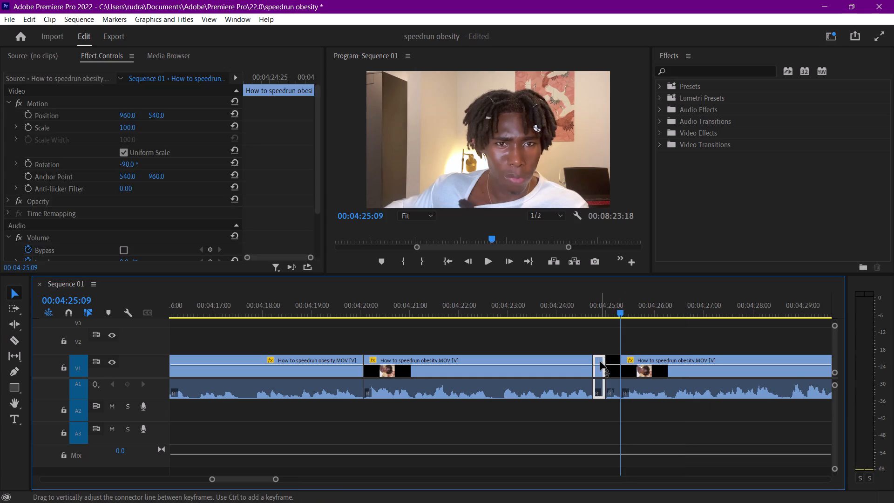
key("shift+Delete")
left_click(587, 307)
key("space")
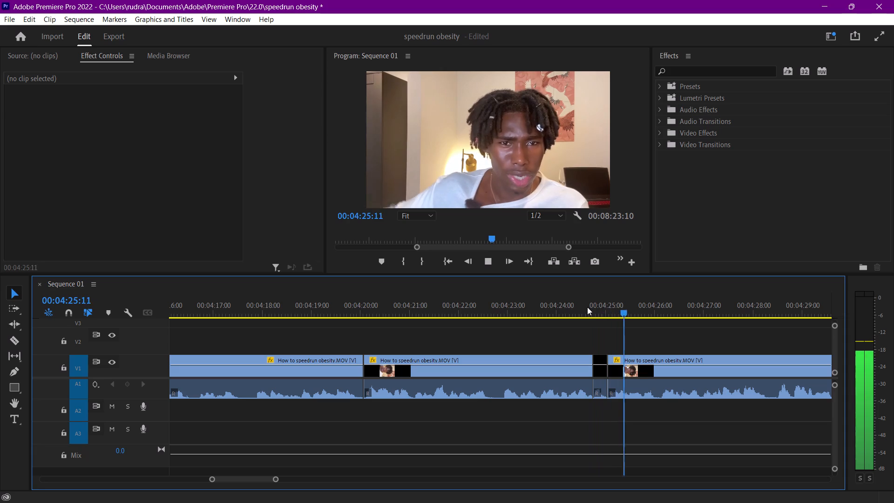
left_click_drag(587, 307, 565, 307)
key("space")
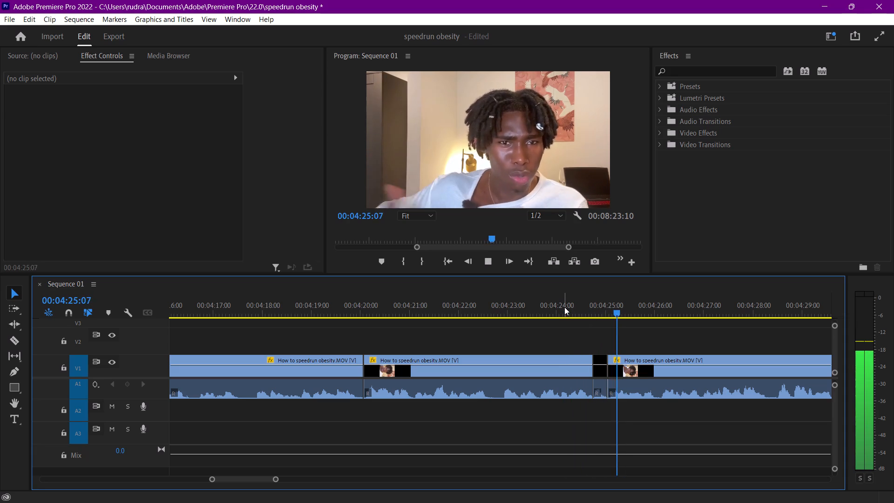
Replay the cuts from about 00:04:24:00, undo the last ripple delete there, and review the passage again from about 00:04:23:00.
left_click(564, 307)
key("space")
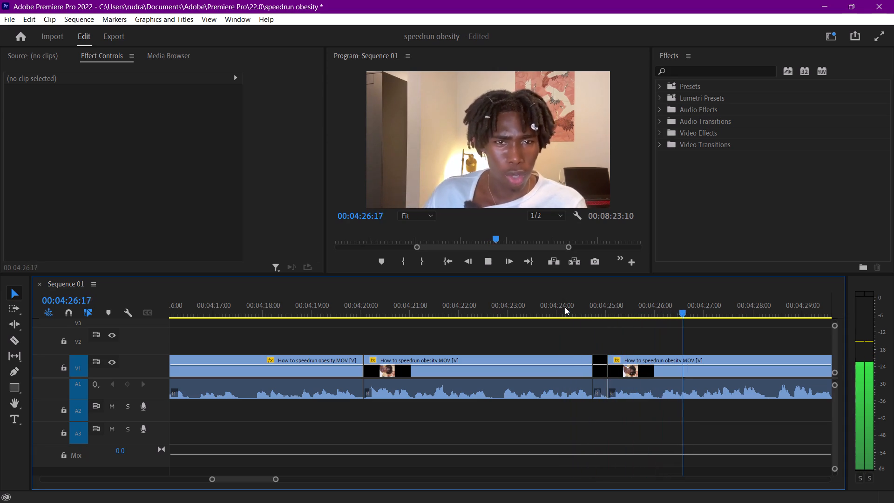
key("space")
left_click(565, 307)
key("space")
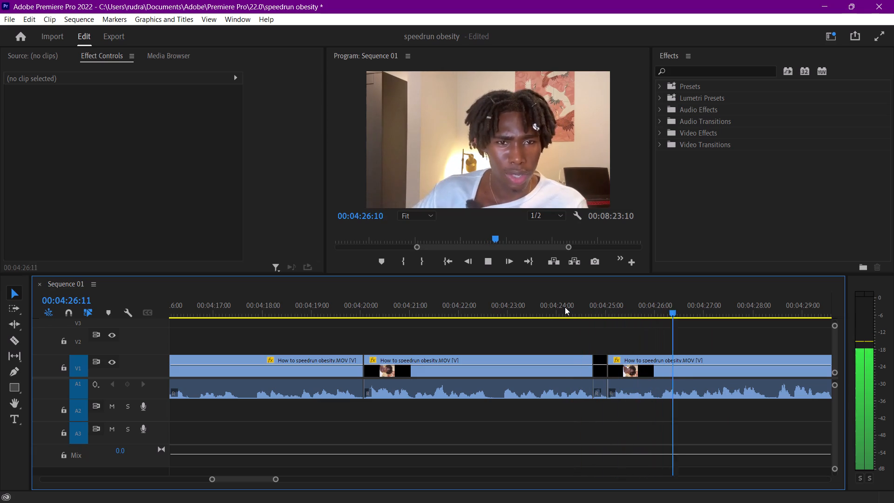
key("space")
key("ctrl+z")
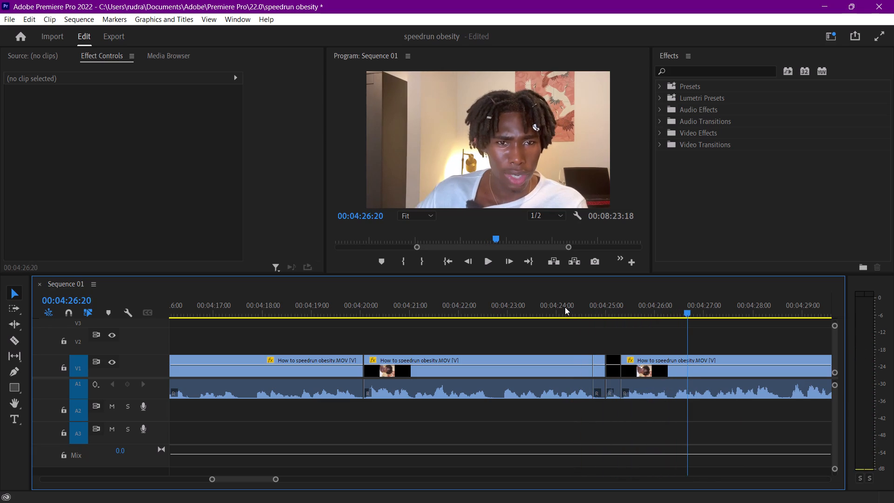
left_click(565, 307)
key("space")
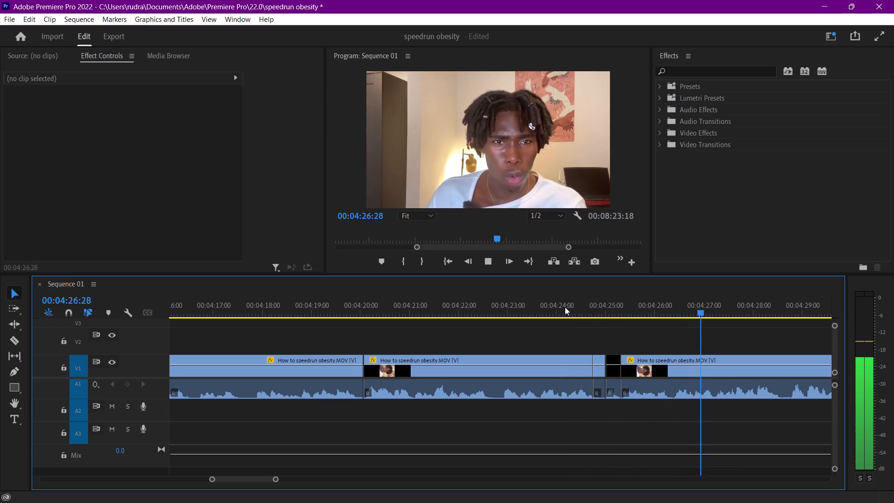
left_click_drag(565, 307, 519, 309)
key("space")
key("space")
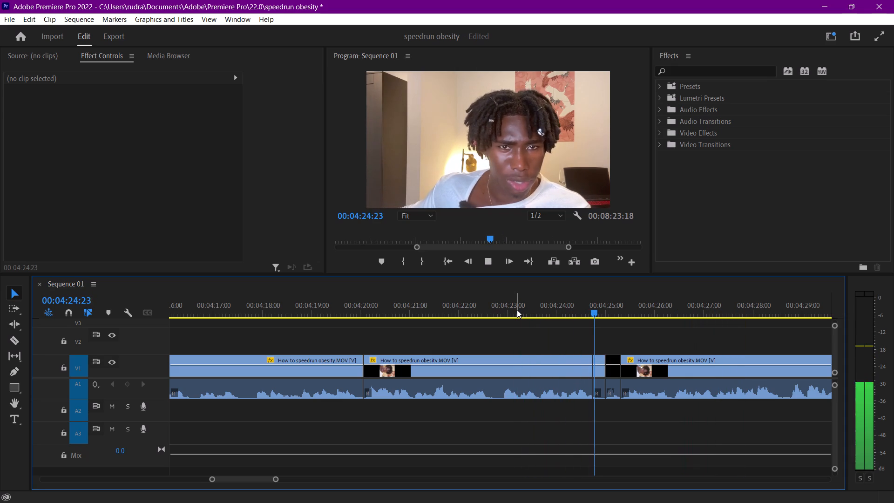
Keyframe the Scale of the clip starting near 00:04:20:02 from 100 at 00:04:20:05 to 115 at 00:04:20:25.
left_click_drag(508, 307, 419, 299)
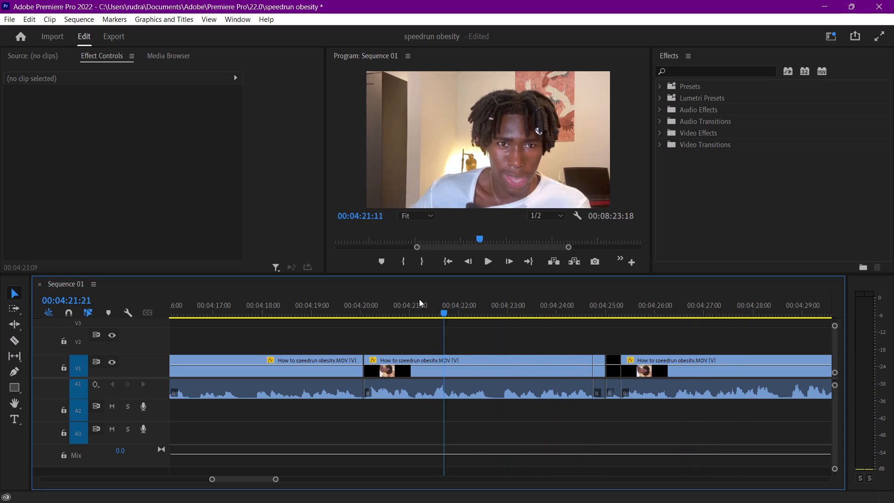
left_click_drag(419, 299, 370, 299)
left_click(393, 371)
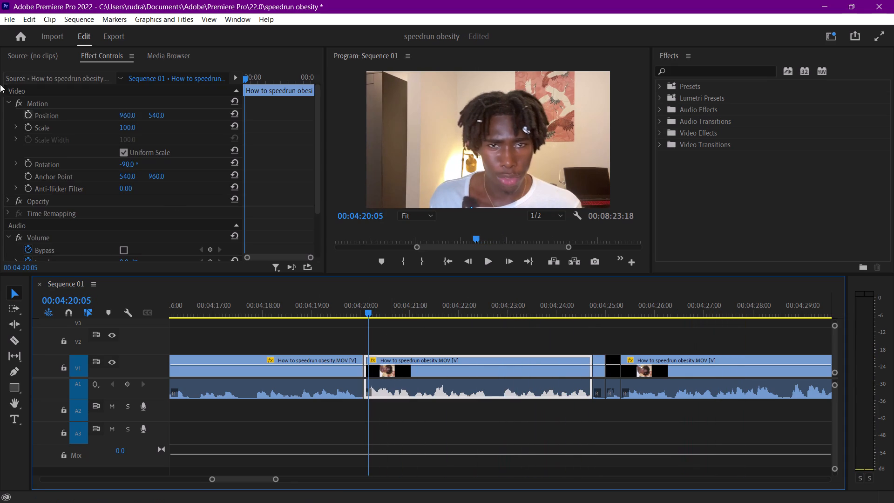
left_click(27, 127)
left_click(256, 84)
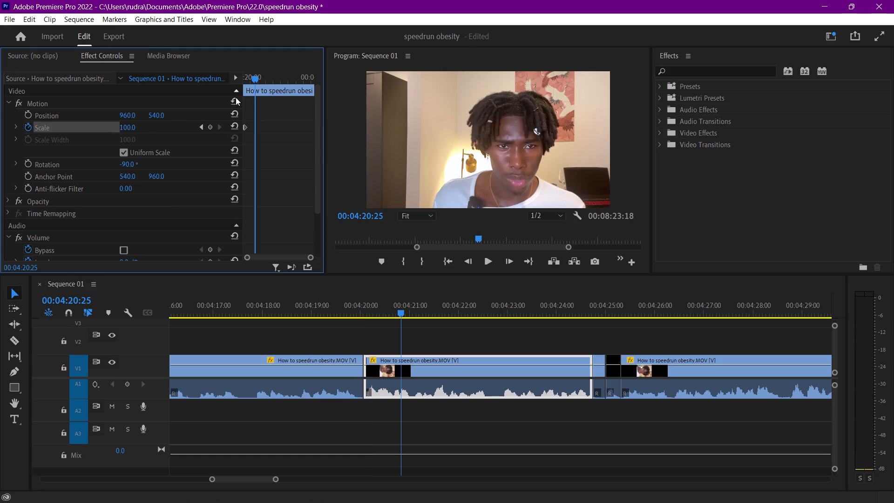
left_click_drag(133, 130, 142, 131)
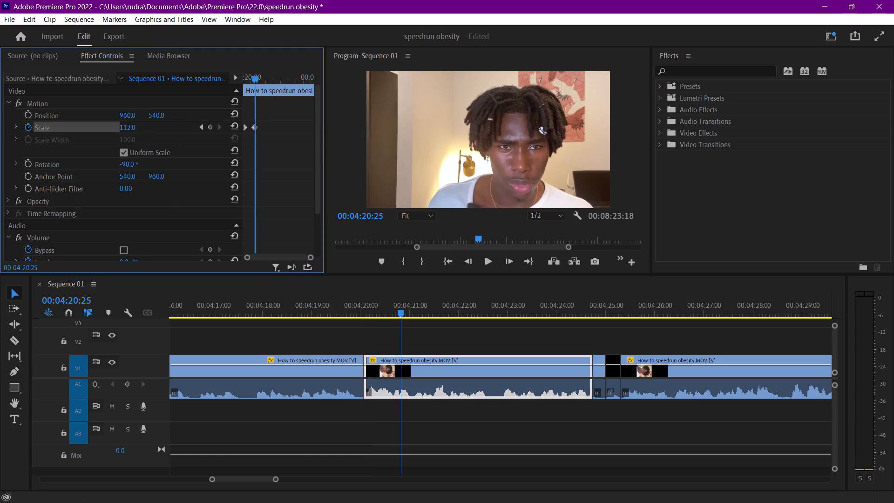
left_click_drag(142, 131, 143, 131)
Ease both Scale keyframes, reshape the velocity curve so the zoom starts fast and settles slowly, and preview it.
left_click_drag(283, 124, 233, 143)
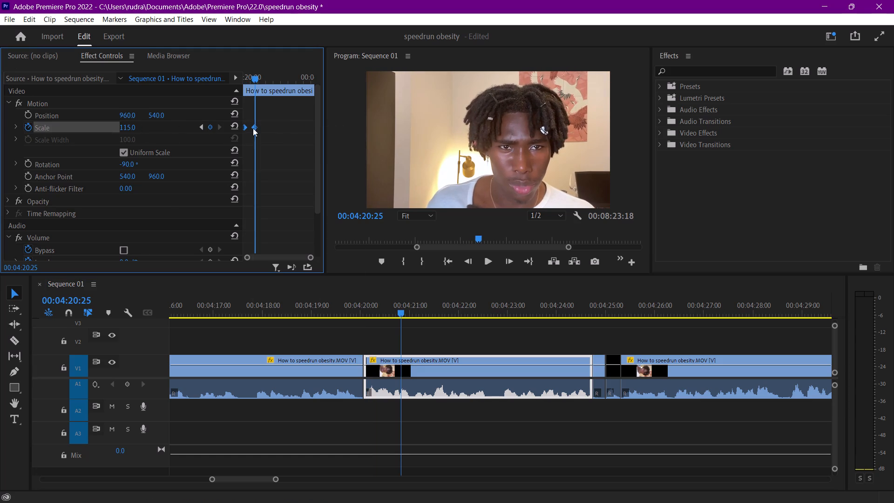
right_click(253, 128)
left_click(286, 291)
left_click(14, 125)
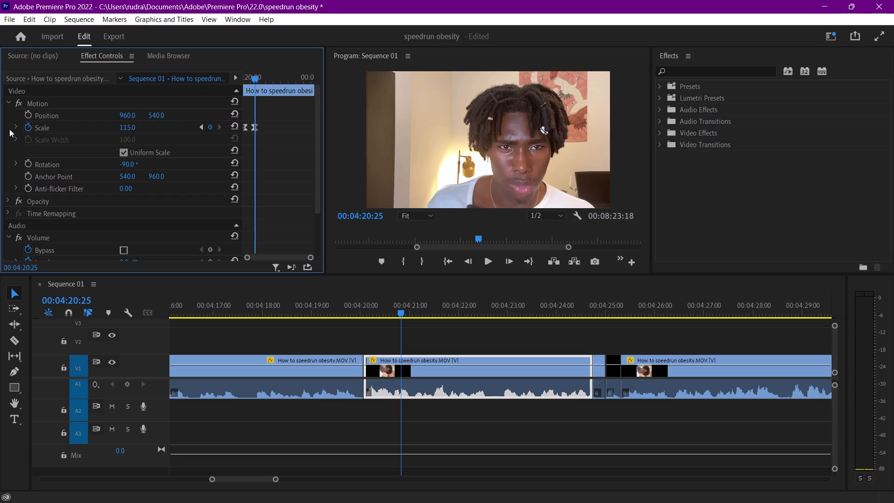
left_click(17, 128)
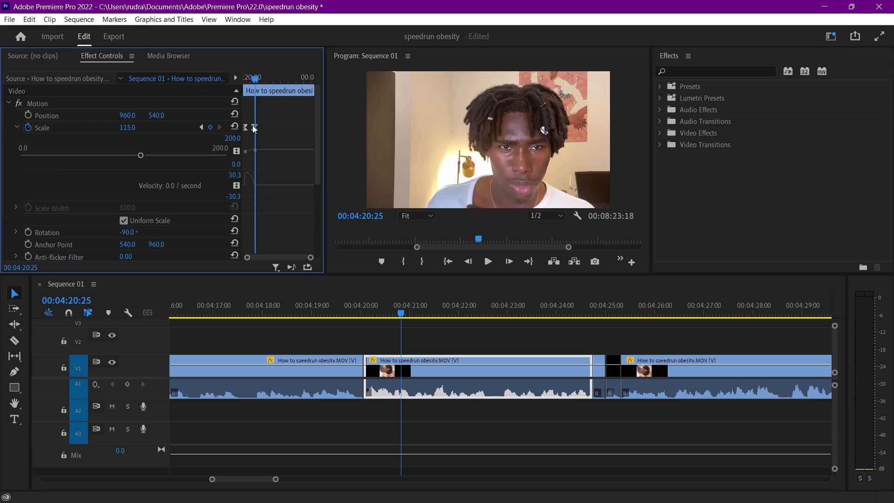
left_click(252, 125)
left_click_drag(252, 188, 240, 188)
left_click(245, 84)
key("space")
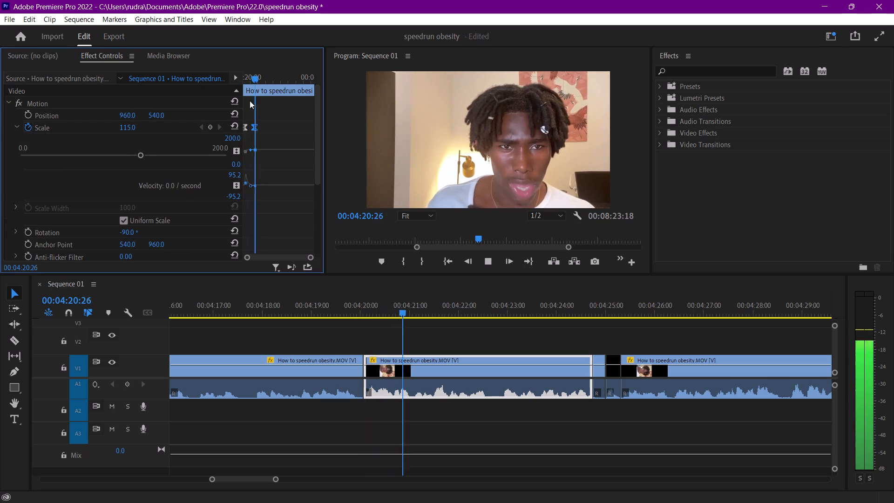
key("space")
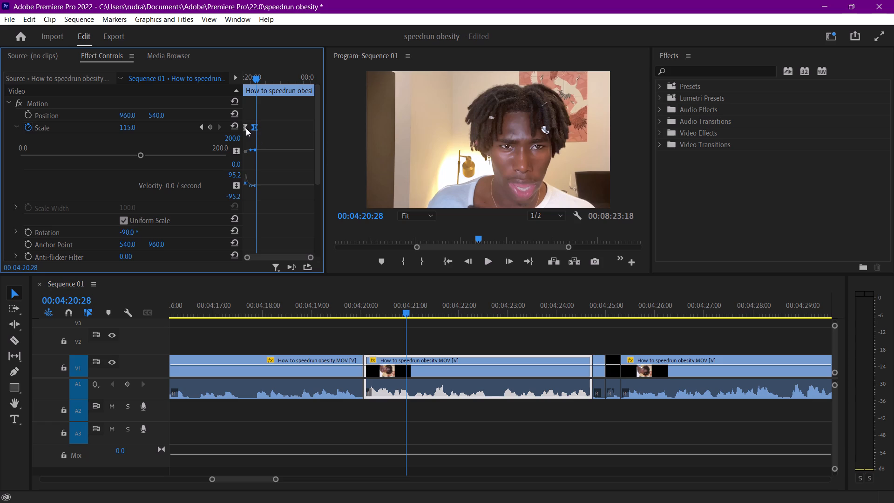
Move the first Scale keyframe to the clip's start and the second to about 00:04:21:11, previewing the slower zoom.
left_click_drag(246, 128, 240, 128)
left_click_drag(247, 81, 232, 82)
key("space")
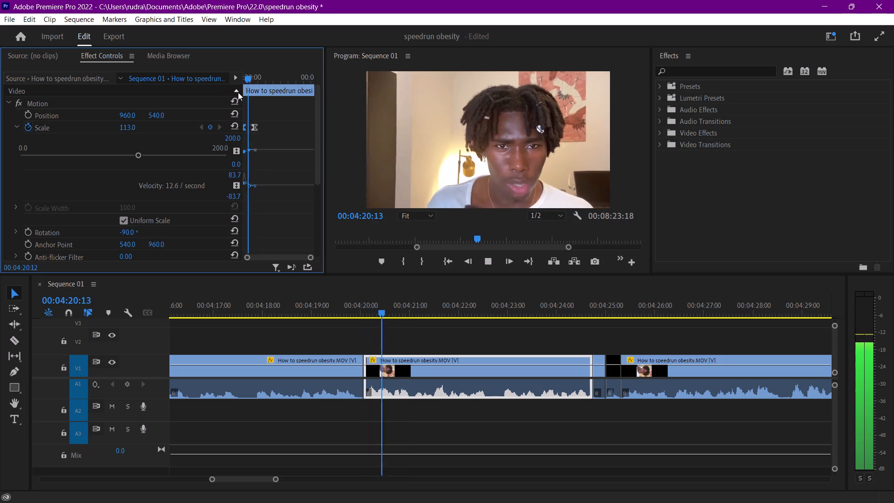
key("space")
left_click_drag(257, 126, 264, 127)
key("space")
key("space")
left_click(264, 128)
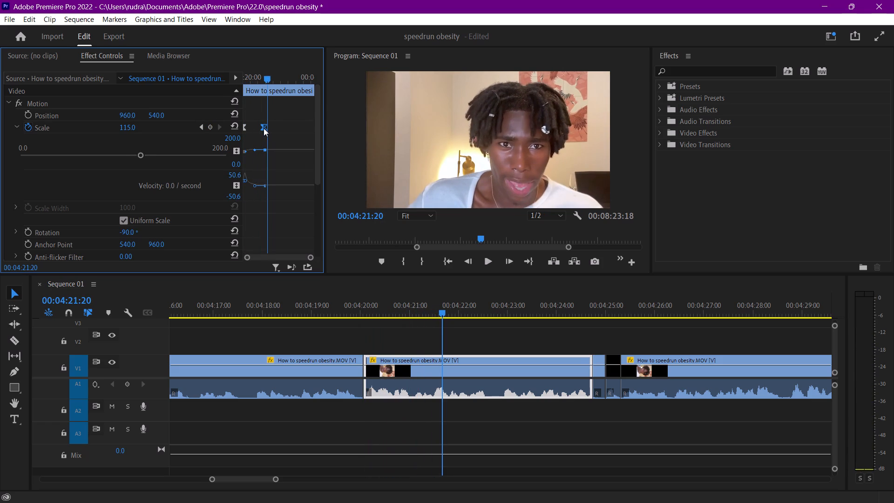
left_click_drag(252, 68, 245, 68)
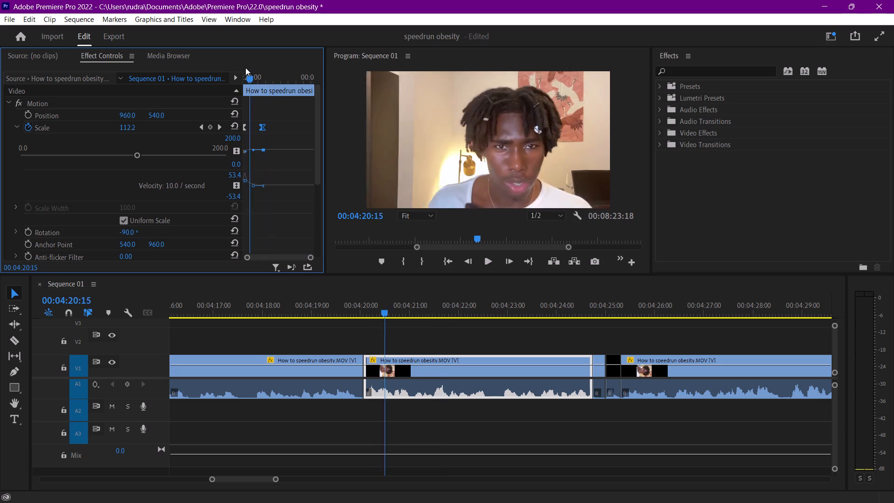
left_click_drag(245, 68, 227, 70)
key("space")
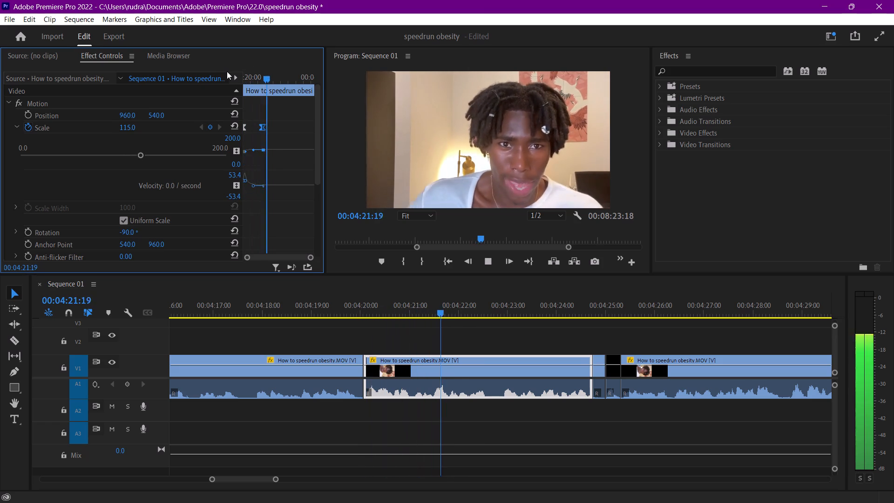
key("space")
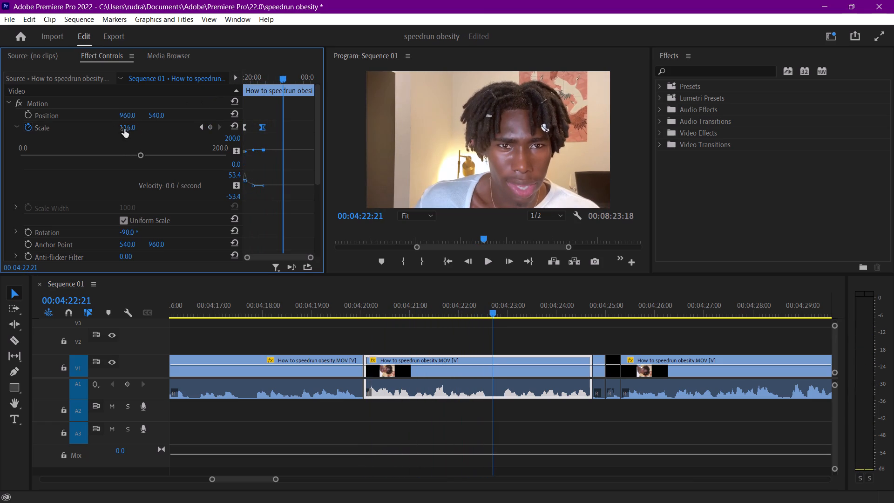
Add a third Scale keyframe of 129 at 00:04:22:21, extend its incoming velocity handle, and preview both zooms.
left_click_drag(125, 129, 134, 129)
left_click_drag(279, 184, 273, 190)
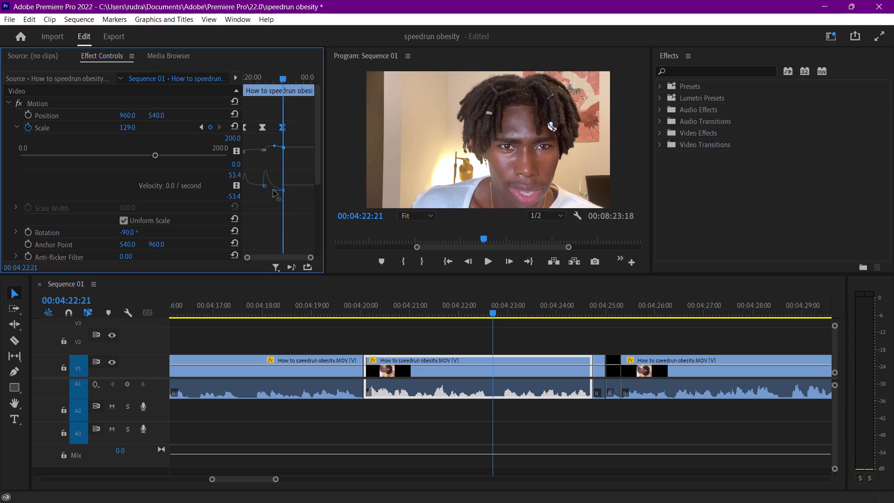
left_click_drag(273, 190, 267, 187)
left_click_drag(251, 79, 228, 85)
key("space")
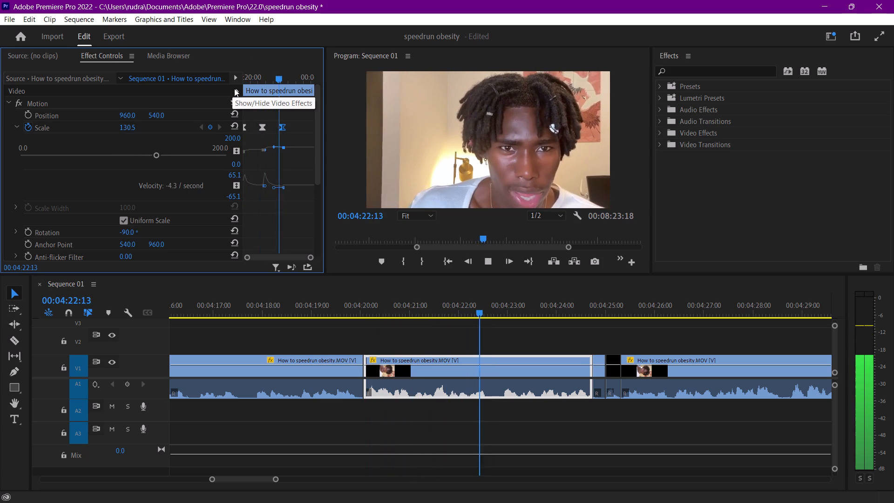
key("space")
key("space")
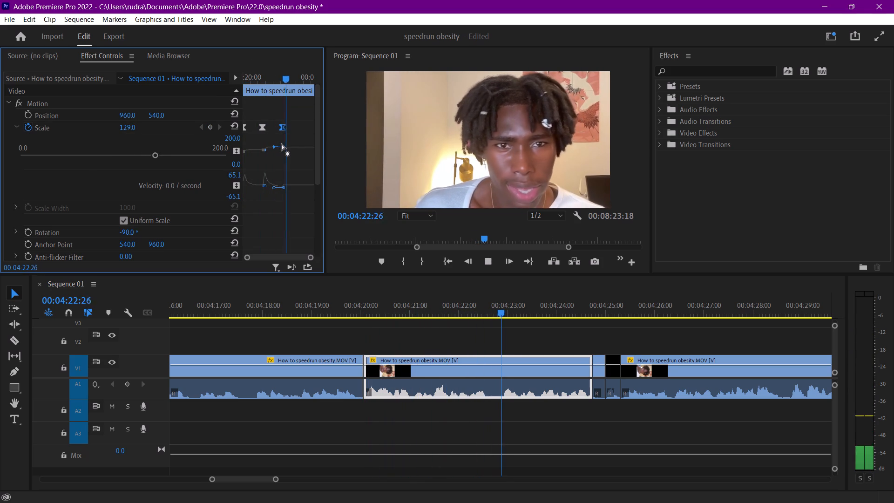
key("space")
Flatten the third Scale keyframe's incoming velocity handle to smooth the second zoom, and replay the section from before the clip.
left_click_drag(274, 190, 273, 188)
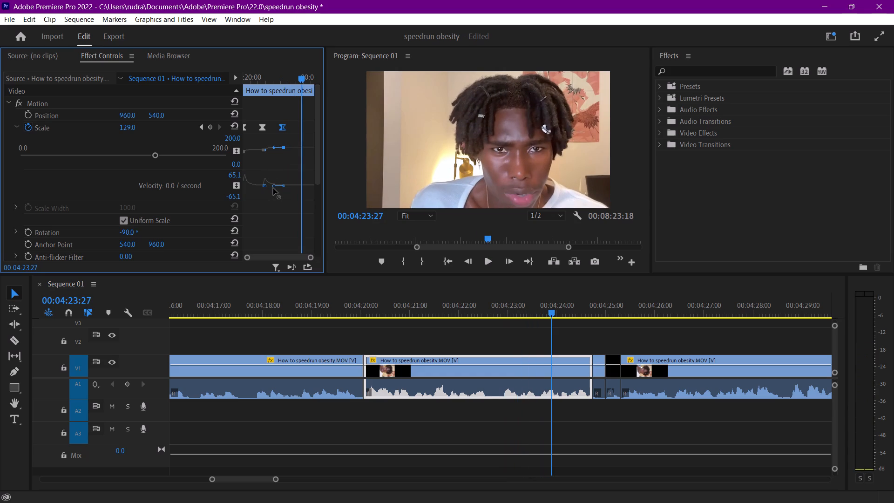
left_click_drag(273, 188, 268, 188)
left_click(264, 187)
left_click_drag(253, 72, 237, 71)
key("space")
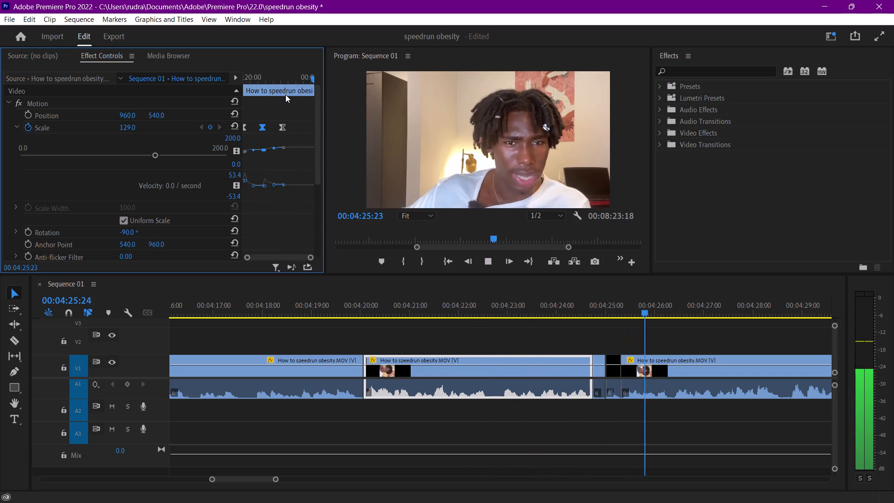
left_click(344, 307)
key("space")
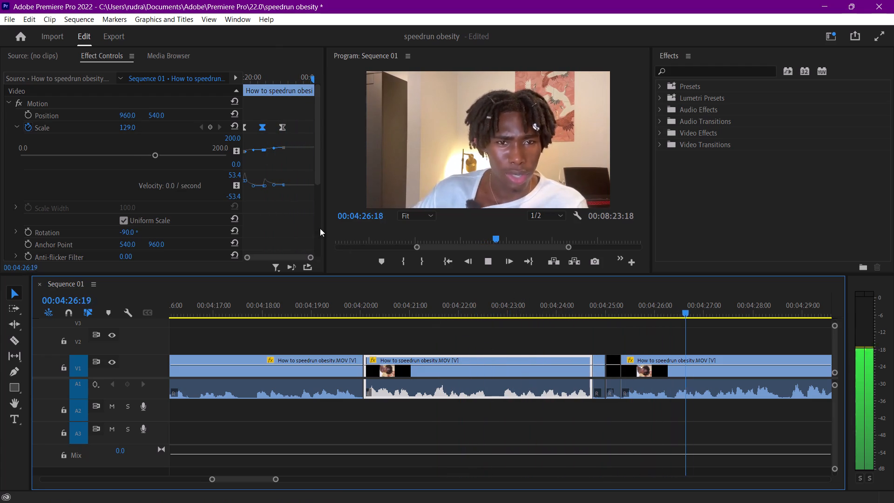
Reduce the third Scale keyframe, at about 00:04:22:19, to 124.
left_click_drag(276, 78, 284, 82)
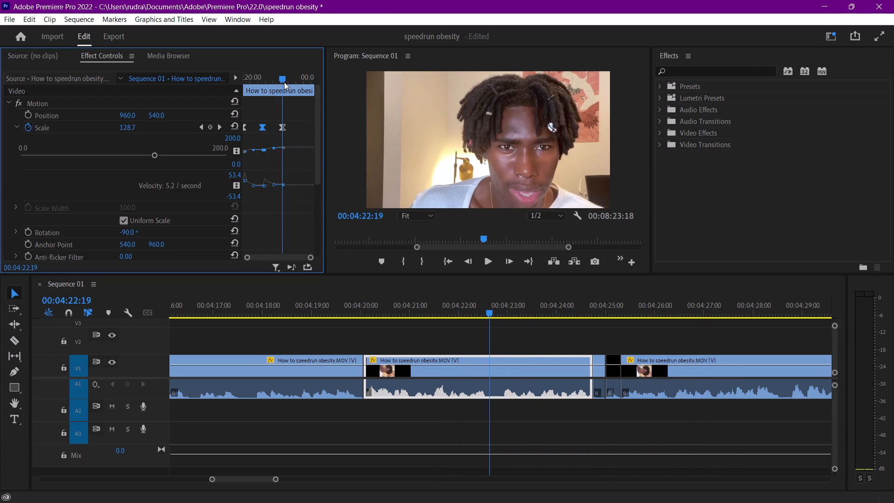
left_click(282, 130)
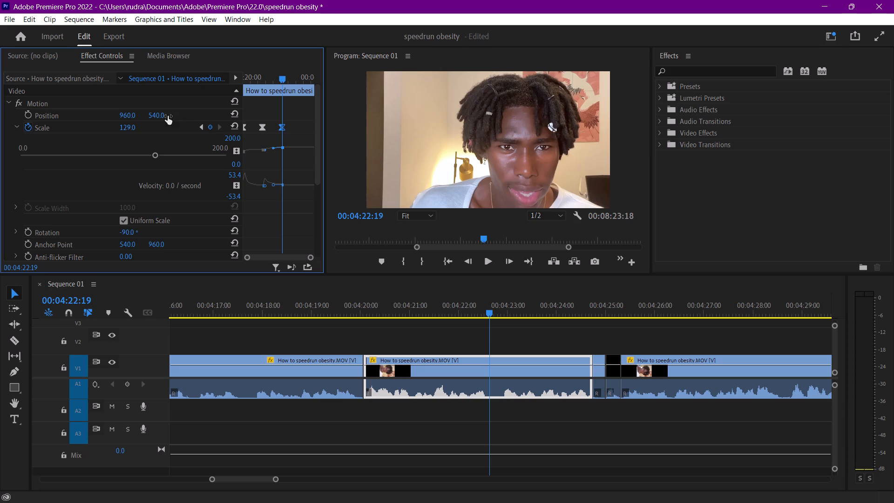
left_click(133, 127)
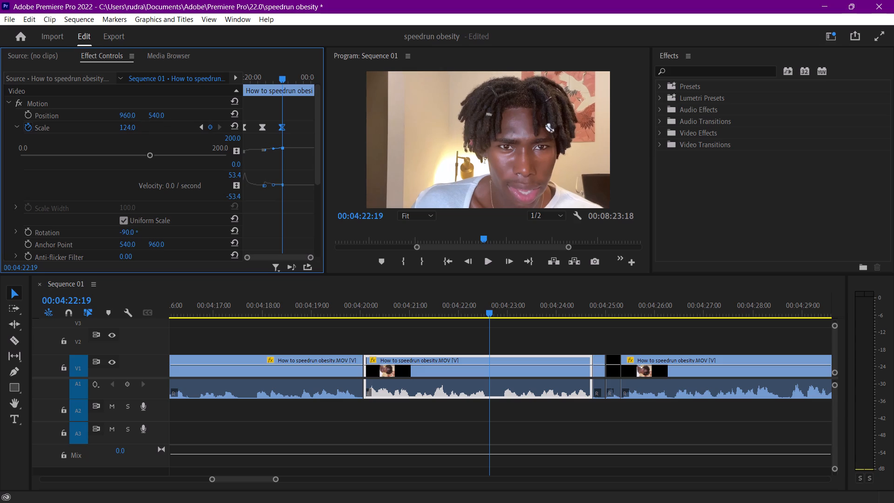
Reduce the second Scale keyframe at 00:04:21:11 to 110 and replay the zoom from the clip's start.
left_click(266, 68)
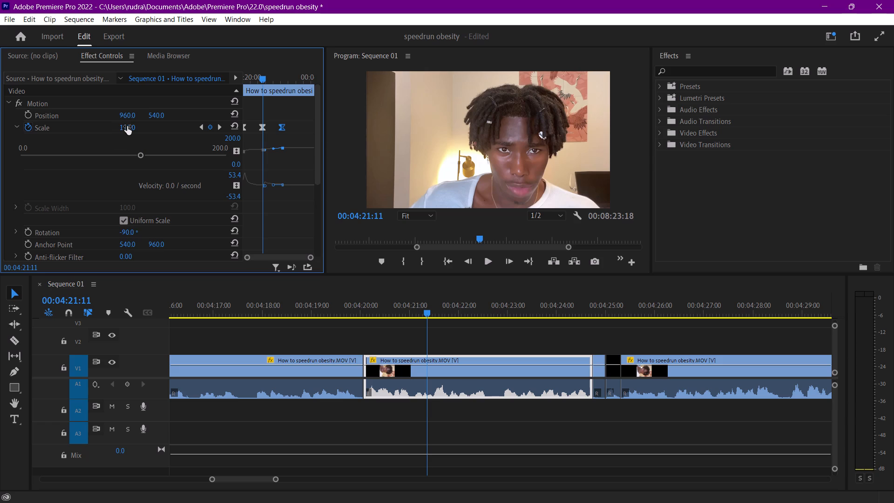
left_click(264, 126)
left_click(122, 130)
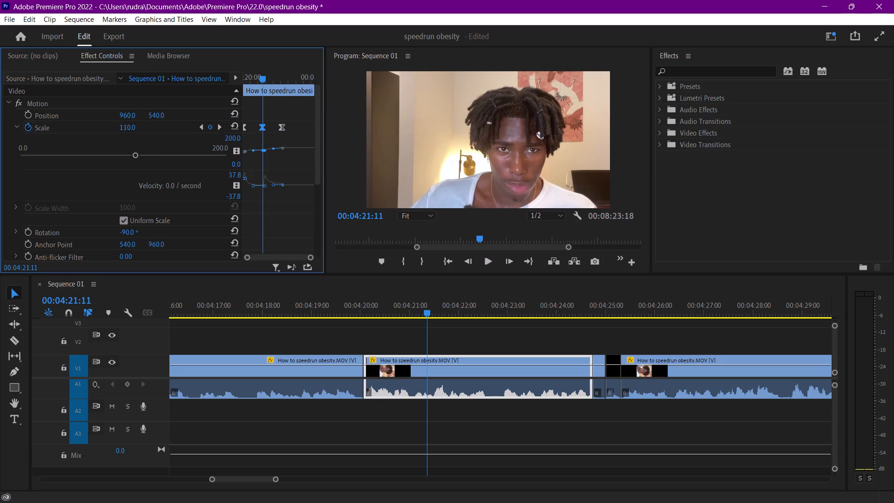
left_click_drag(248, 74, 238, 77)
key("space")
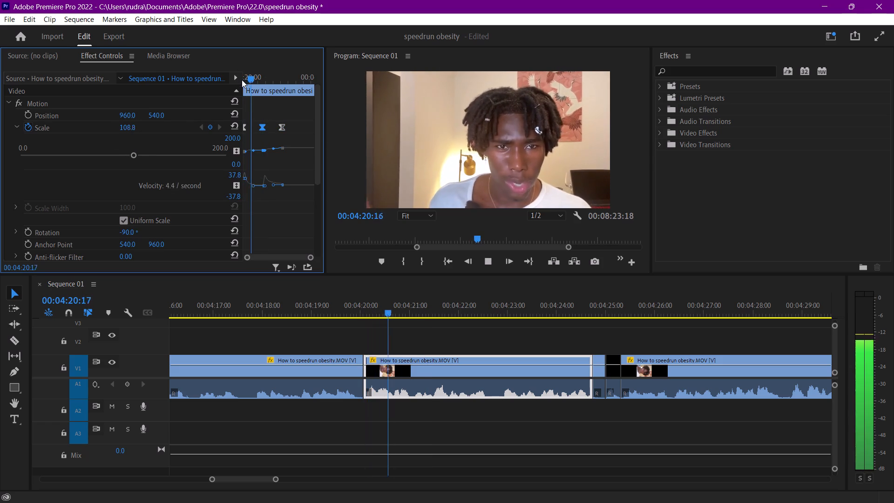
Replay the two-stage zoom from the clip's start and save the project.
left_click_drag(259, 80, 190, 88)
key("space")
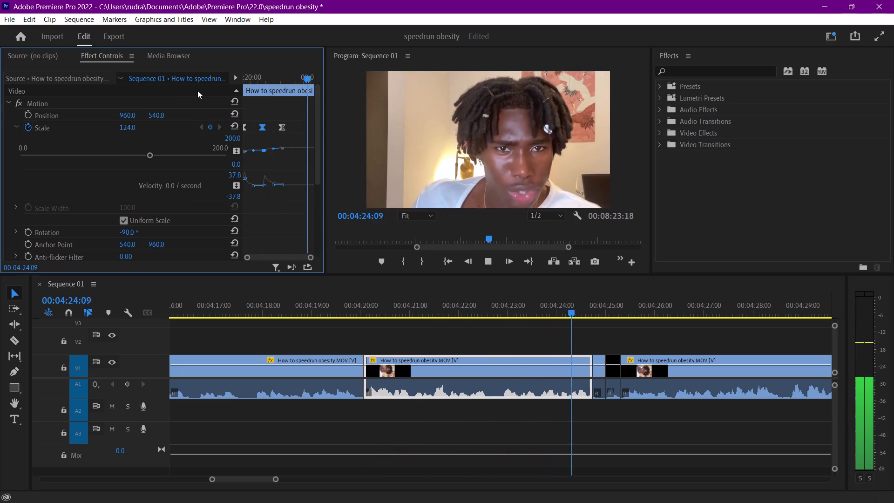
scroll(573, 399, "down", 3)
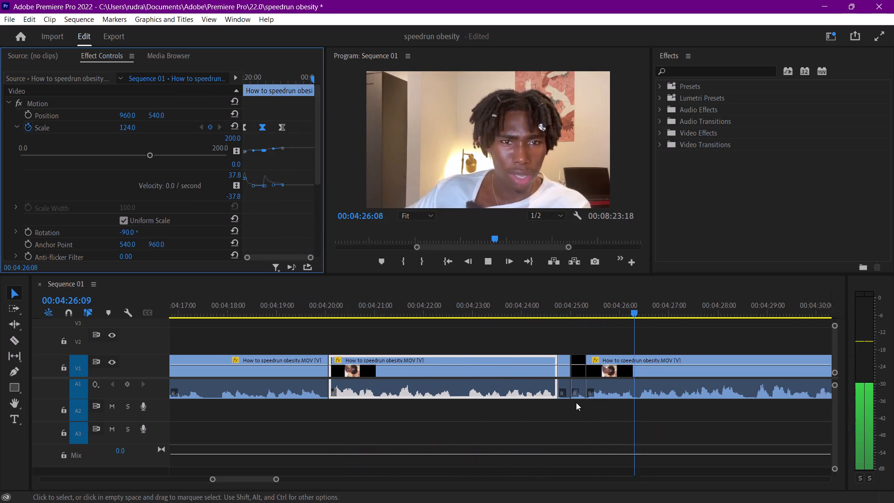
scroll(576, 402, "down", 1)
key("ctrl+s")
key("space")
Review the talking-head footage from about 00:04:27 to just past the end of the shystum.mp4 overlay near 00:04:49.
scroll(582, 413, "down", 6)
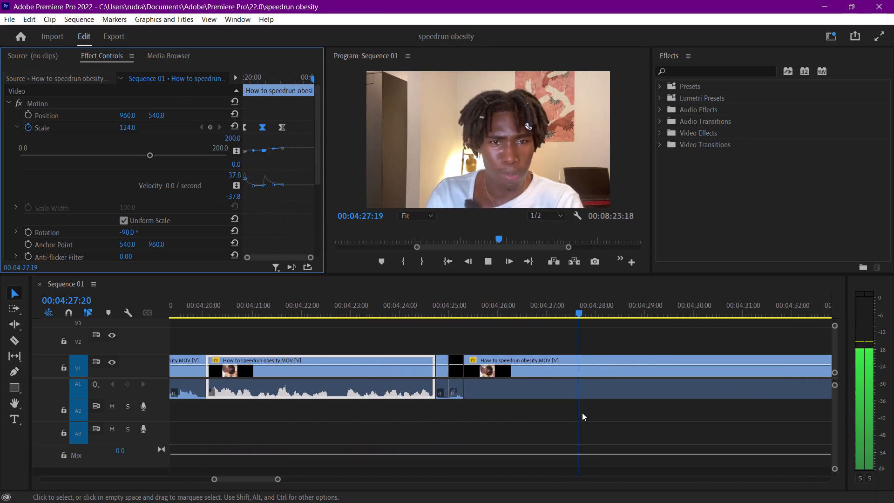
scroll(582, 413, "down", 2)
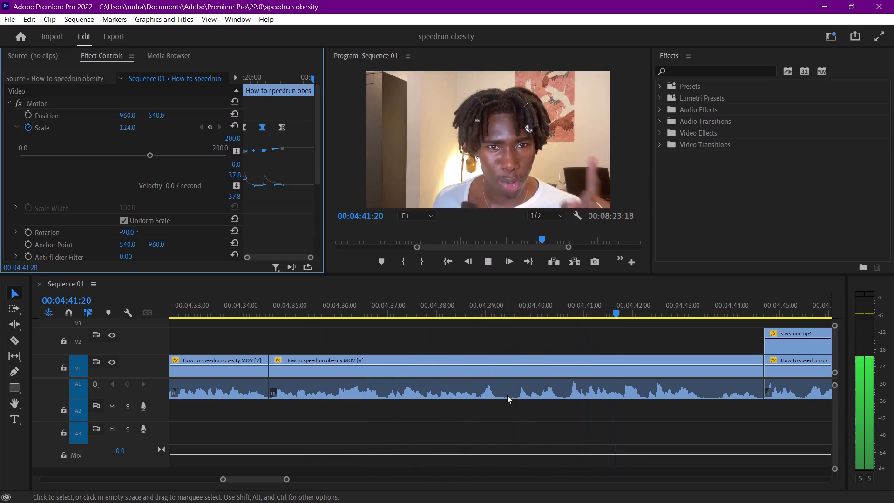
scroll(505, 398, "down", 3)
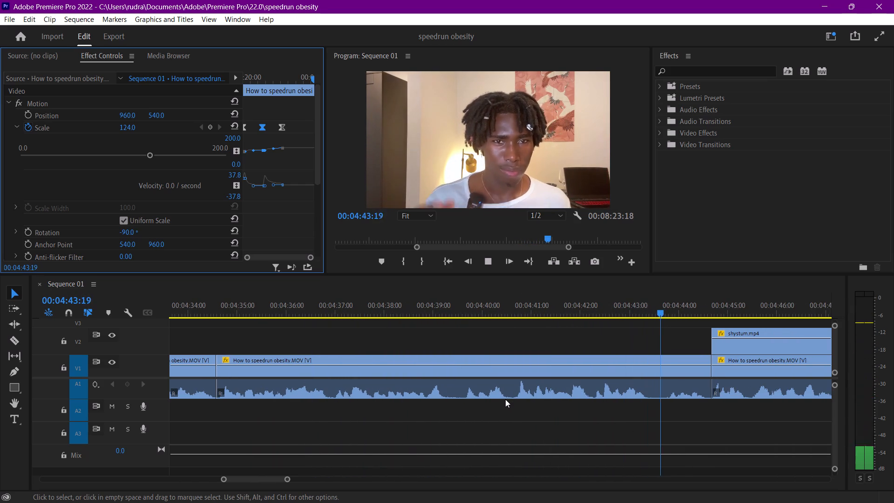
scroll(505, 399, "down", 2)
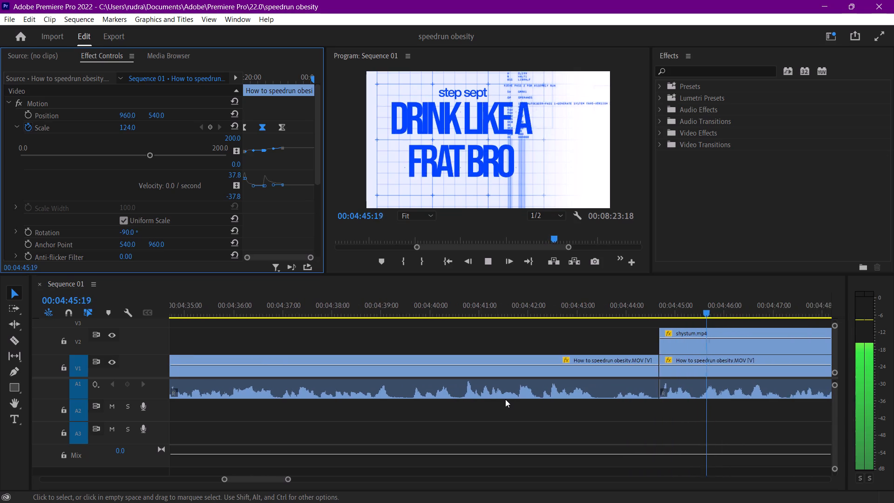
scroll(505, 399, "down", 11)
scroll(552, 393, "down", 4)
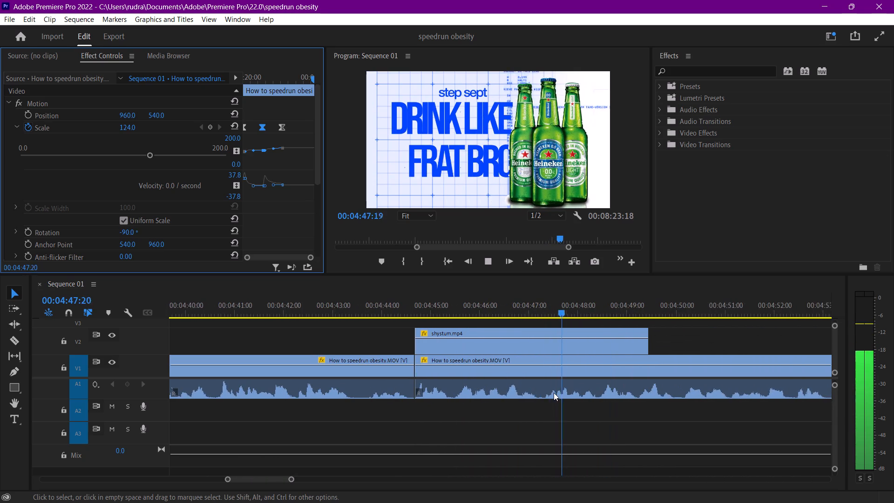
scroll(555, 393, "down", 3)
key("space")
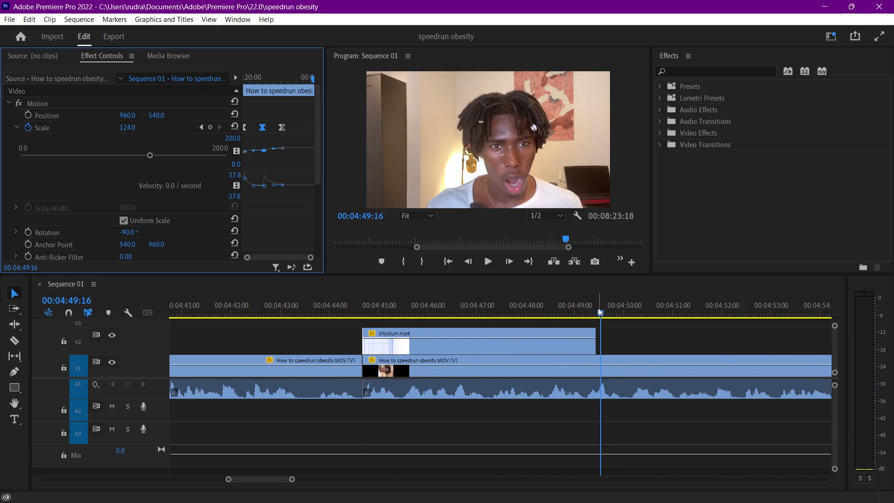
Split the talking-head clip at the end of the shystum.mp4 overlay and again at about 00:04:52:07.
left_click_drag(598, 308, 573, 310)
key("f")
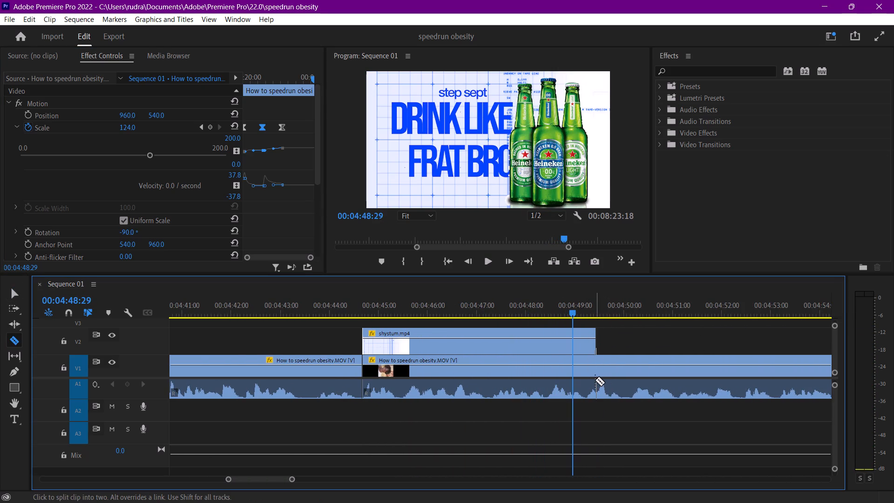
left_click(594, 380)
scroll(677, 403, "down", 3)
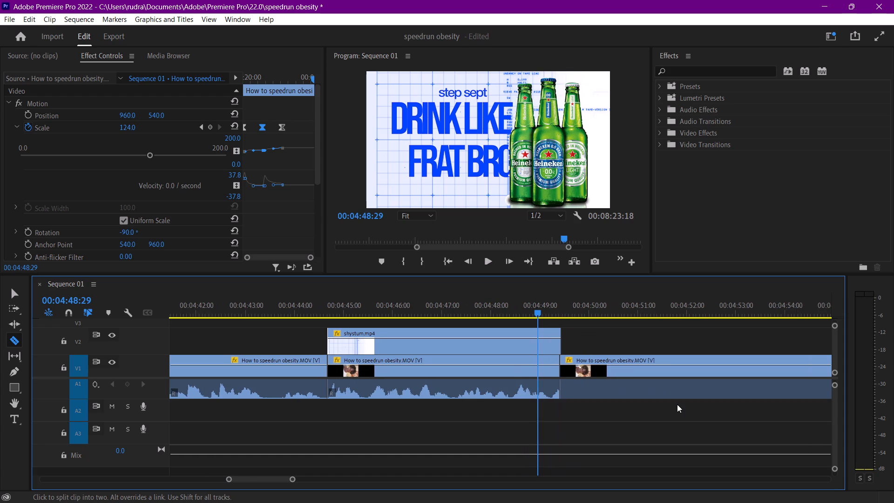
scroll(677, 404, "down", 1)
left_click(664, 382)
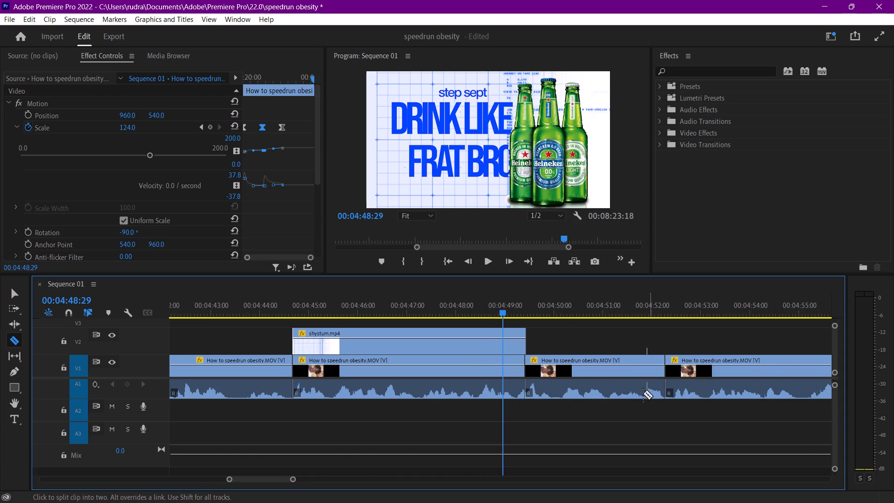
Paste the copied Scale keyframes onto the new middle segment, starting at its first frame, 00:04:49:12.
key("v")
left_click(542, 363)
left_click(535, 306)
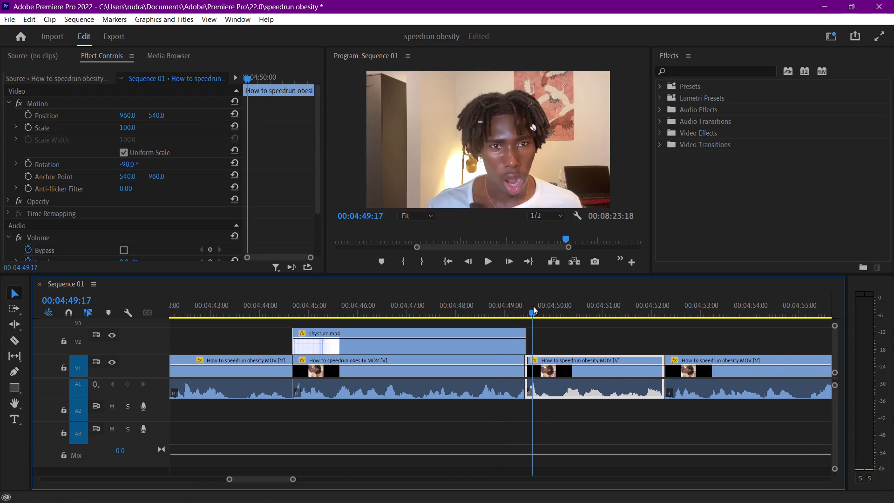
left_click_drag(257, 79, 163, 85)
left_click(57, 127)
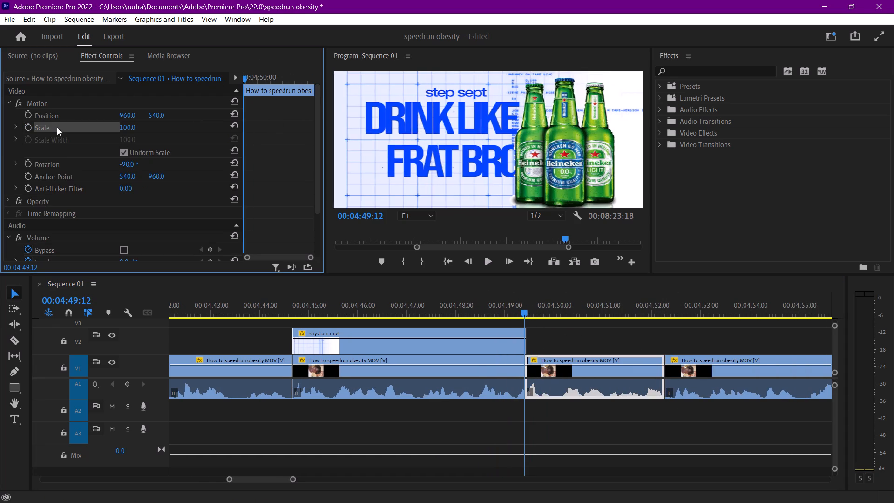
key("ctrl+v")
Preview the pasted zoom, shift its second Scale keyframe to about 00:04:51:13, replay the segment and save the project.
key("space")
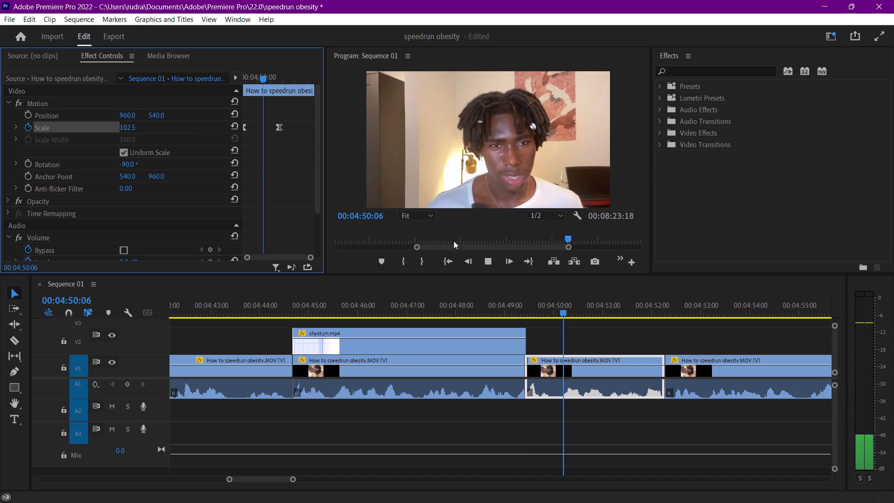
key("space")
left_click(281, 153)
left_click_drag(281, 125, 293, 127)
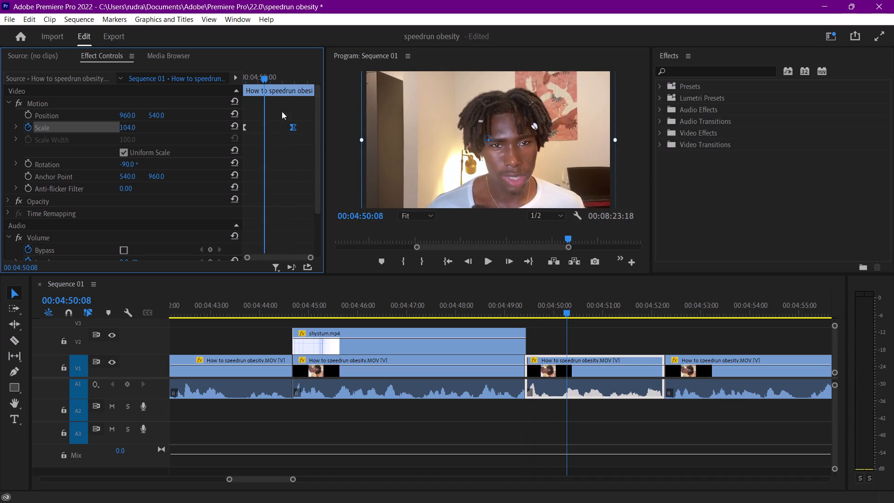
left_click_drag(257, 74, 216, 70)
key("space")
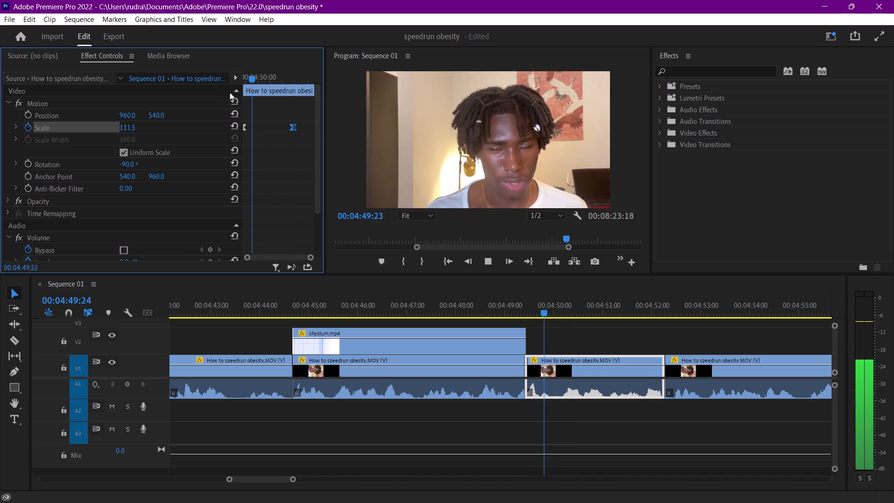
scroll(560, 395, "down", 10)
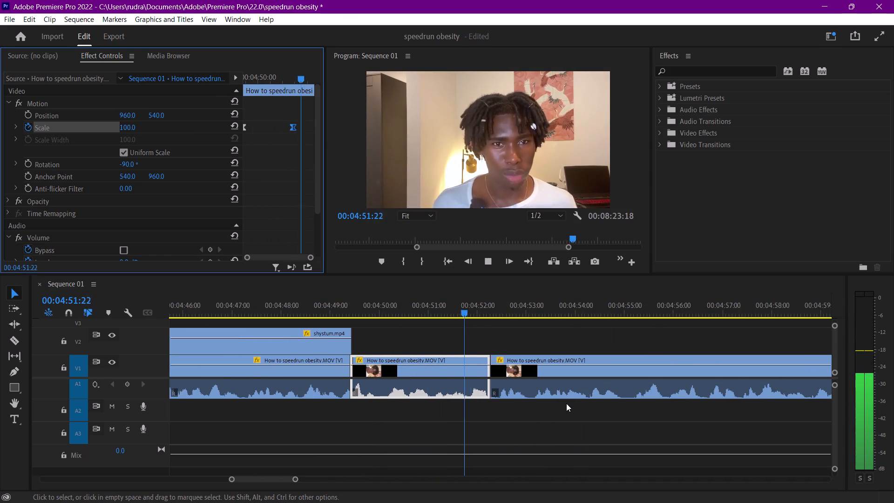
scroll(564, 404, "down", 4)
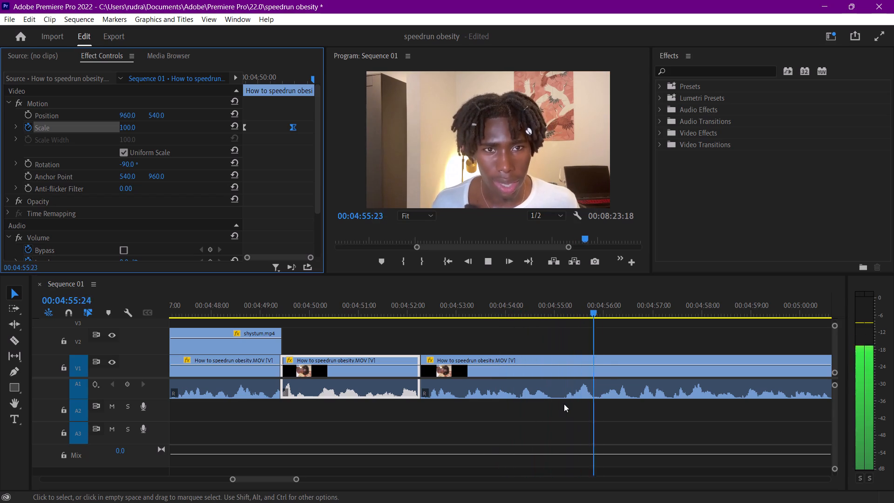
key("ctrl+s")
Add a sequence marker at 00:04:53:09 and save the project.
left_click(473, 303)
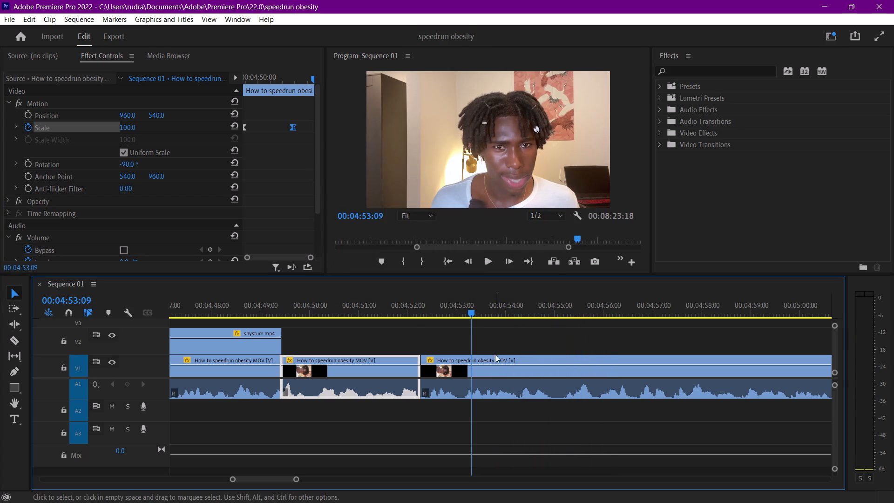
key("m")
key("space")
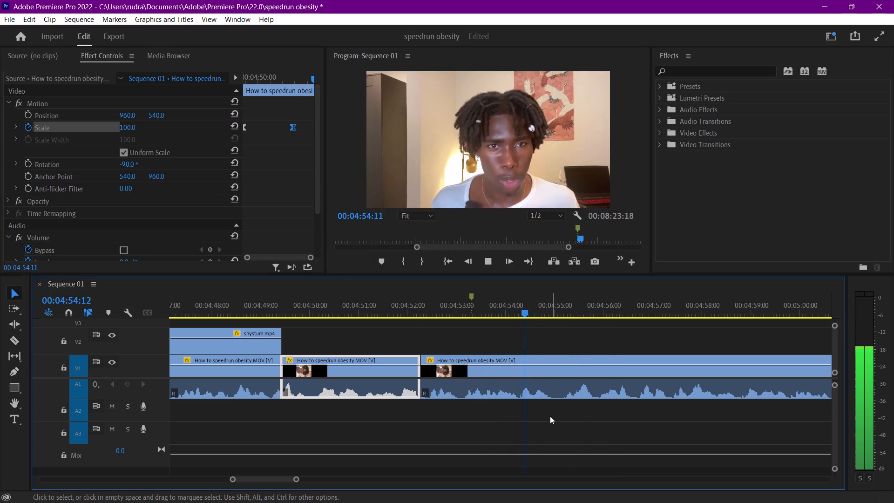
key("ctrl+s")
key("space")
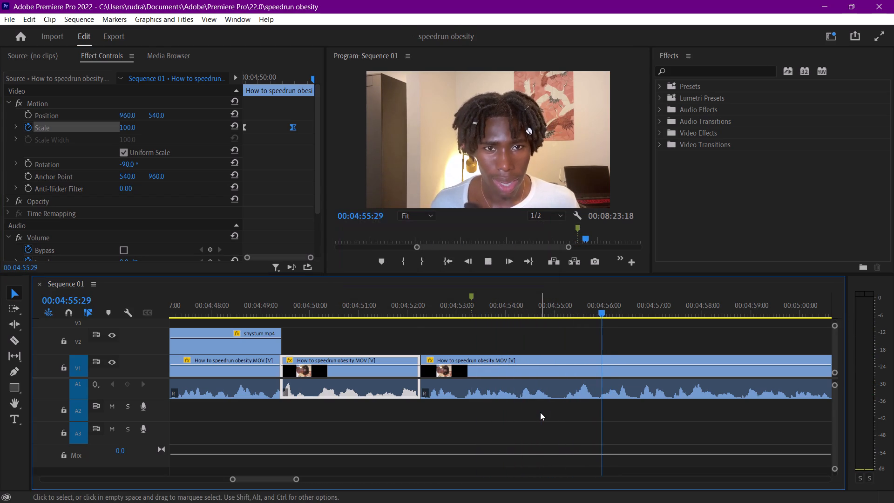
Review the talking-head footage from about 00:04:56 to 00:05:09 for the next edit point.
scroll(548, 413, "down", 8)
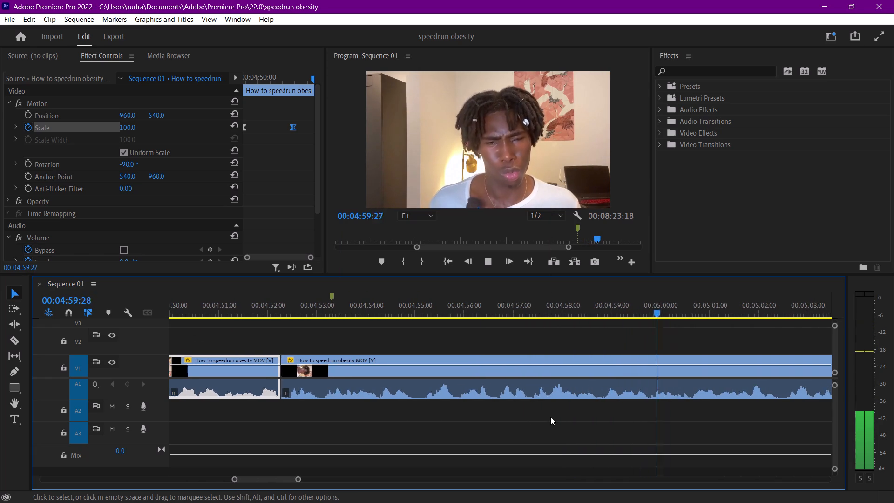
scroll(550, 417, "down", 3)
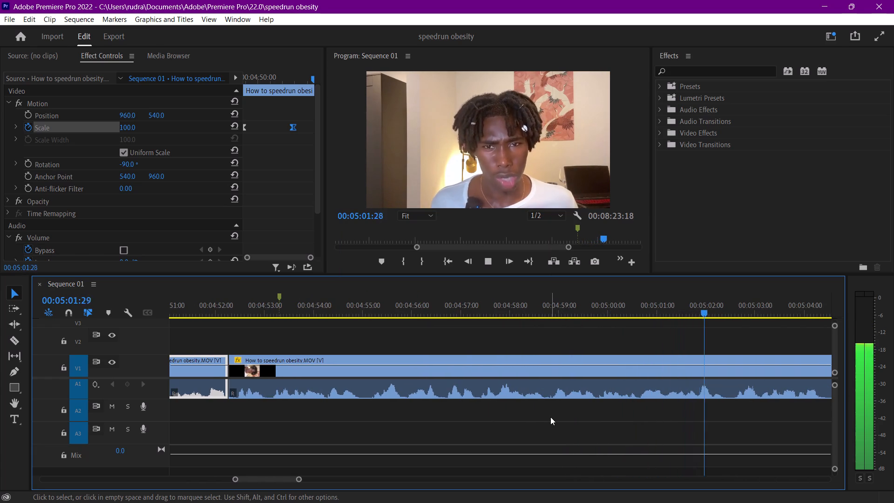
scroll(550, 417, "down", 10)
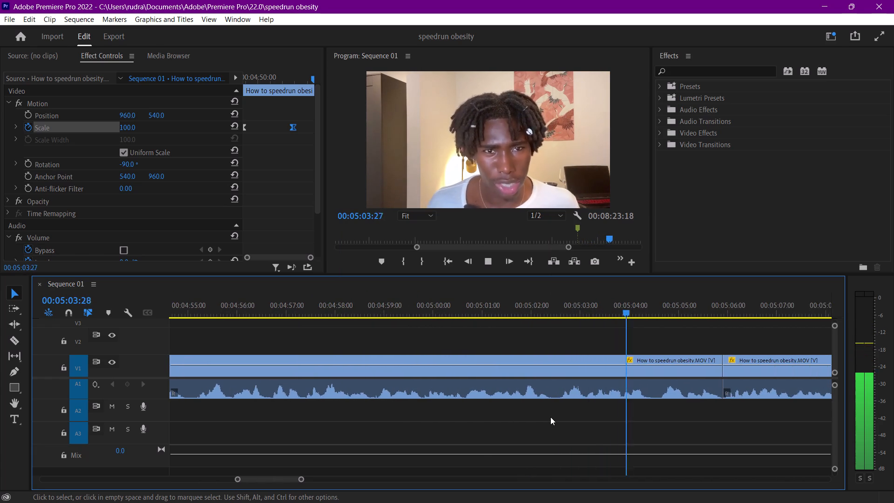
scroll(550, 417, "down", 4)
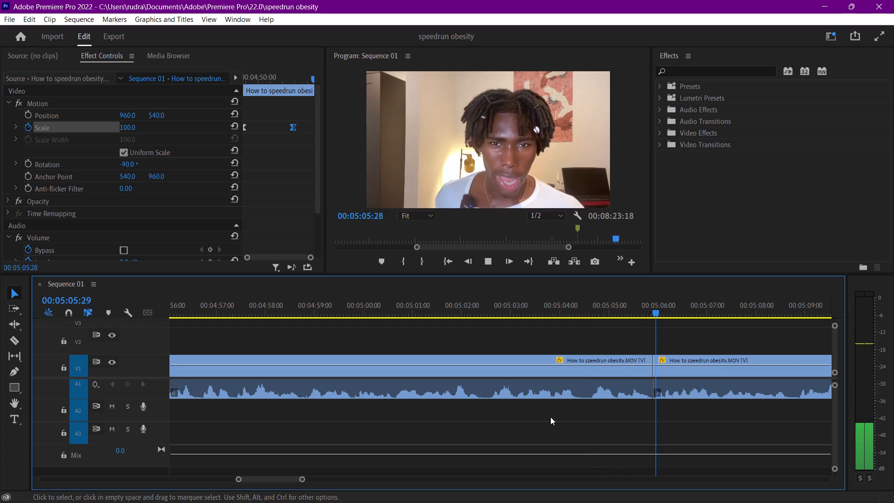
scroll(550, 417, "down", 7)
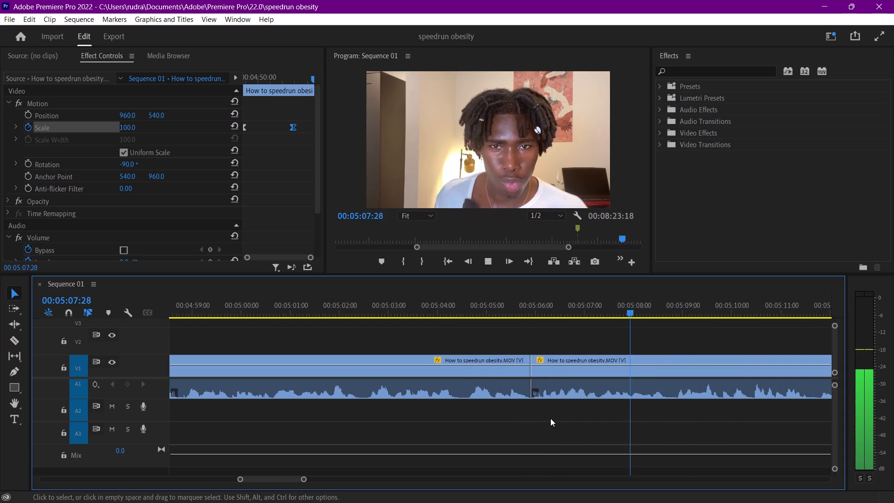
scroll(550, 418, "down", 4)
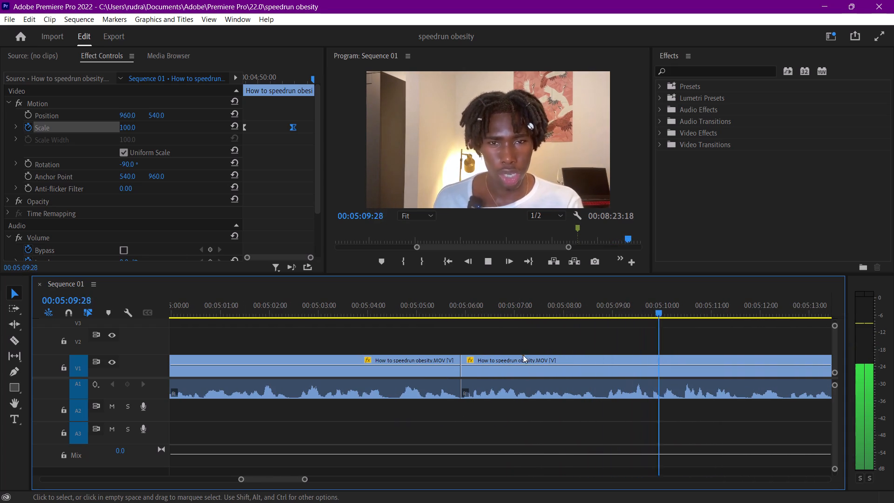
Locate the start of the phrase near 00:05:07 and split the talking-head clip at 00:05:07:09.
left_click_drag(549, 299, 540, 299)
left_click(540, 306)
scroll(619, 469, "down", 9)
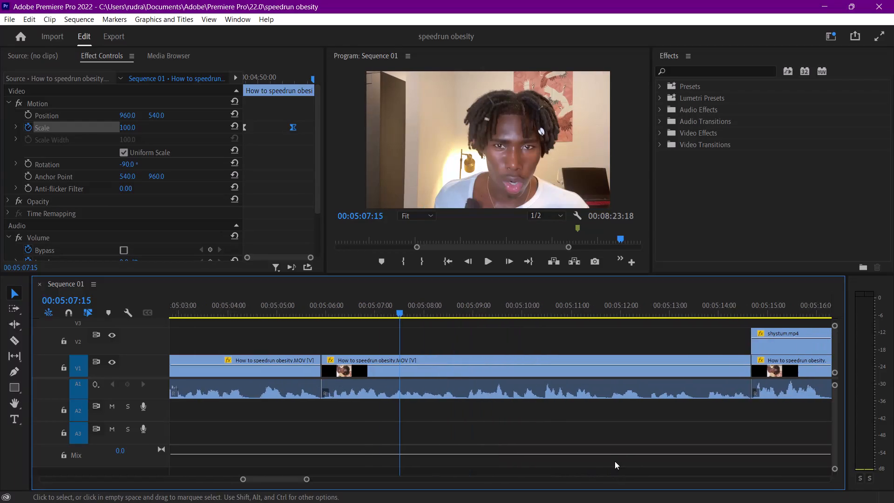
scroll(615, 461, "down", 5)
scroll(357, 424, "up", 7)
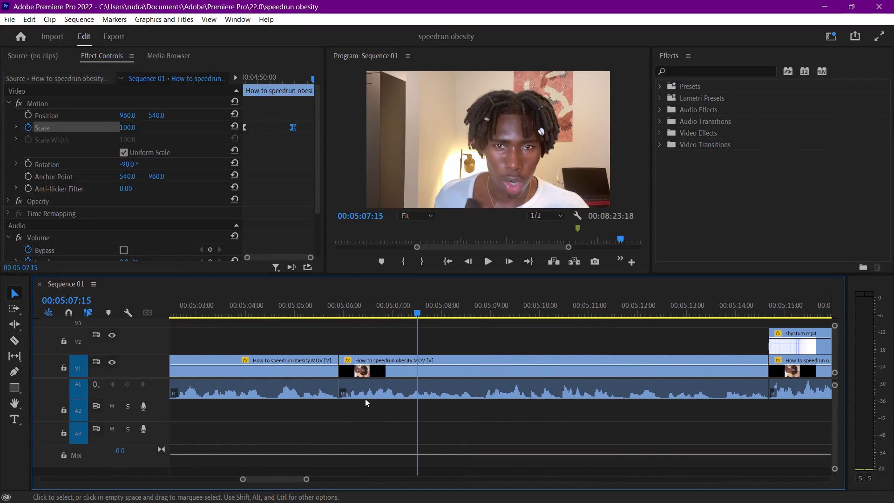
left_click(413, 309)
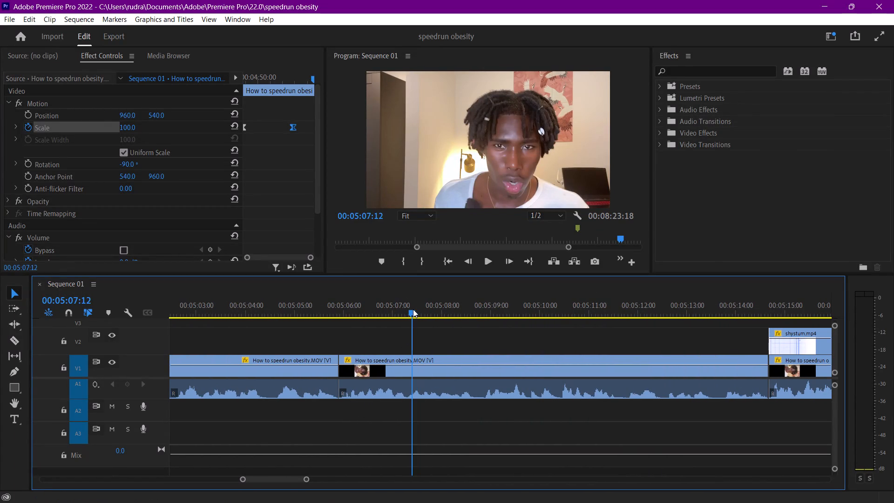
key("space")
left_click(411, 309)
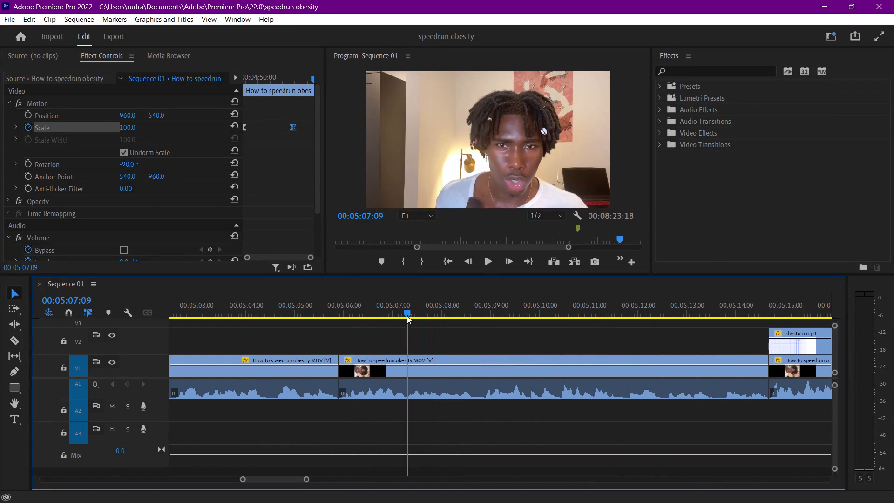
key("f")
left_click(406, 378)
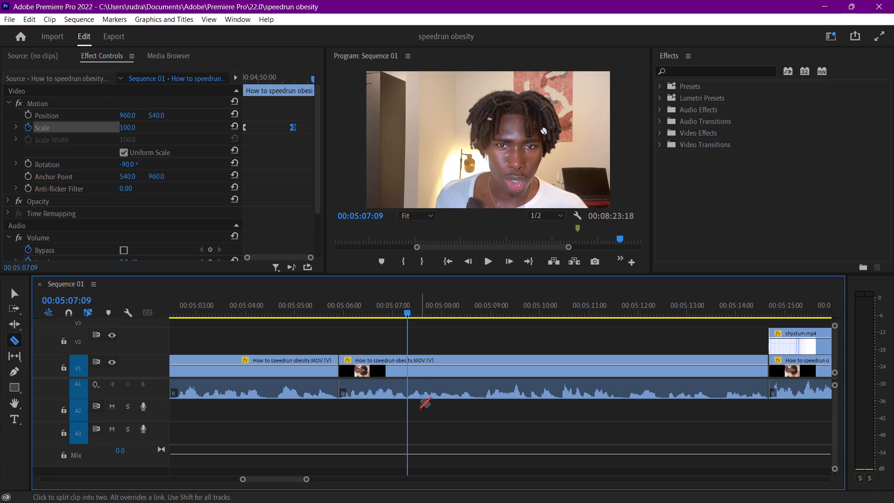
left_click(406, 373)
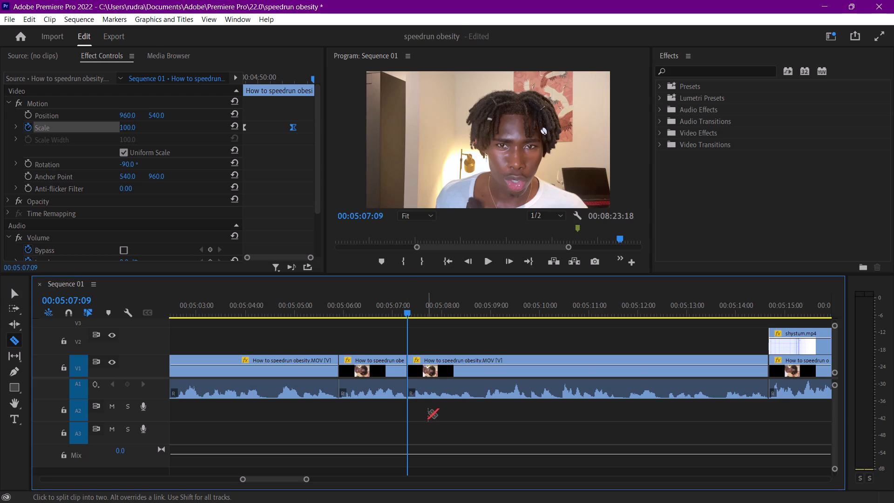
key("v")
Keyframe a zoom on the clip starting at 00:05:07:09, with Scale 100 at 00:05:08:27 and 110 at 00:05:09:25.
key("space")
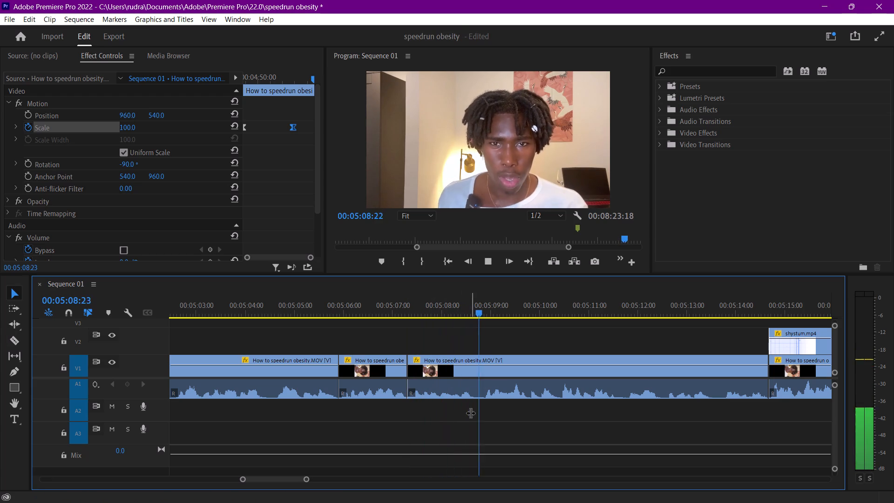
key("space")
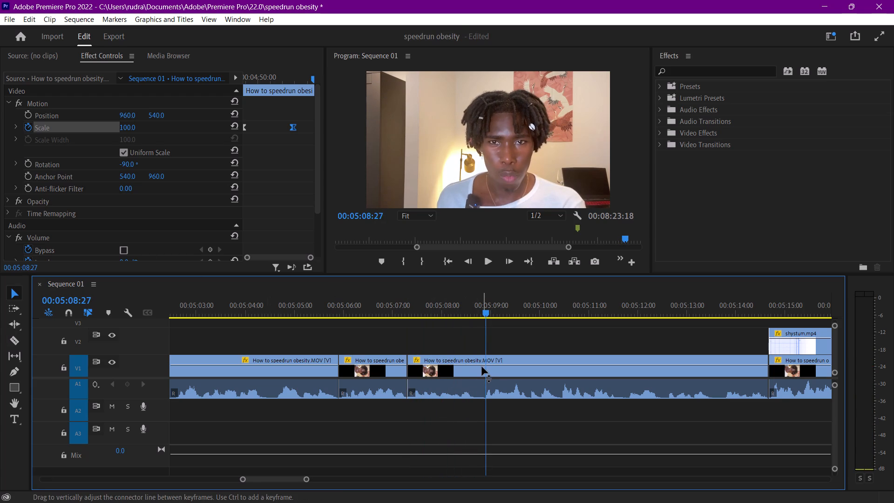
left_click(482, 365)
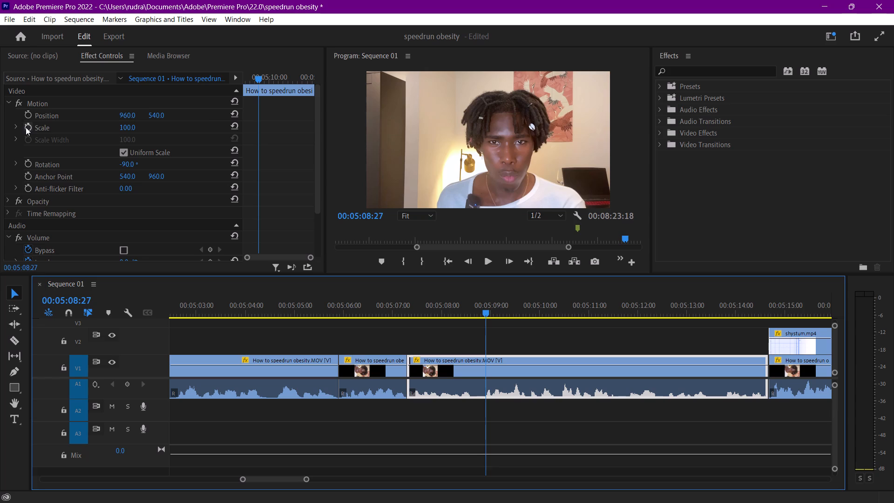
left_click(26, 127)
left_click_drag(263, 75, 269, 75)
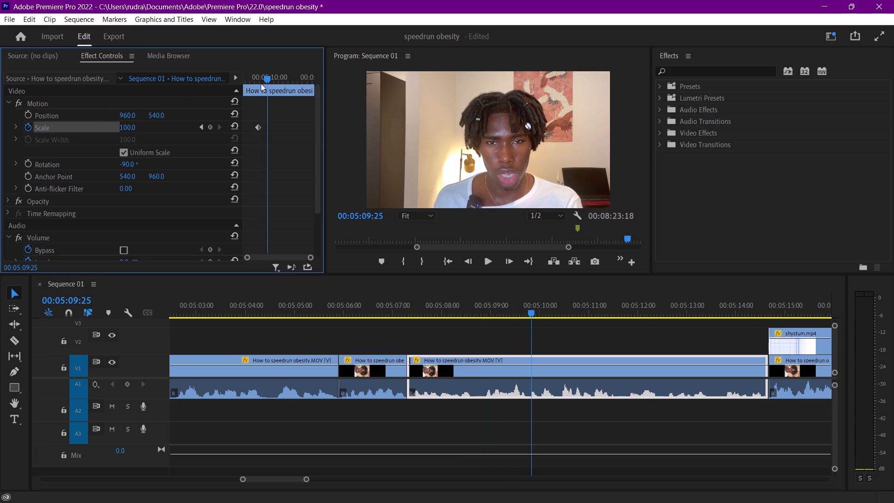
left_click_drag(129, 126, 140, 127)
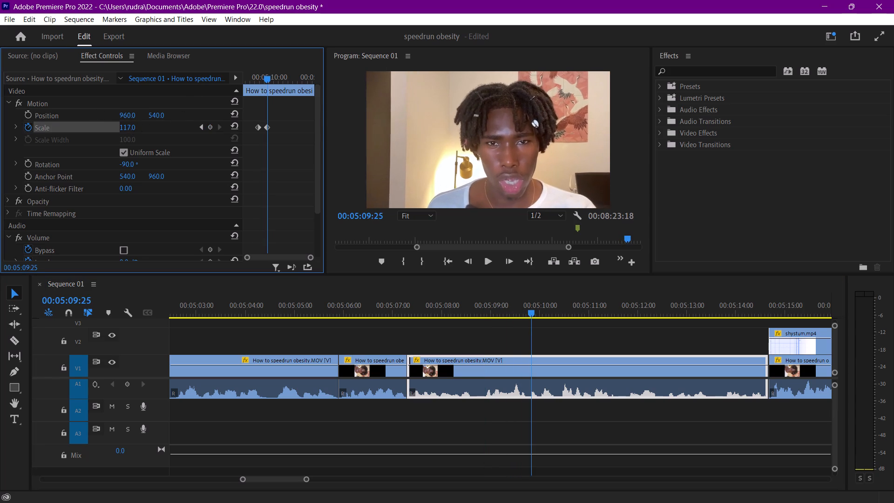
left_click_drag(140, 127, 135, 127)
Ease both Scale keyframes with Ease In and reshape the velocity curve so the zoom starts fast and settles gently.
left_click_drag(285, 115, 241, 134)
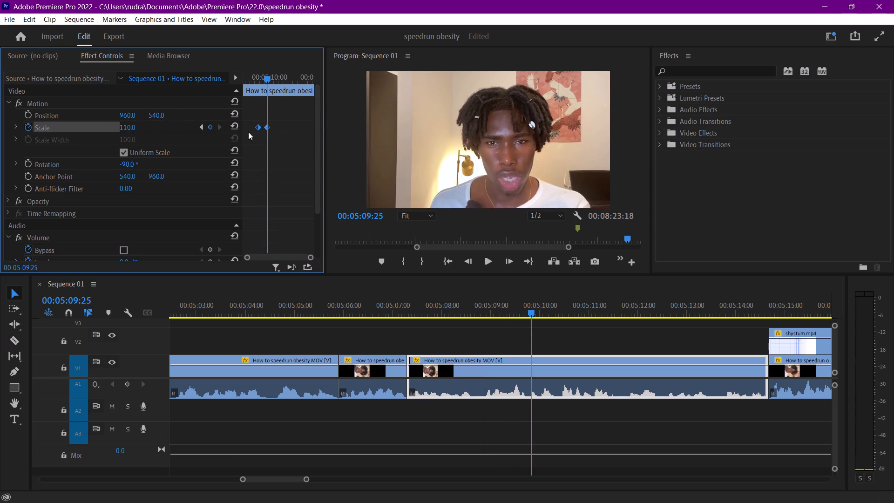
right_click(267, 125)
left_click(303, 290)
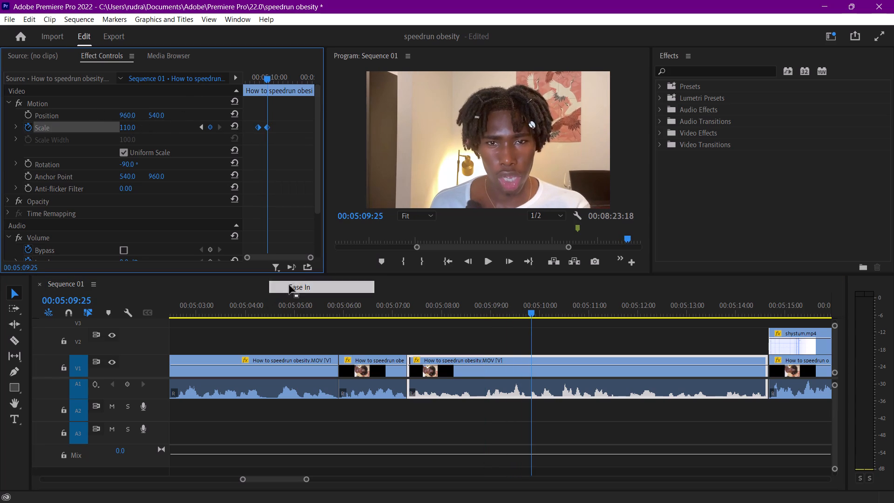
left_click(13, 128)
left_click(17, 128)
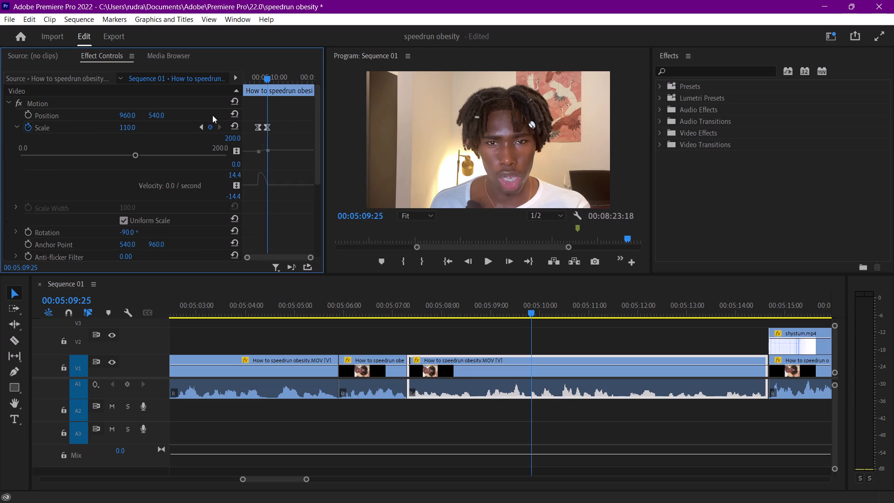
left_click(265, 128)
left_click_drag(266, 186, 260, 186)
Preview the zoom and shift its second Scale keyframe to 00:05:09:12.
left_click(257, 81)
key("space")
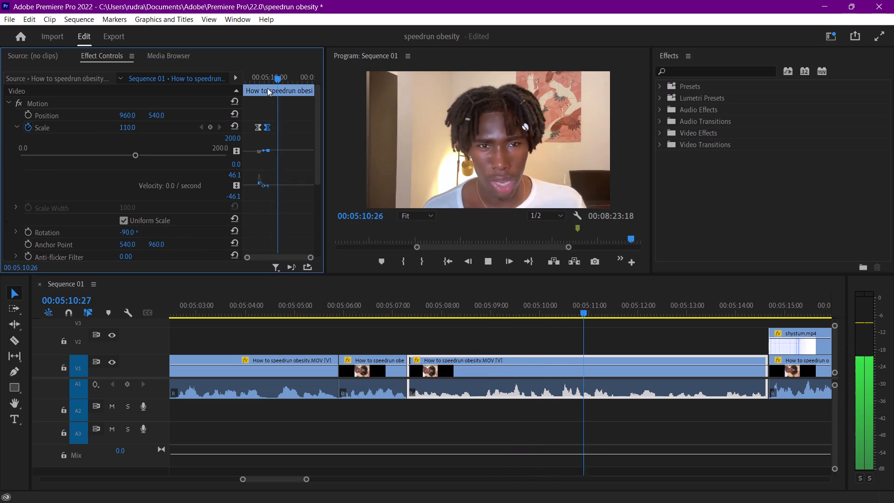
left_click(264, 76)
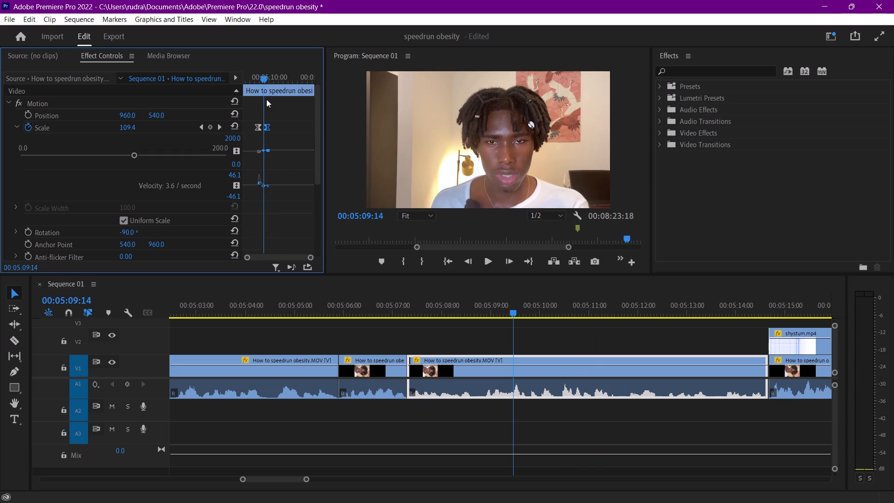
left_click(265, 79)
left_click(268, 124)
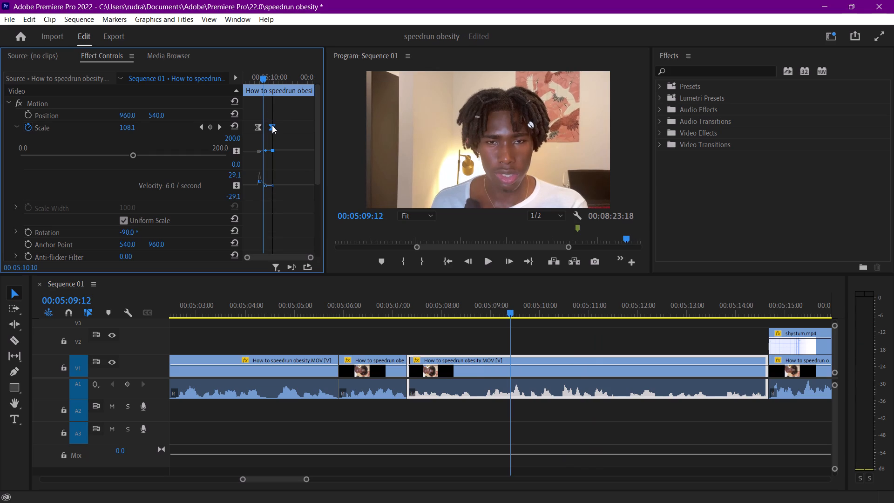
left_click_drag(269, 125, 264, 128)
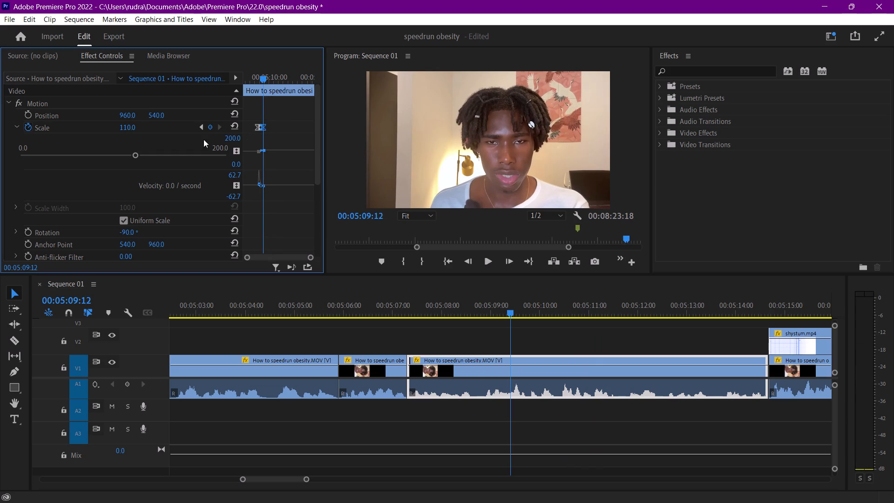
Raise the second Scale keyframe to 119, move it to about 00:05:10:10 and replay the zoom.
left_click_drag(124, 127, 131, 127)
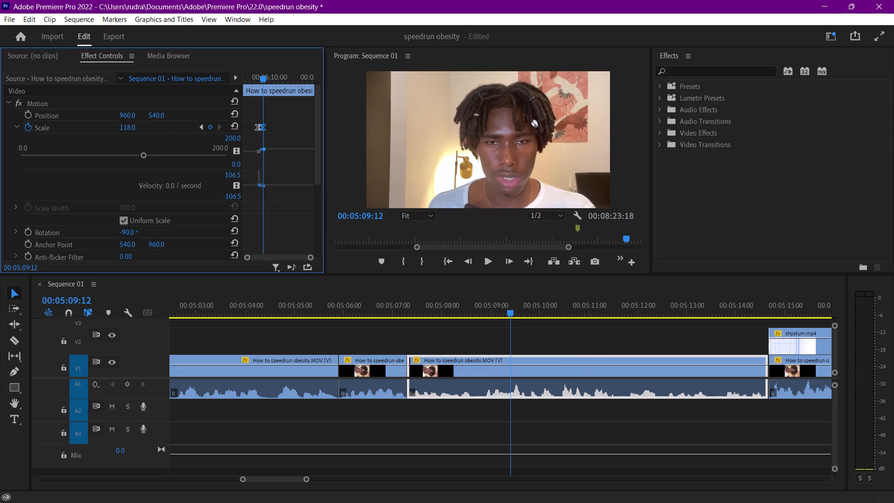
left_click_drag(131, 127, 132, 127)
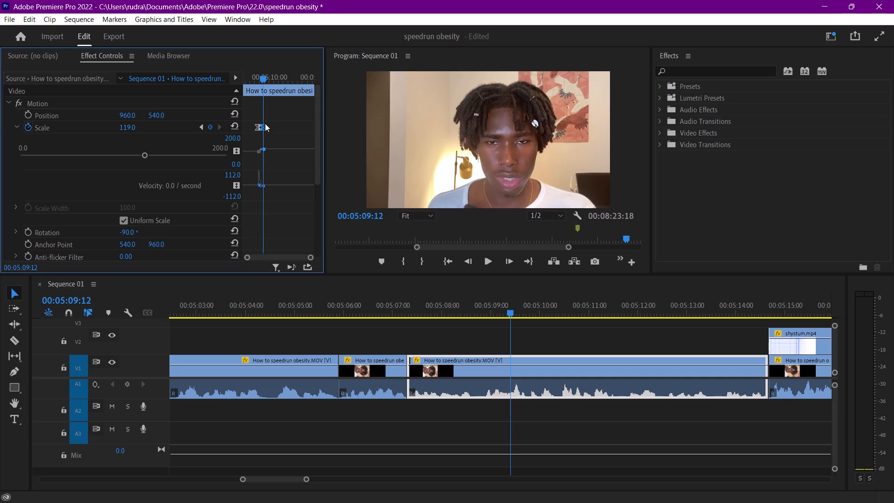
left_click_drag(265, 126, 273, 126)
left_click(254, 68)
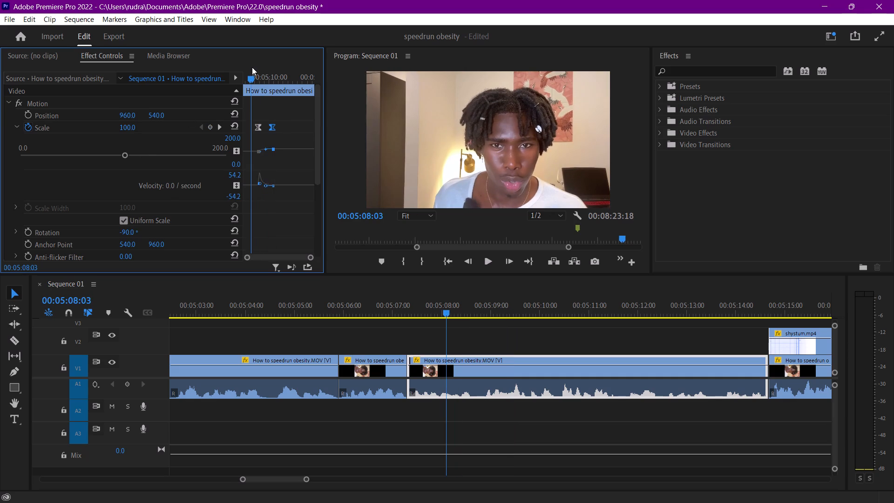
key("space")
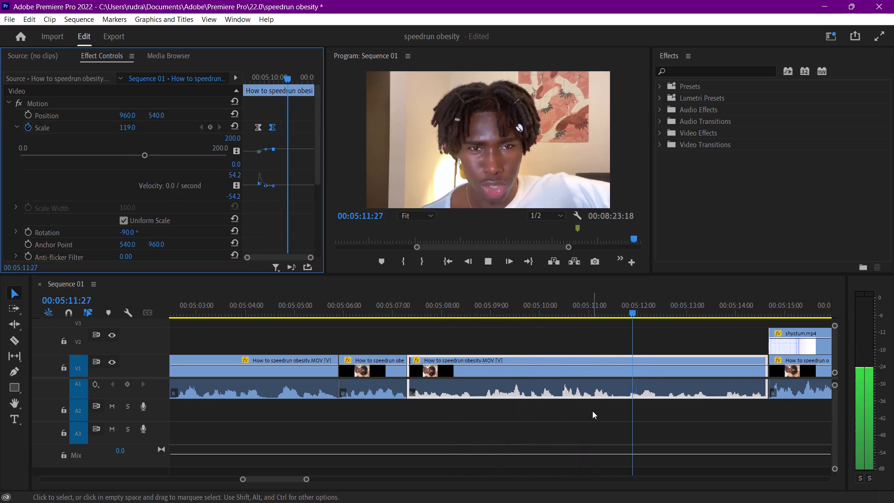
key("space")
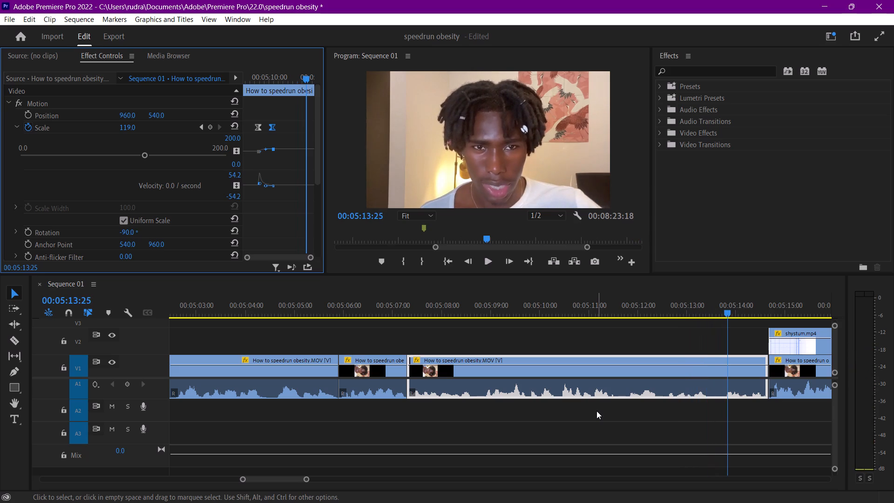
Add a third Scale keyframe at 00:05:14:15 with the value reset to 100.
key("space")
key("space")
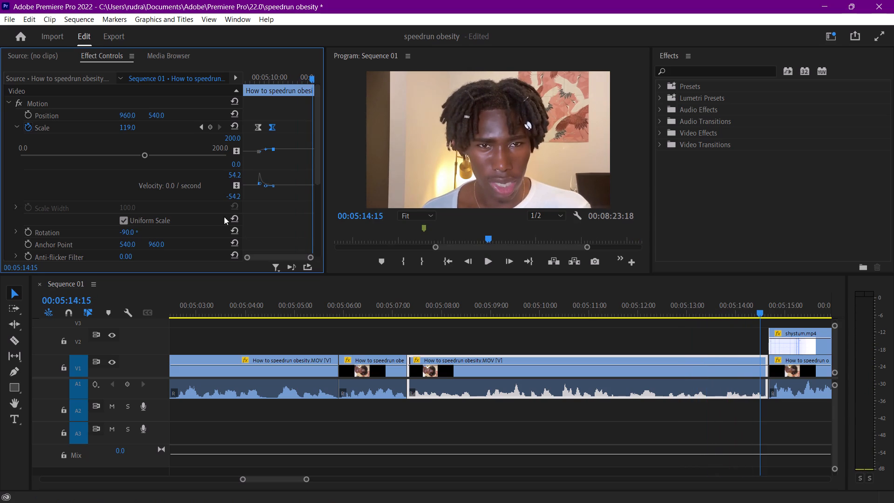
left_click(124, 125)
left_click(235, 122)
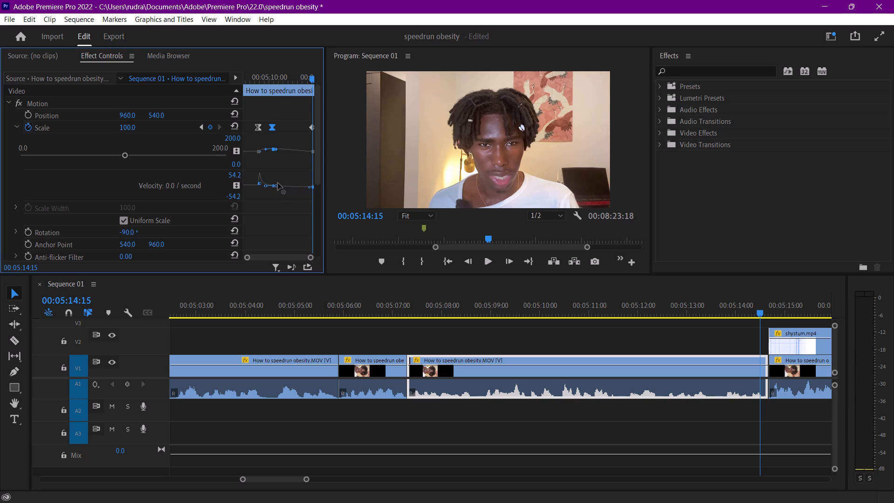
Lengthen the outgoing velocity curve of the second Scale keyframe, replay the segment and save the project.
left_click_drag(277, 183, 298, 185)
left_click_drag(298, 185, 303, 184)
left_click_drag(303, 184, 304, 183)
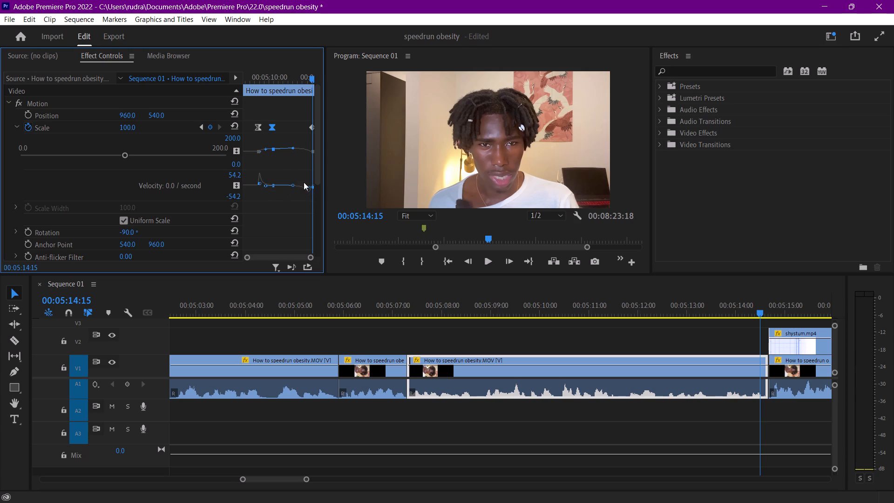
left_click(258, 65)
key("space")
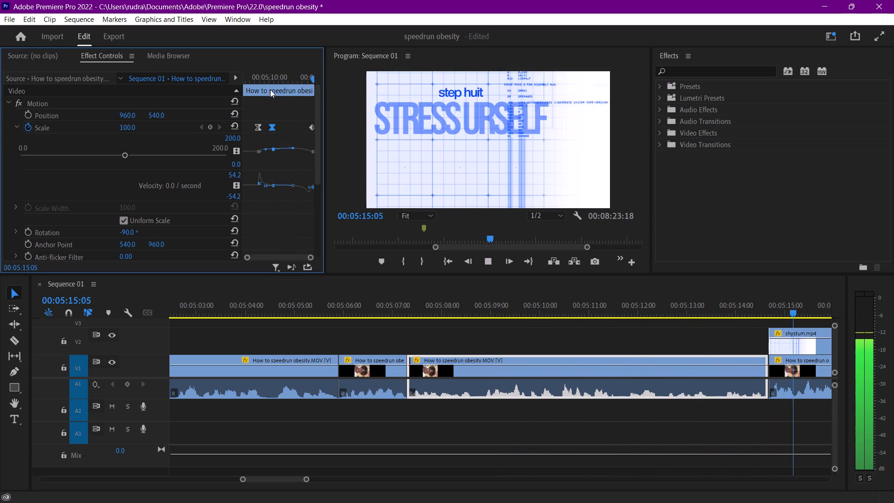
key("ctrl+s")
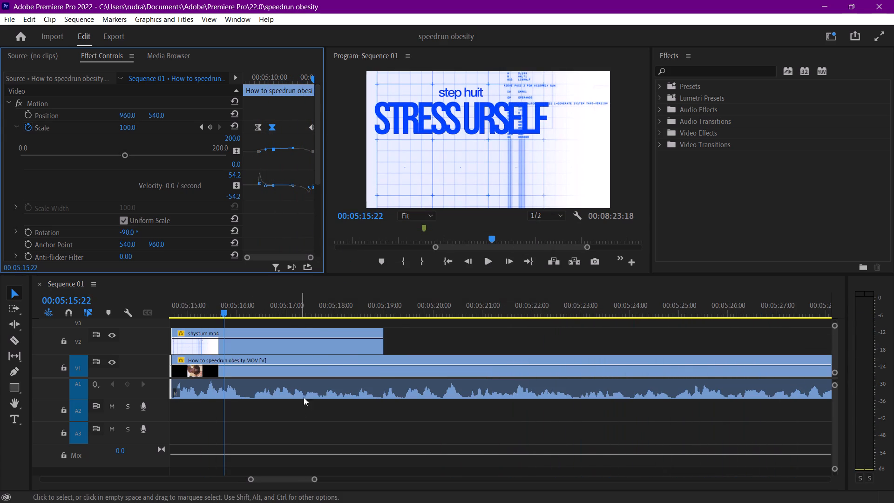
Split the talking-head clip at 00:05:18:28, near the end of shystum.mp4, and again at about 00:05:22.
left_click_drag(386, 310, 381, 306)
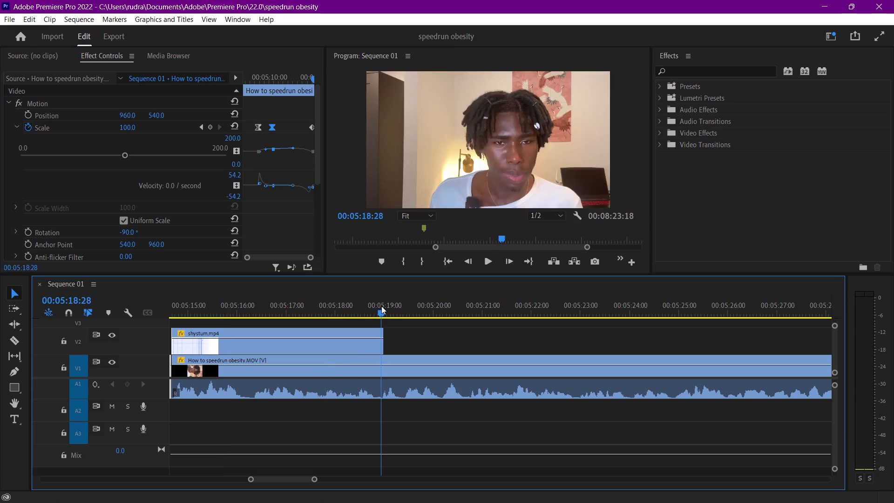
left_click_drag(381, 306, 383, 306)
key("f")
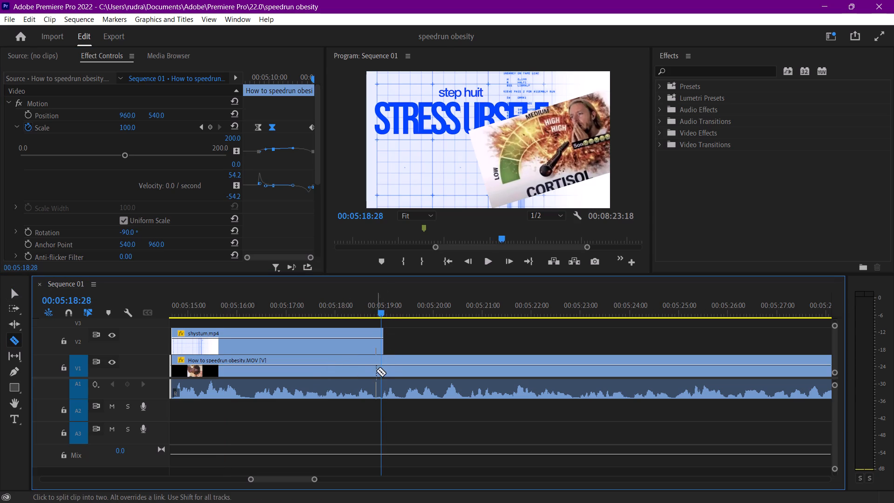
left_click(381, 374)
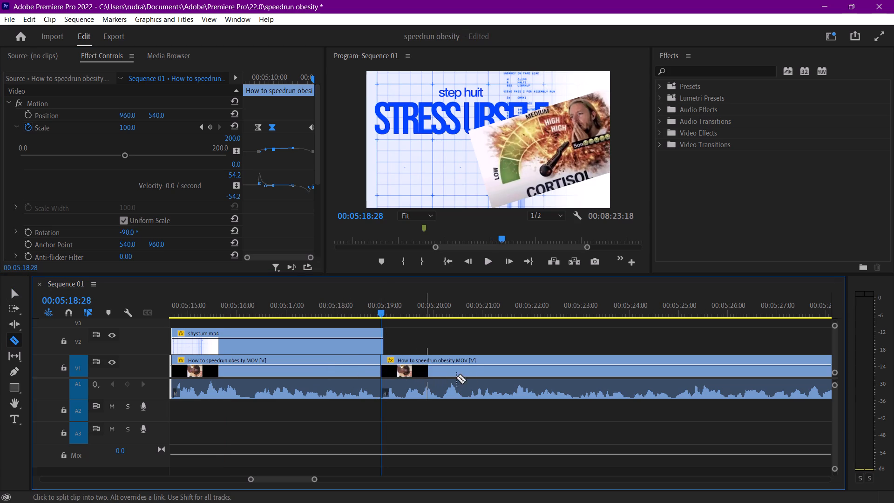
left_click(536, 376)
key("v")
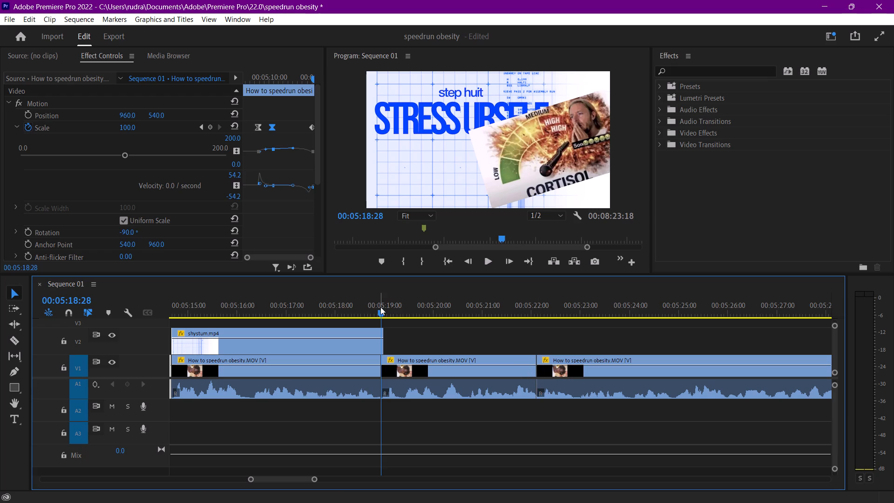
Paste the copied Scale zoom keyframes onto the new middle talking-head segment, starting at 00:05:18:29.
left_click(398, 364)
key("Right")
key("Right")
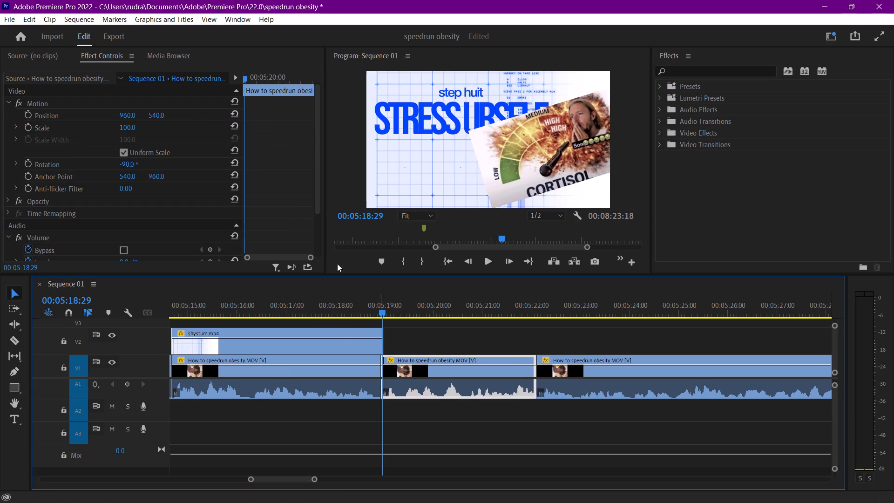
key("Left")
left_click(51, 127)
key("ctrl+v")
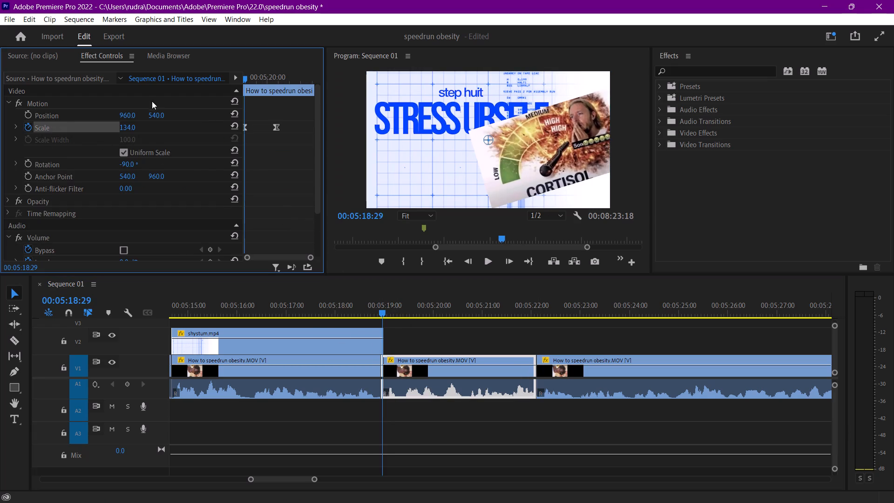
Play back the pasted zoom from 00:05:18:29 into the following talking-head segment and save the project.
key("space")
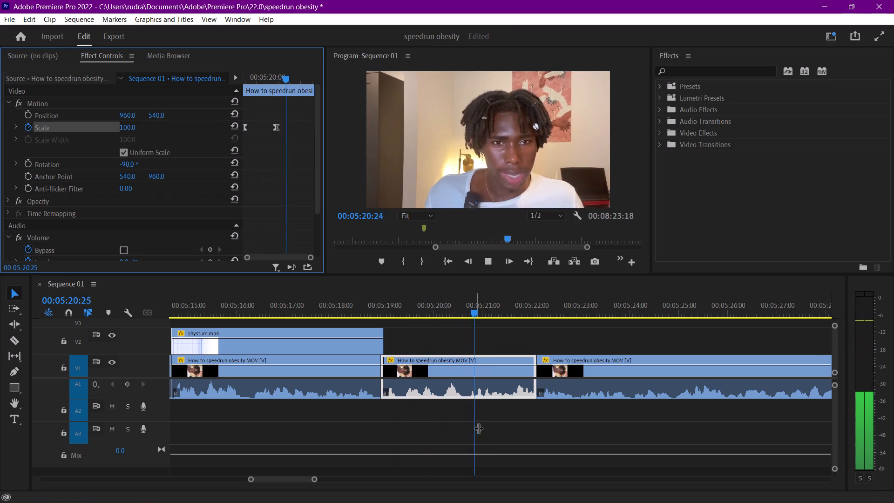
scroll(508, 438, "down", 3)
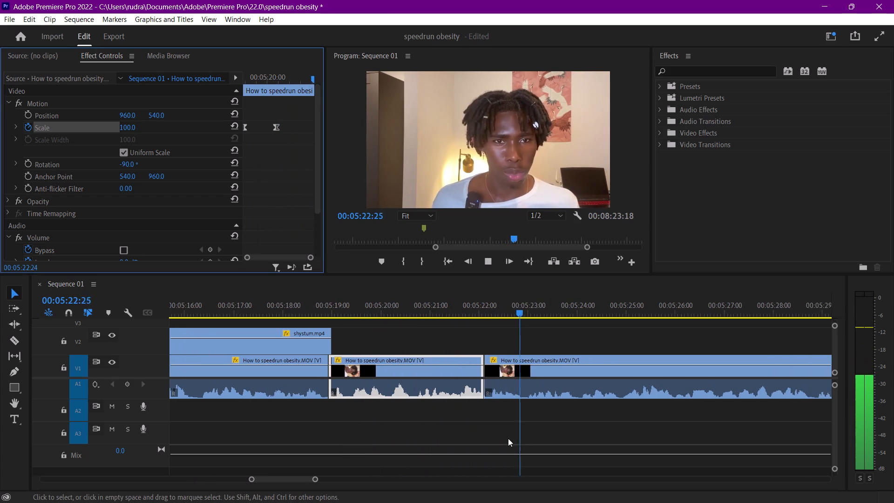
scroll(508, 438, "down", 9)
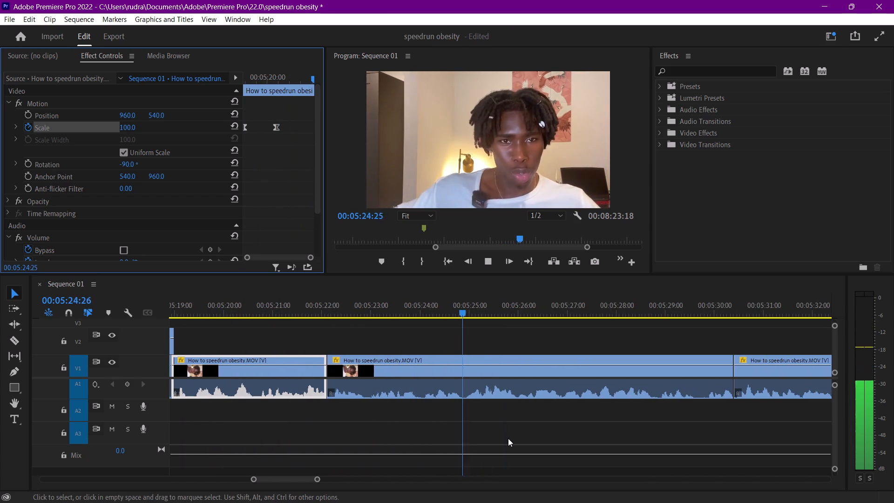
key("ctrl+s")
key("space")
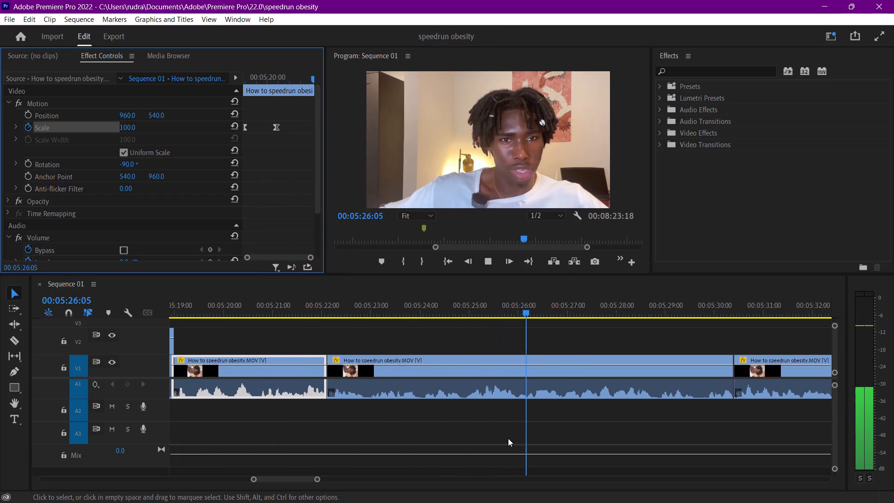
Review the talking-head footage from about 00:05:26 to 00:05:41, replaying the part around 00:05:35 to find a zoom point.
scroll(490, 448, "down", 2)
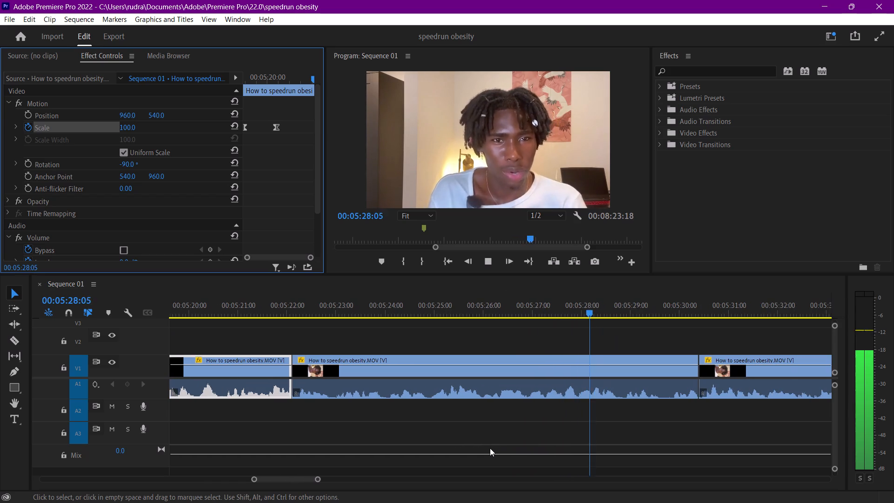
scroll(490, 448, "down", 5)
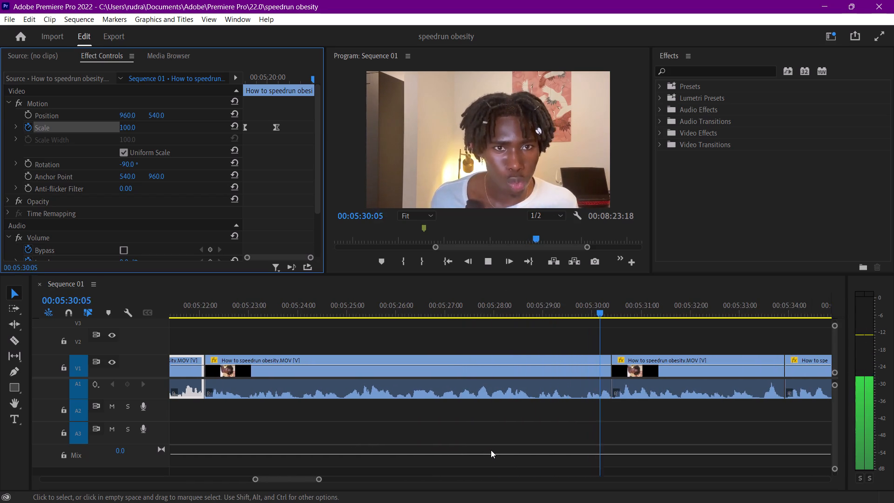
scroll(568, 455, "down", 4)
scroll(623, 426, "down", 3)
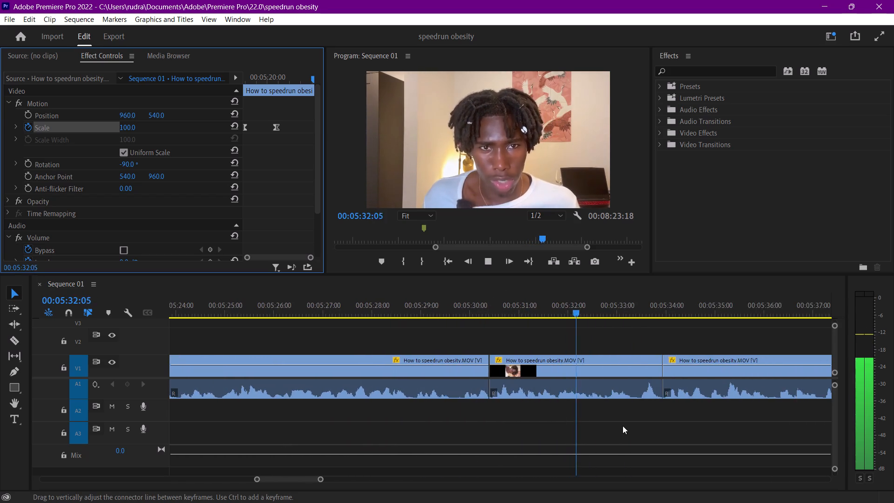
scroll(623, 426, "down", 6)
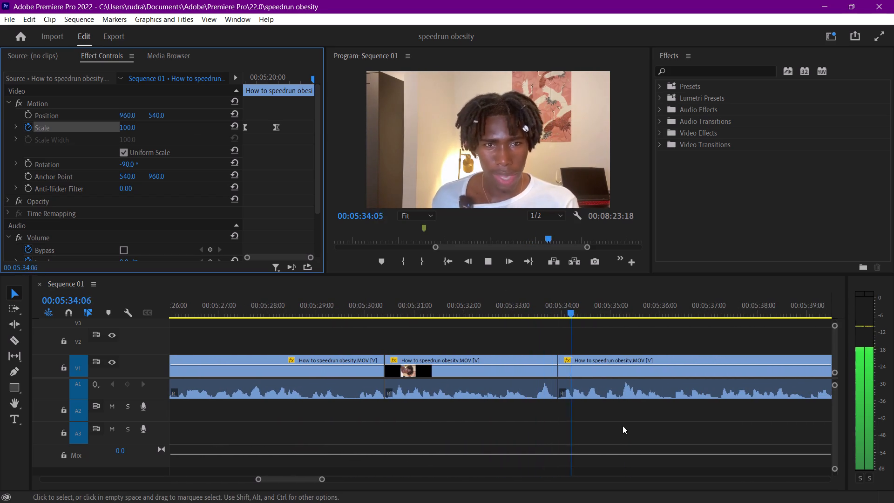
scroll(623, 426, "down", 6)
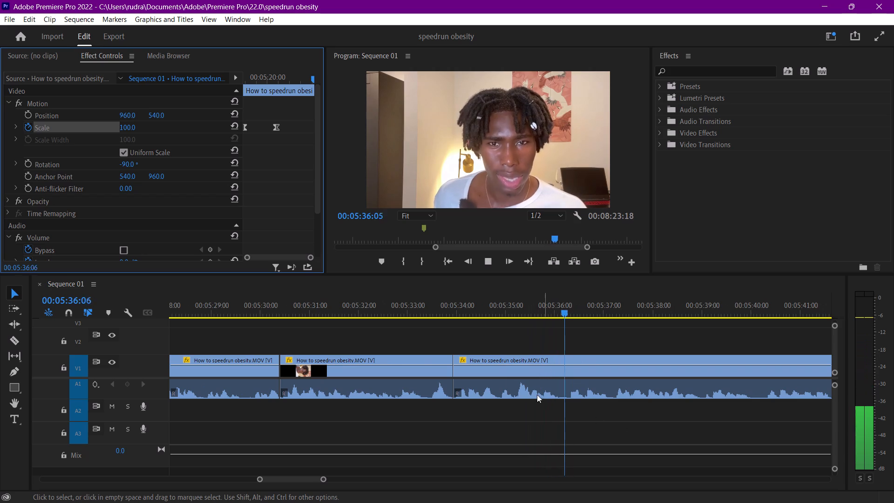
left_click_drag(492, 303, 517, 305)
key("space")
scroll(555, 440, "down", 4)
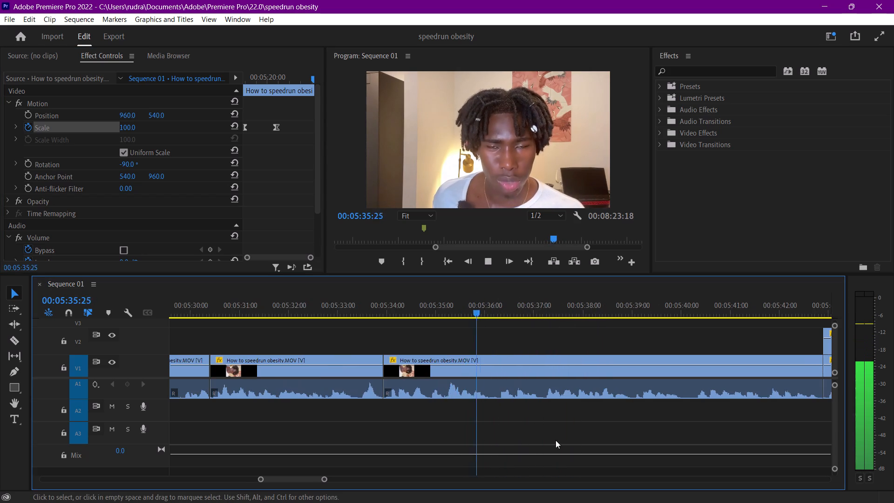
scroll(555, 440, "down", 4)
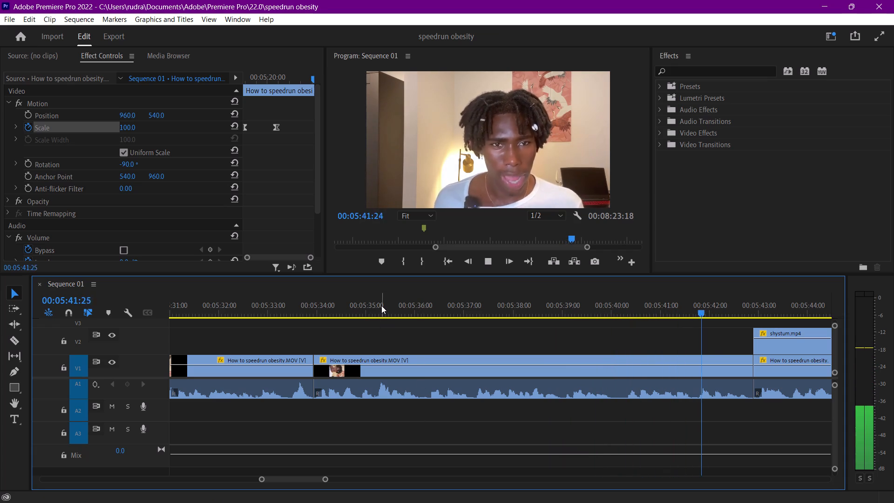
Keyframe a Scale zoom on the talking-head clip before the next shystum.mp4, from 100 at 00:05:35:07 to 115 at 00:05:36:26.
left_click_drag(381, 306, 367, 306)
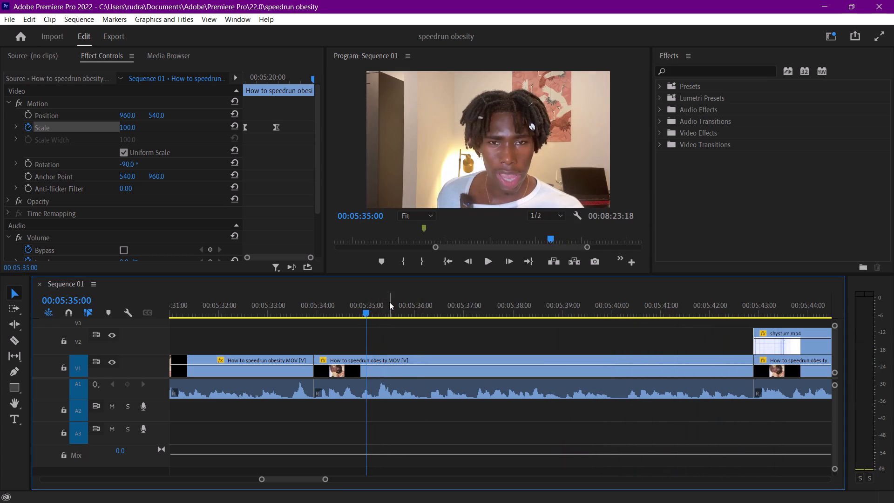
left_click_drag(389, 302, 379, 296)
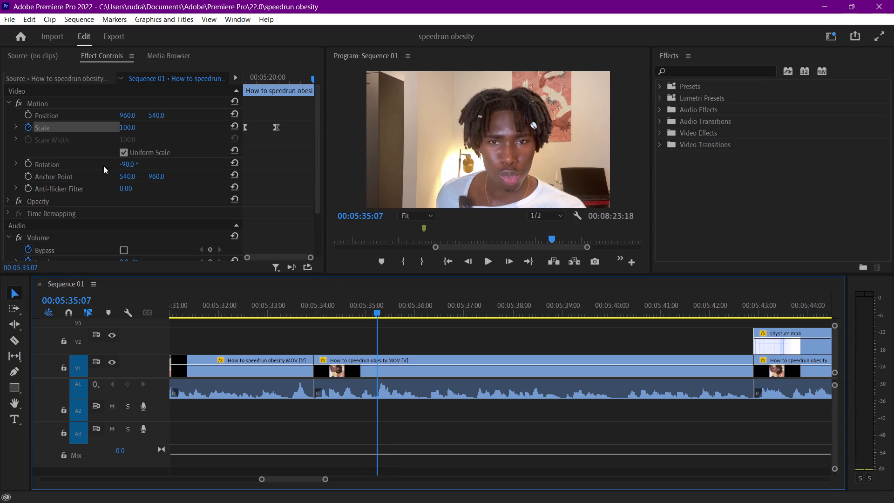
left_click(434, 362)
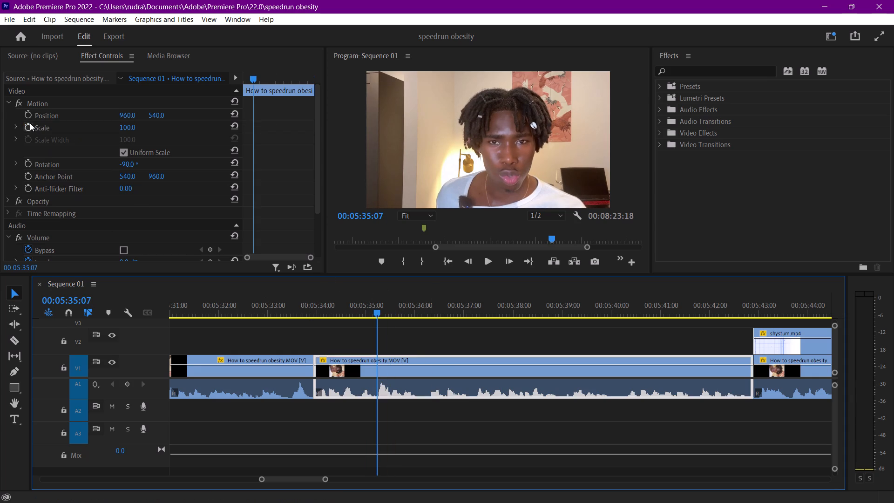
left_click(27, 124)
left_click(266, 82)
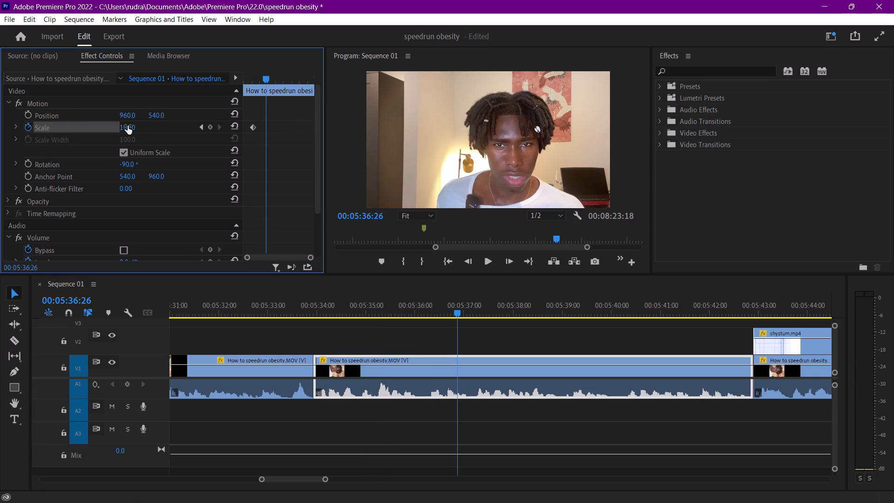
left_click_drag(129, 127, 140, 127)
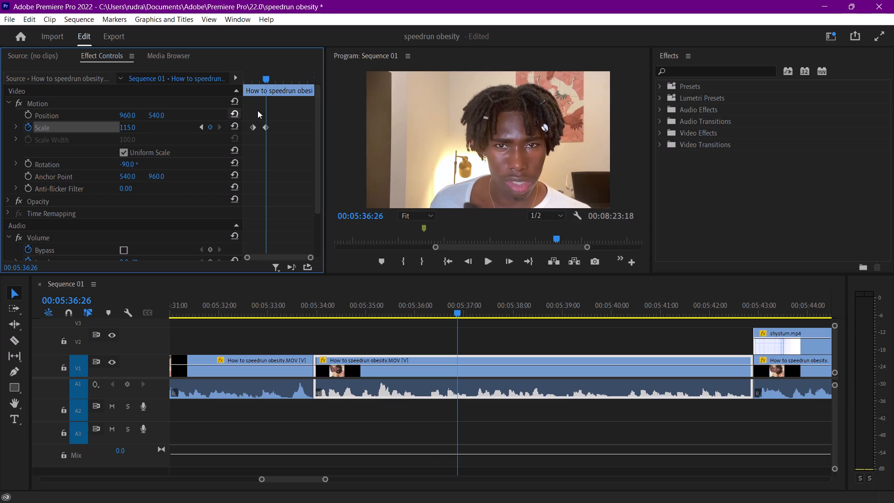
Apply Ease In interpolation to both new Scale keyframes.
left_click_drag(291, 112, 241, 137)
right_click(266, 127)
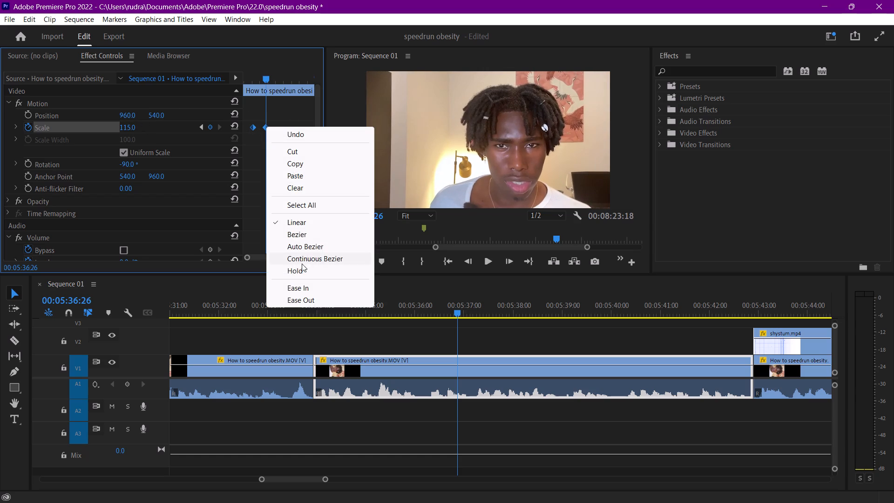
left_click(287, 286)
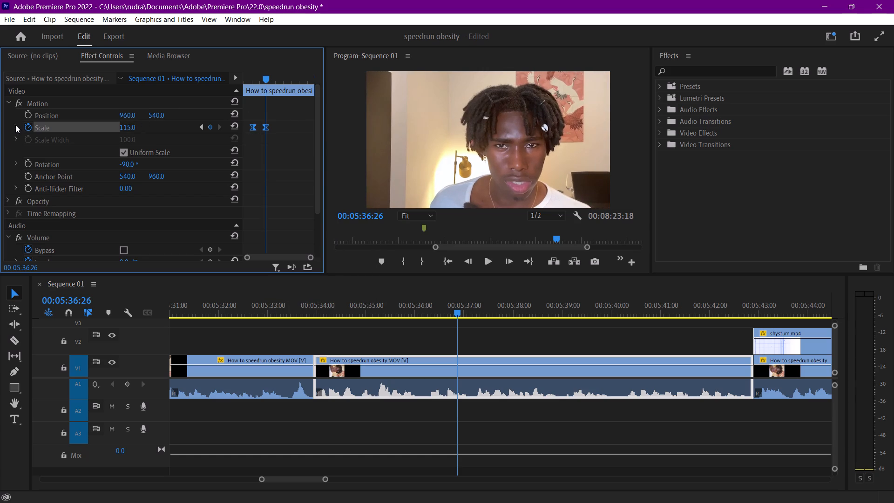
Lengthen the second Scale keyframe's incoming velocity curve toward the first so the zoom starts fast, and preview it.
left_click(15, 125)
left_click_drag(262, 185, 255, 186)
left_click(253, 75)
key("space")
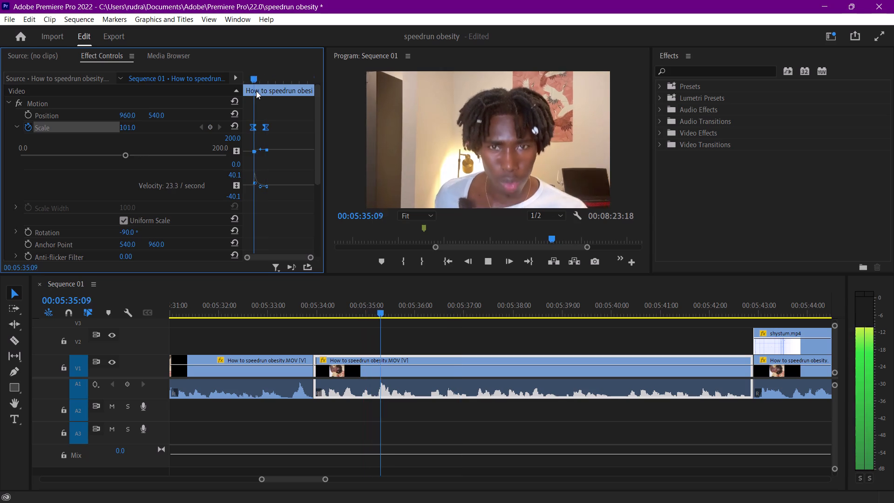
key("space")
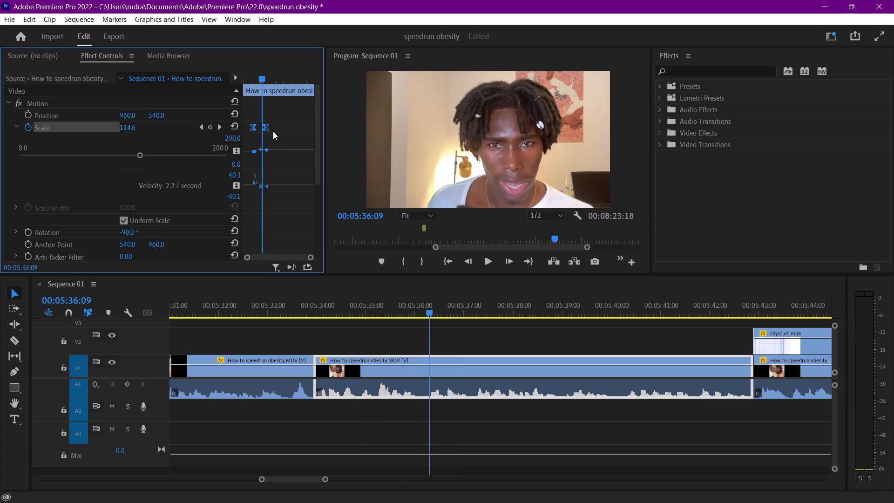
Lengthen the zoom by moving the first Scale keyframe slightly earlier and the second later, replaying after each adjustment.
left_click(273, 131)
left_click(268, 128)
left_click_drag(251, 79, 233, 79)
key("space")
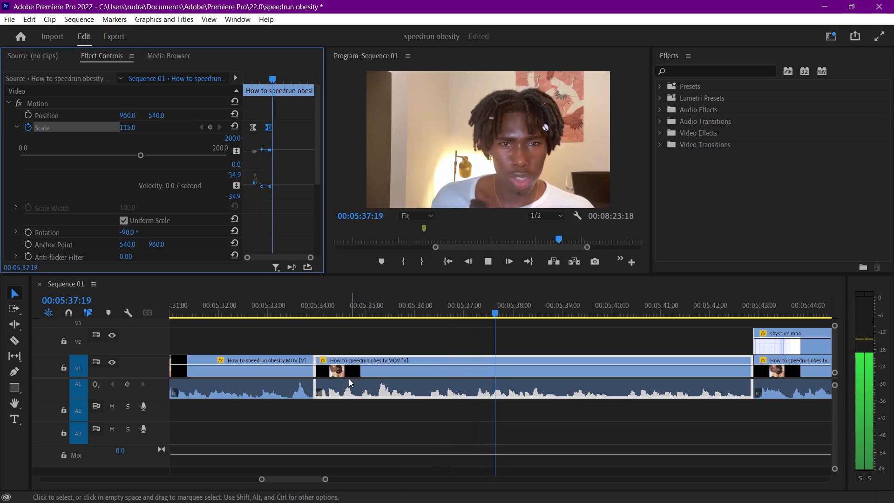
key("space")
left_click(250, 125)
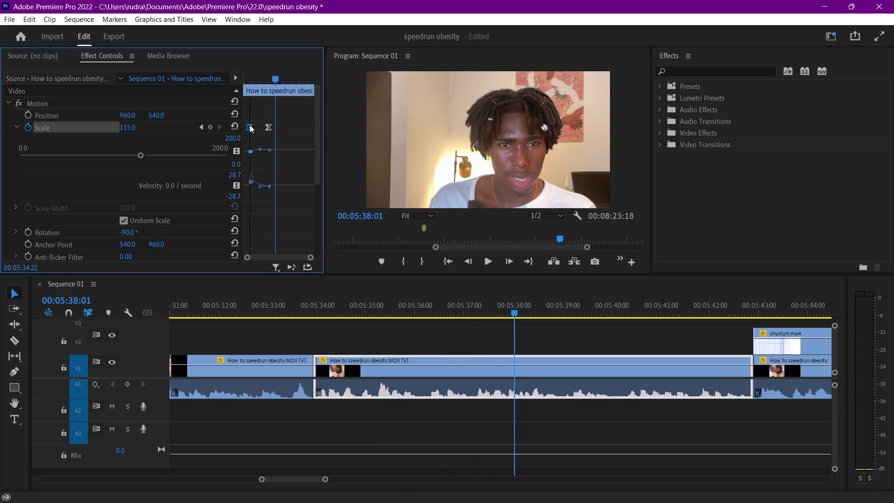
left_click(239, 71)
left_click(243, 72)
key("space")
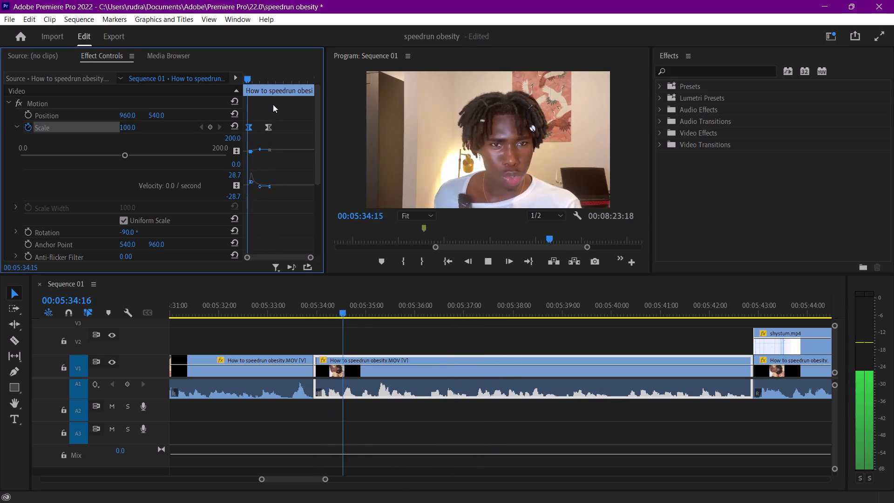
key("space")
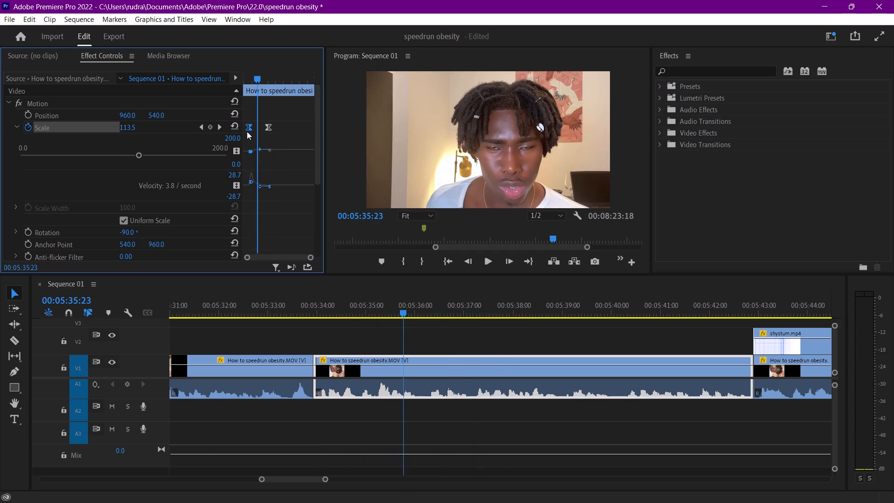
left_click_drag(247, 131, 251, 131)
left_click(269, 125)
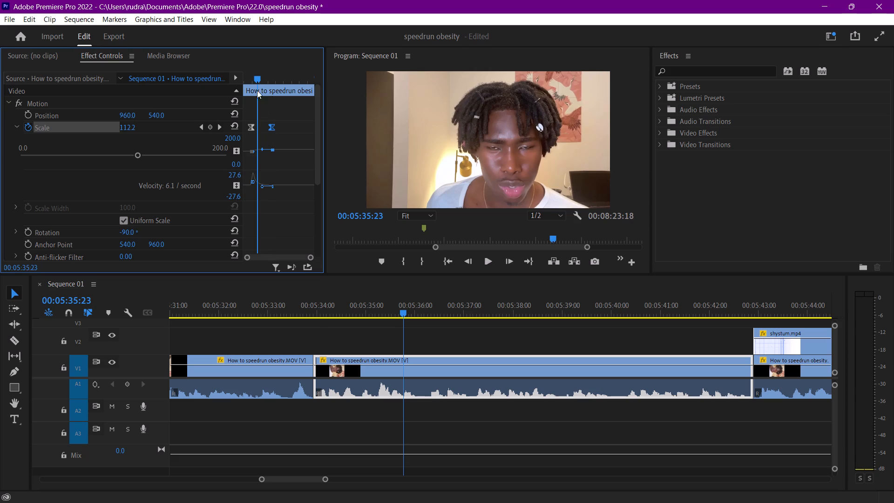
left_click(249, 75)
key("space")
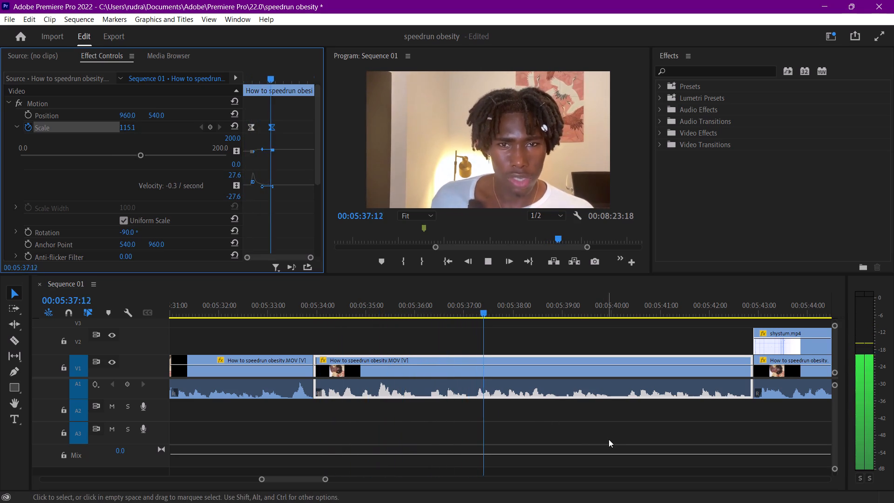
Play on through the next shystum.mp4 clip to about 00:05:47:19, saving the project along the way.
scroll(610, 440, "down", 9)
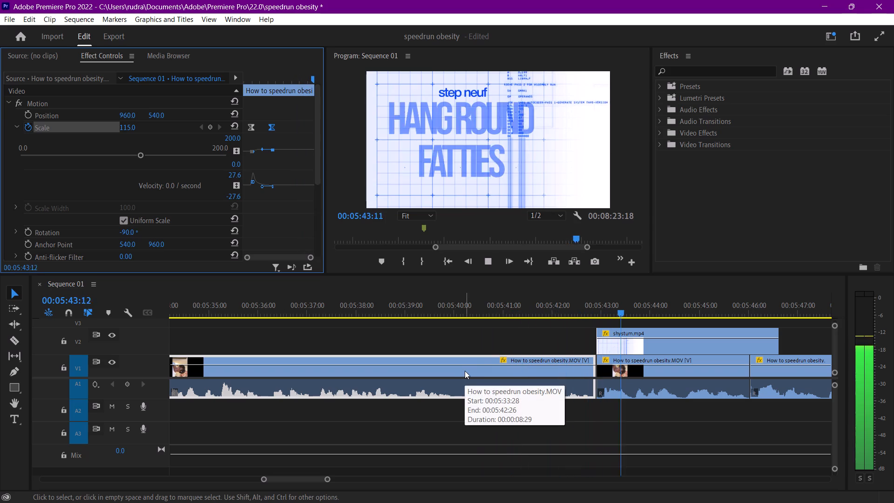
key("space")
key("ctrl+s")
key("space")
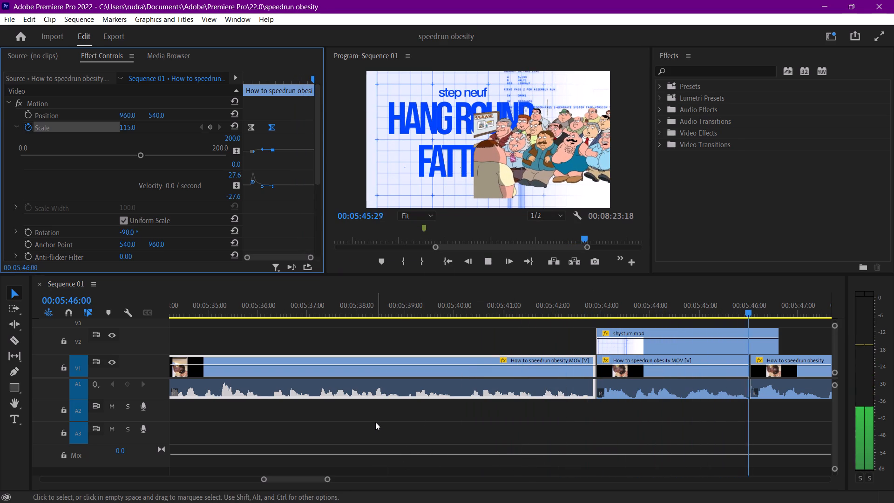
key("space")
Split the talking-head clip following the shystum.mp4 section at about 00:05:50:00.
scroll(359, 433, "up", 2)
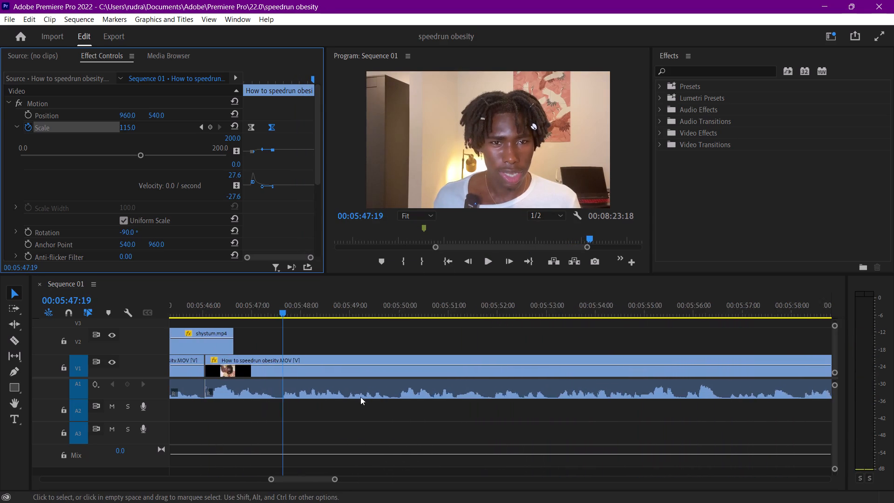
scroll(360, 397, "up", 9)
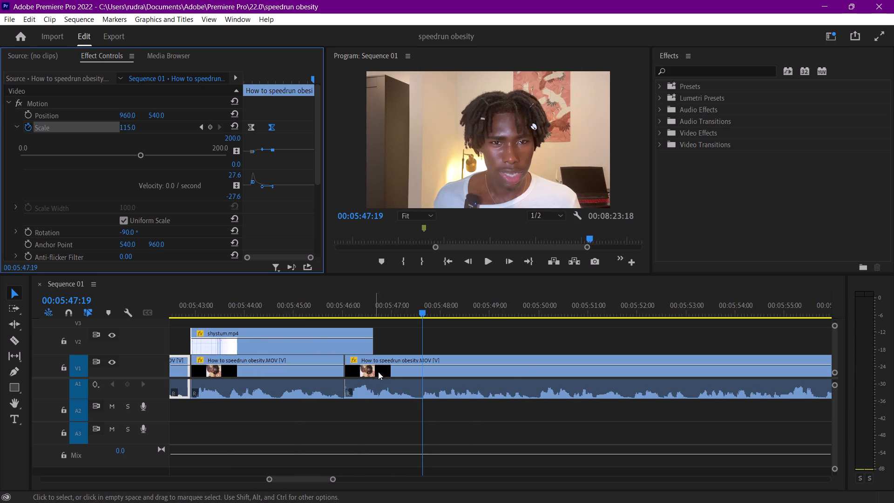
key("f")
left_click(538, 372)
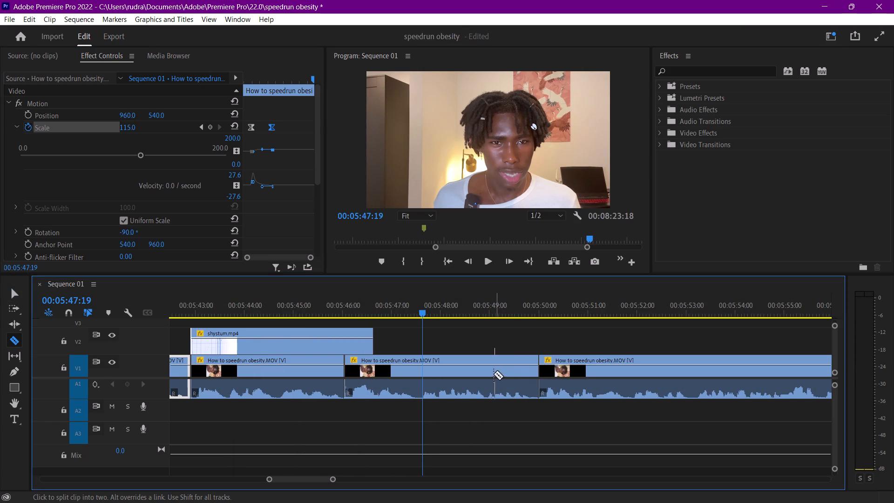
key("v")
Paste the copied Scale zoom keyframes onto the segment before the new cut, starting at 00:05:46:18, replay it and save the project.
left_click(371, 306)
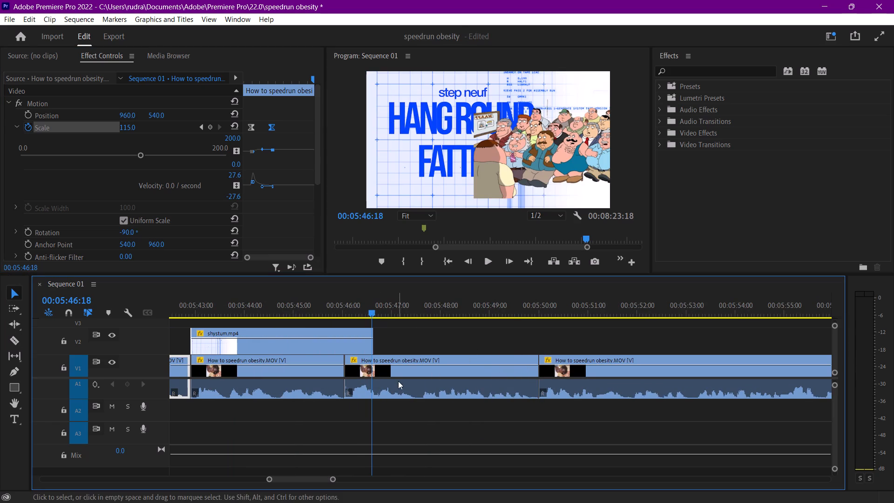
left_click(403, 363)
left_click(63, 129)
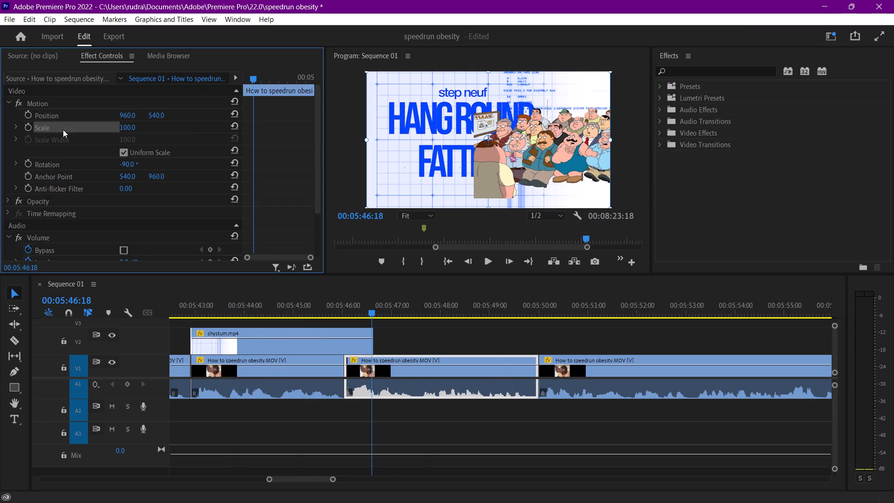
key("ctrl+v")
key("space")
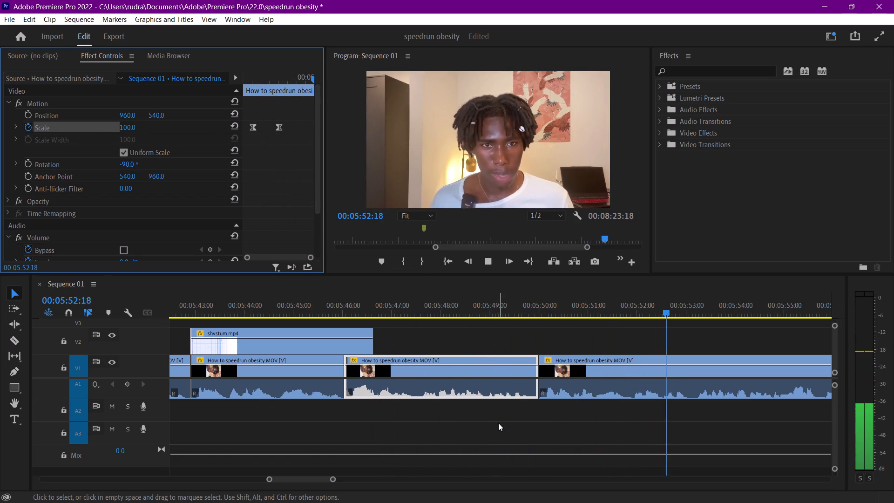
key("ctrl+s")
key("space")
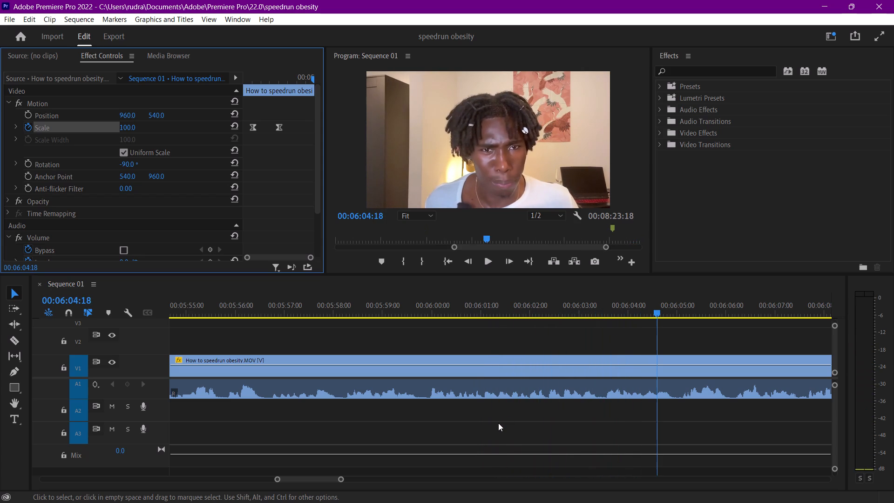
Play the long talking-head clip on from 00:06:04:18 and review its footage back around 00:06:01:07.
key("space")
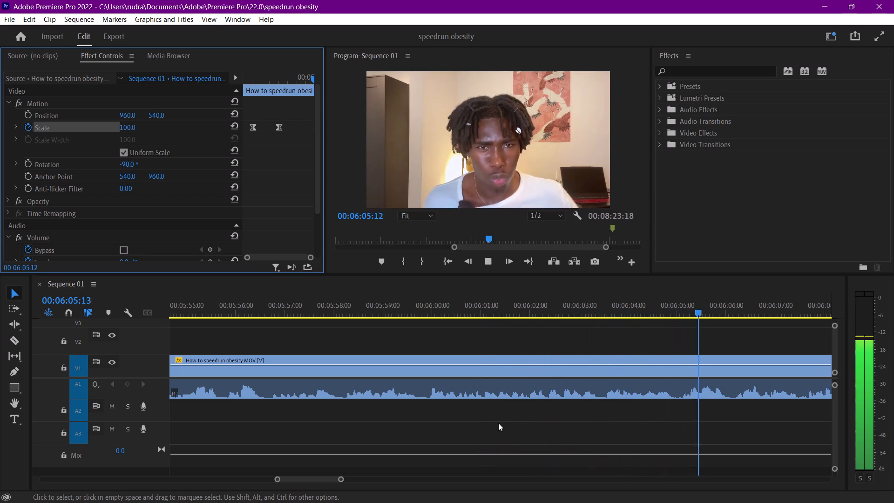
key("space")
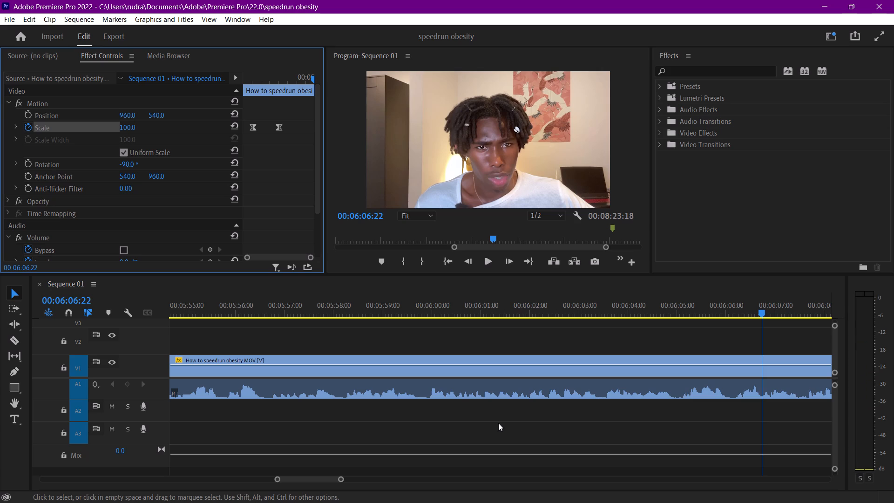
scroll(498, 423, "up", 2)
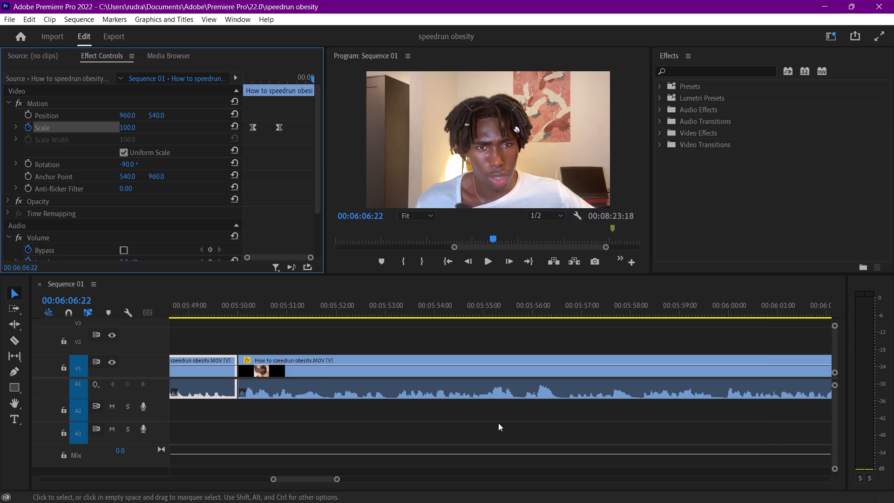
left_click(297, 425)
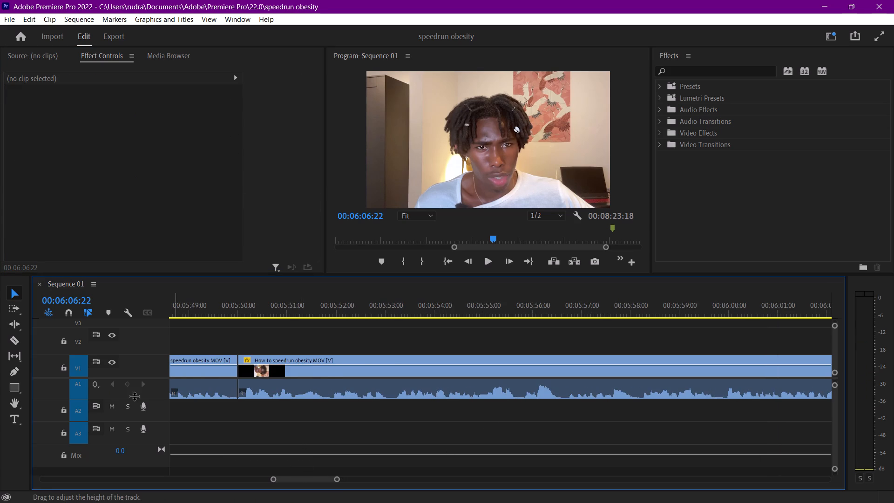
scroll(134, 396, "up", 4)
key("space")
left_click_drag(323, 307, 0, 347)
scroll(367, 422, "up", 16)
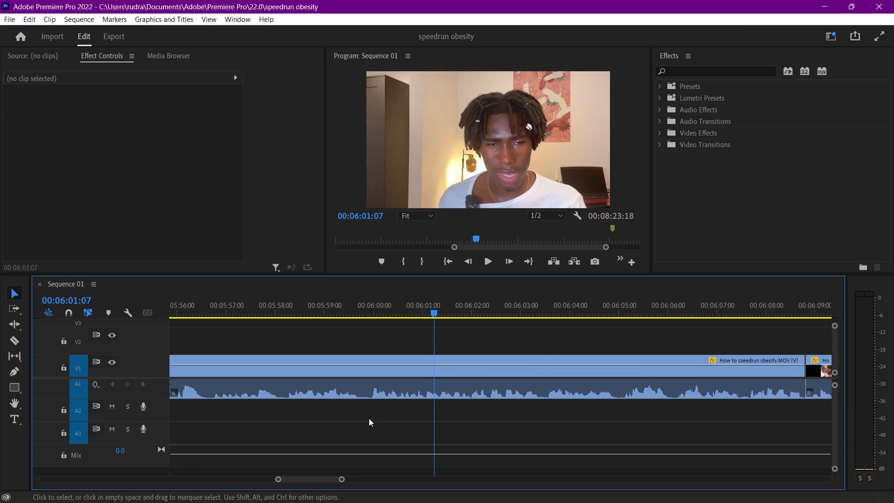
Replay the zoom at the end of the shystum.mp4 overlay around 00:05:46 and the playback across the cut near 00:05:50:00.
scroll(369, 418, "up", 4)
scroll(284, 366, "up", 20)
scroll(284, 366, "up", 5)
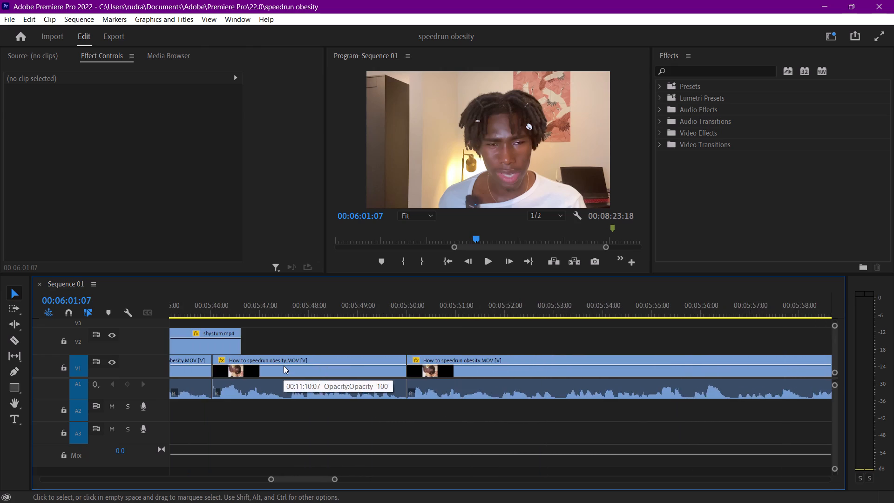
scroll(294, 350, "up", 5)
left_click(305, 305)
key("space")
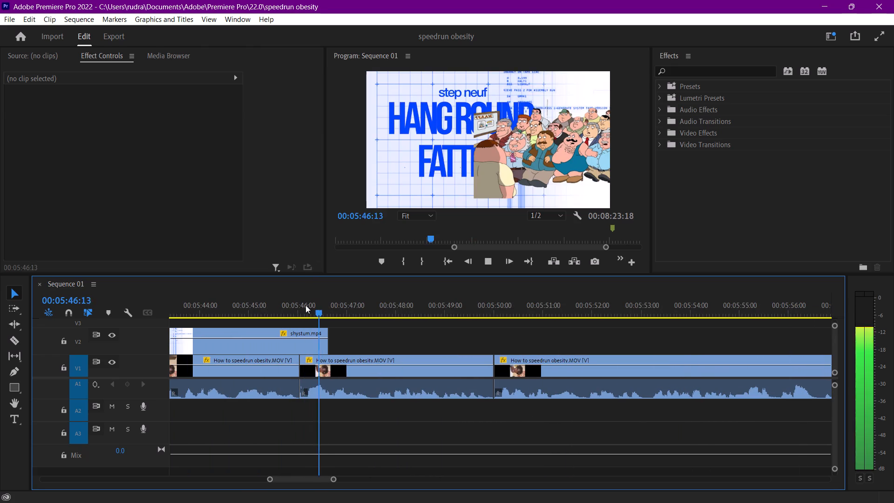
key("space")
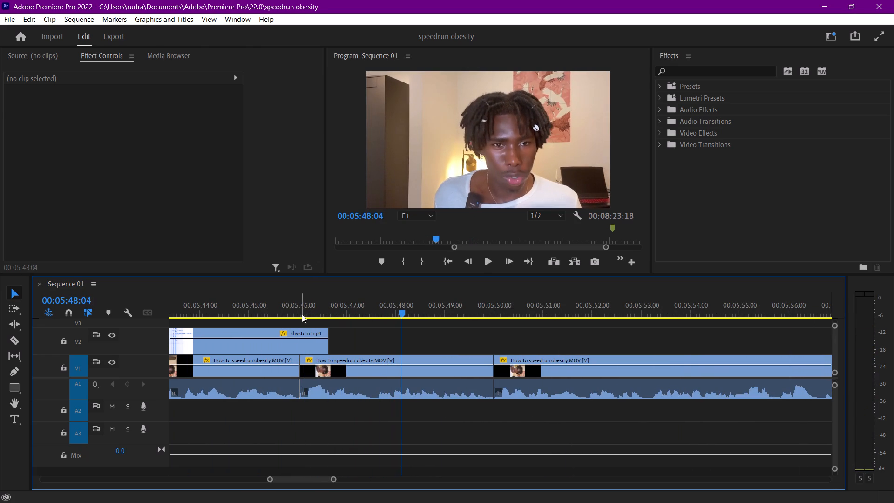
left_click(101, 385)
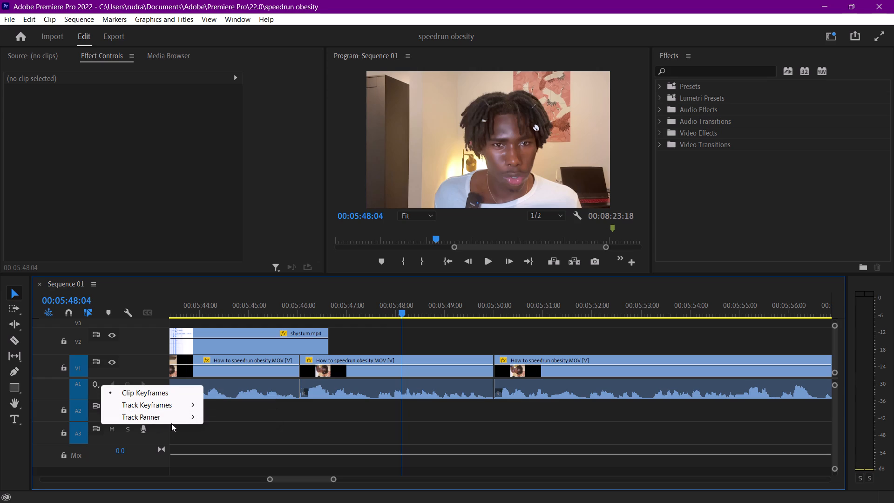
left_click(245, 426)
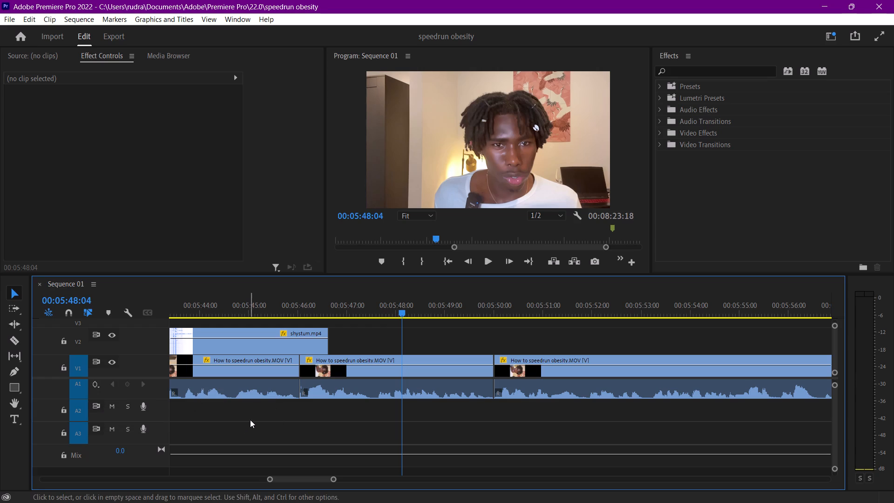
scroll(363, 412, "up", 6)
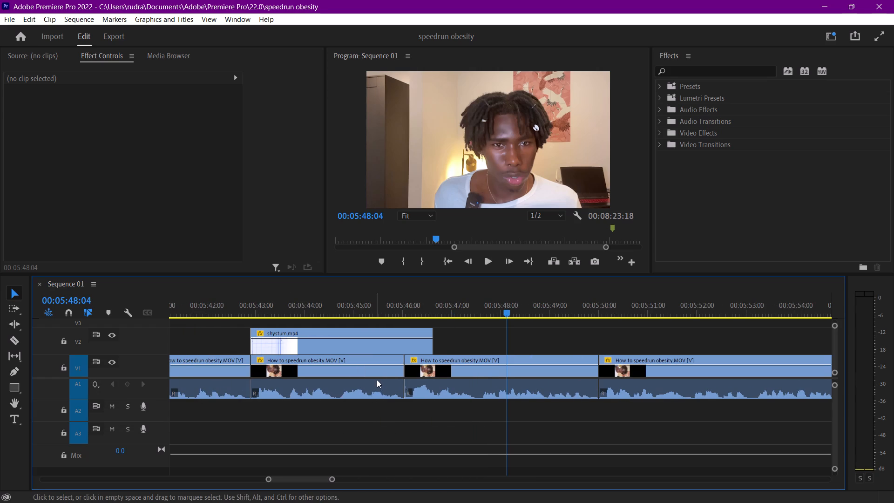
key("space")
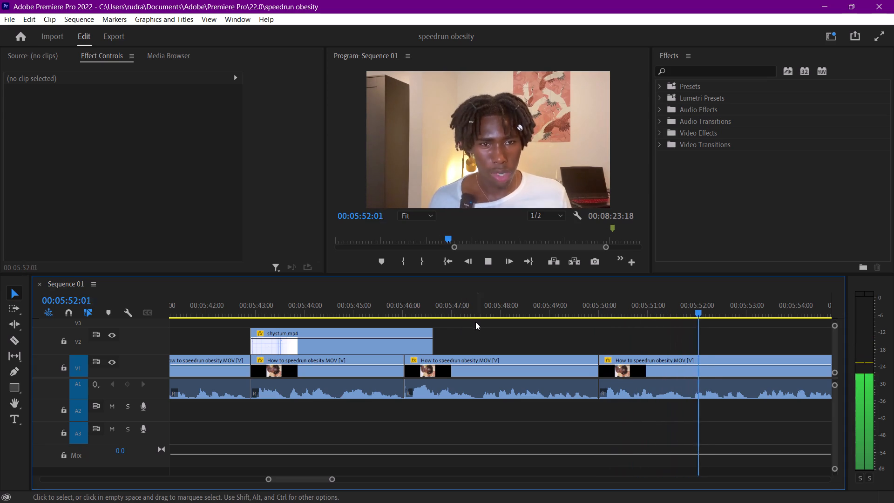
key("space")
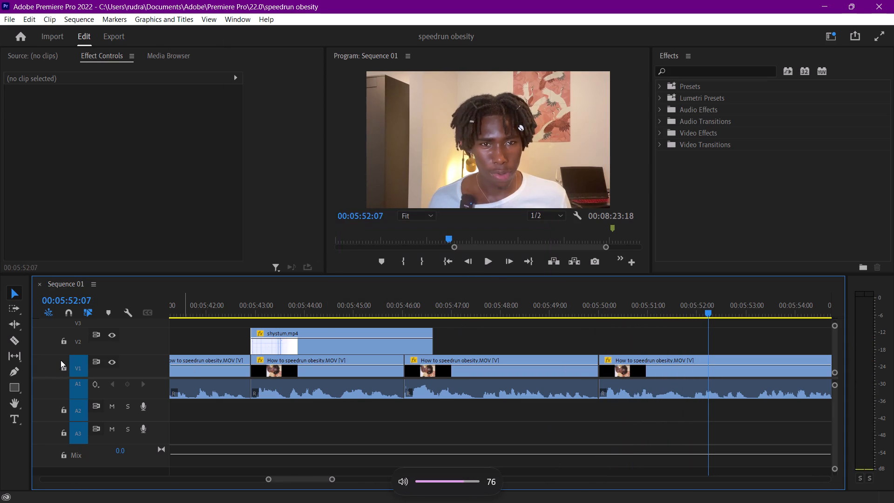
key("space")
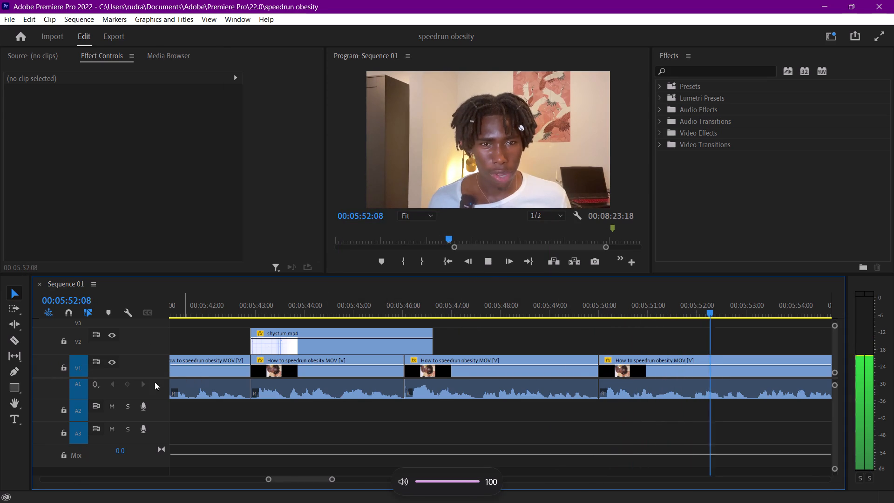
left_click(413, 312)
key("space")
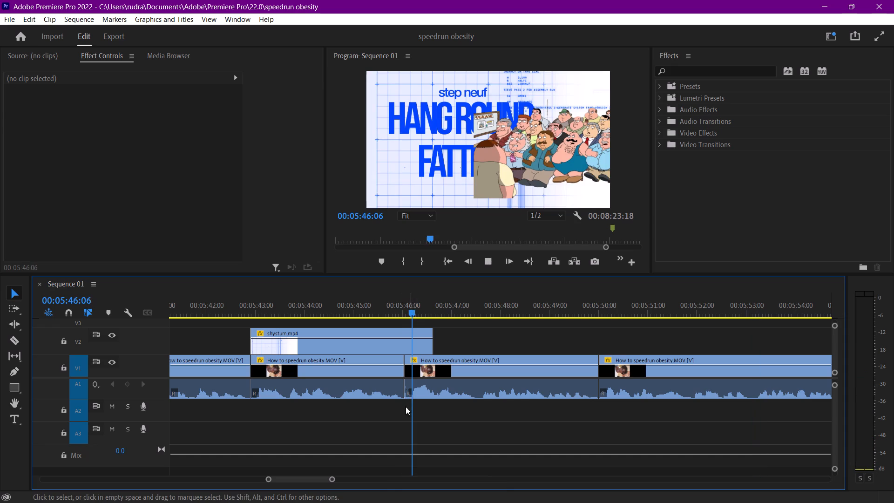
key("space")
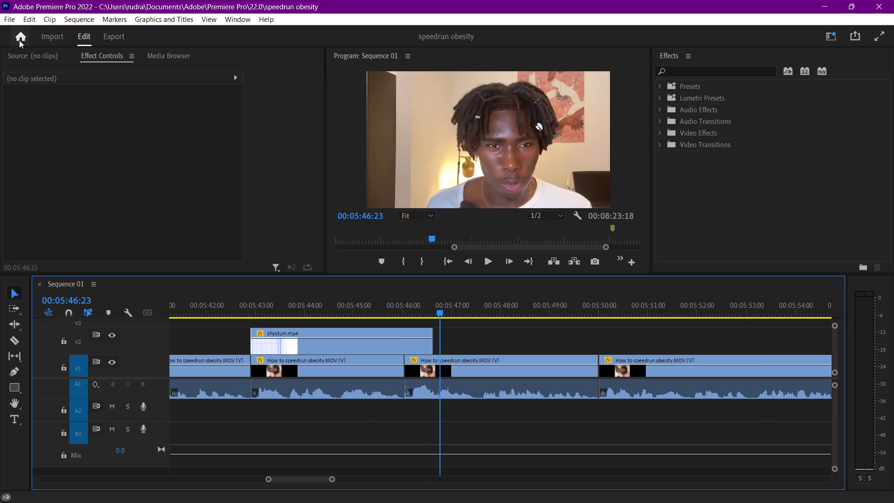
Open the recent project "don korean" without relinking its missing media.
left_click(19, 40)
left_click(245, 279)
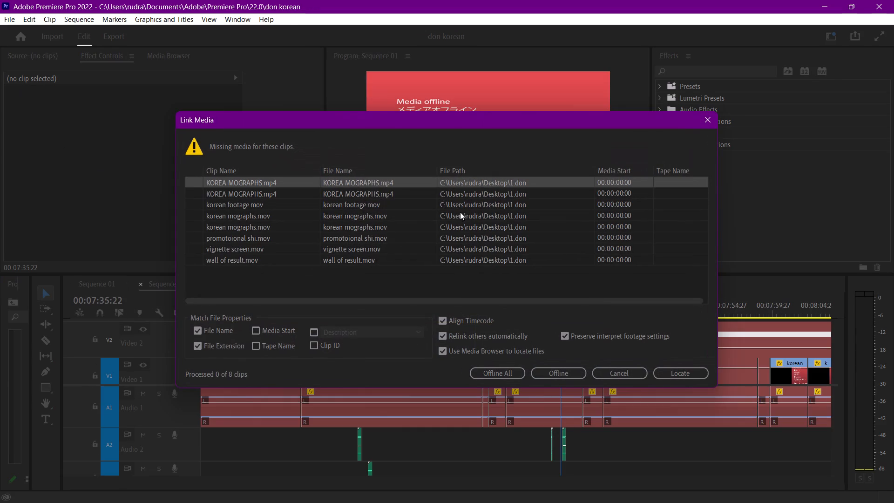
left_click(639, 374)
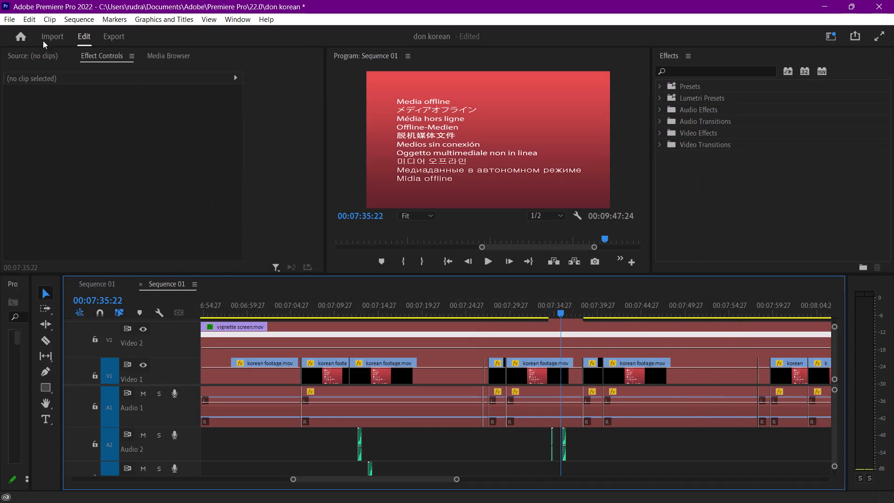
Leave the "don korean" project and reopen the recent project "speedrun obesity".
left_click(9, 36)
left_click(15, 36)
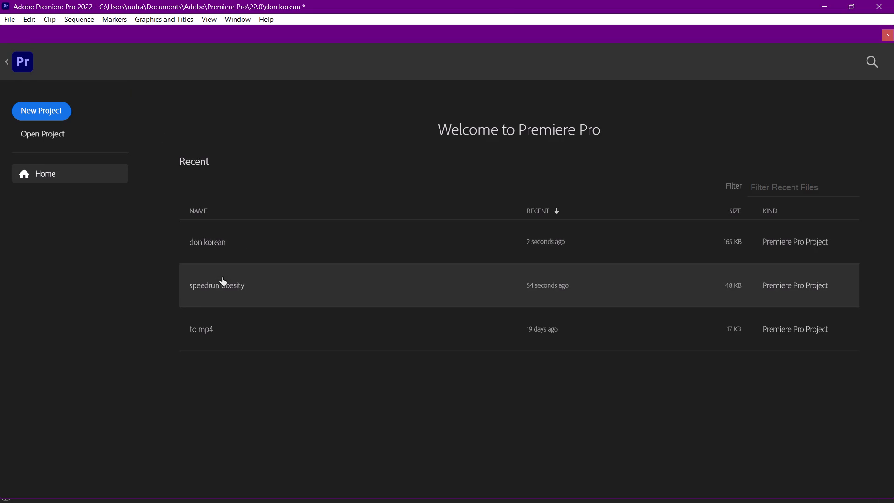
left_click(222, 277)
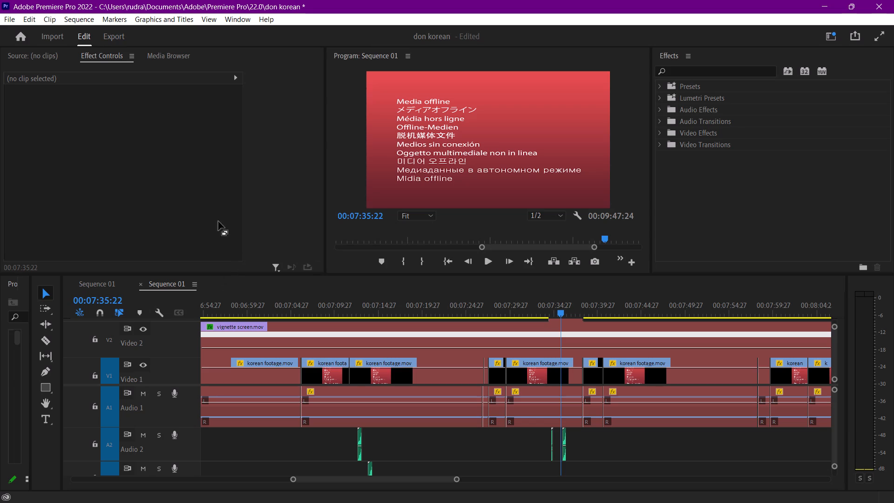
left_click(26, 31)
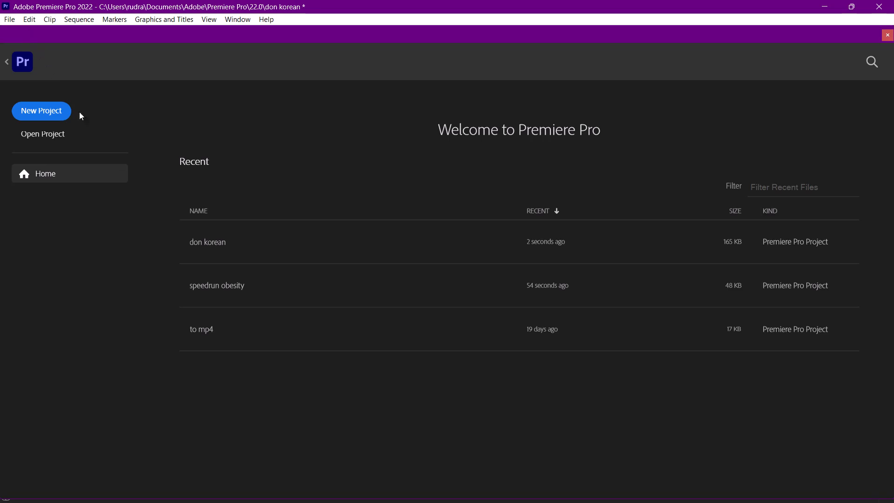
left_click(228, 276)
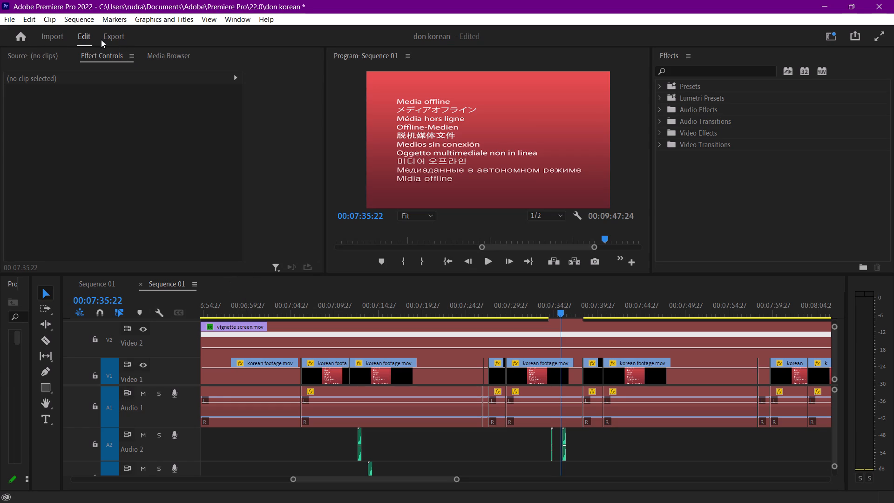
left_click(893, 0)
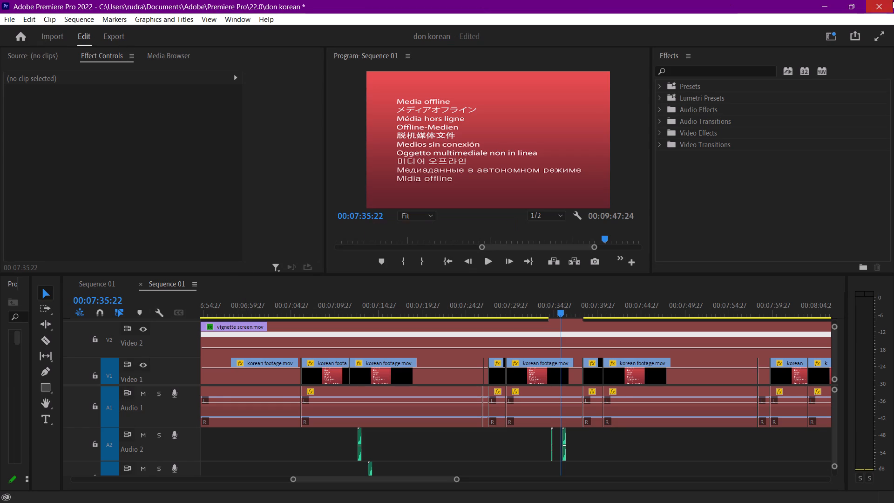
left_click(457, 267)
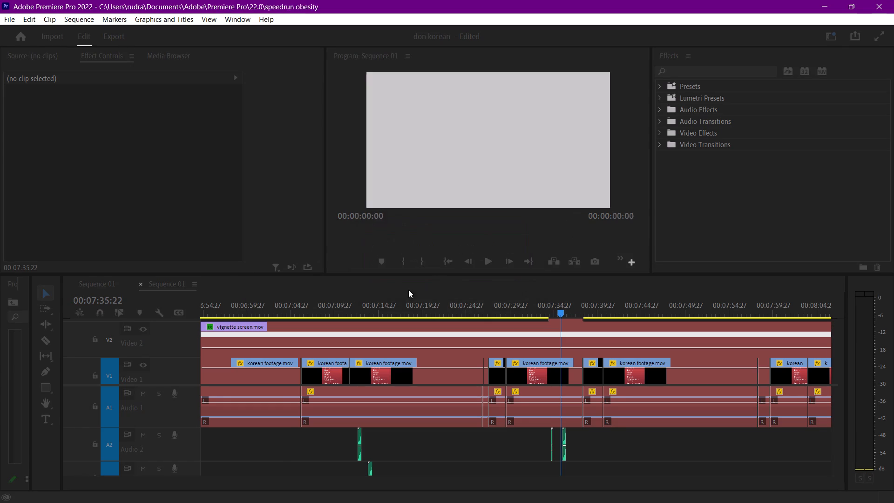
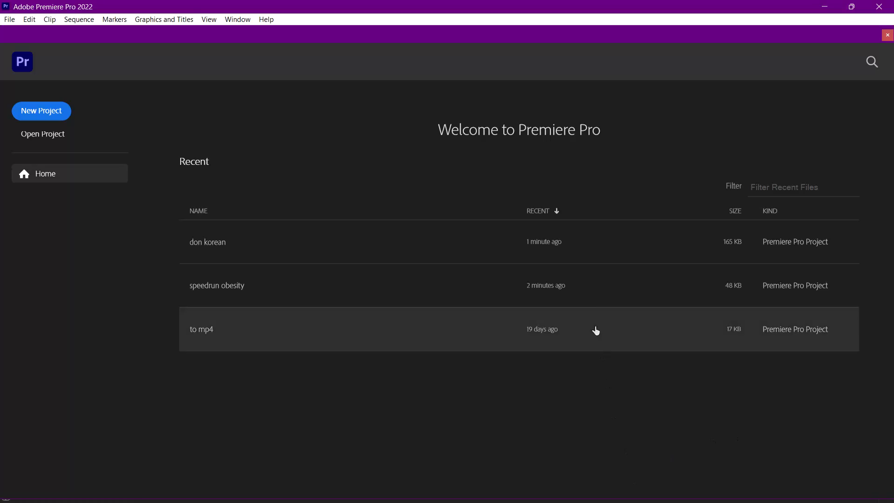
Open the recent project "speedrun obesity".
left_click(595, 294)
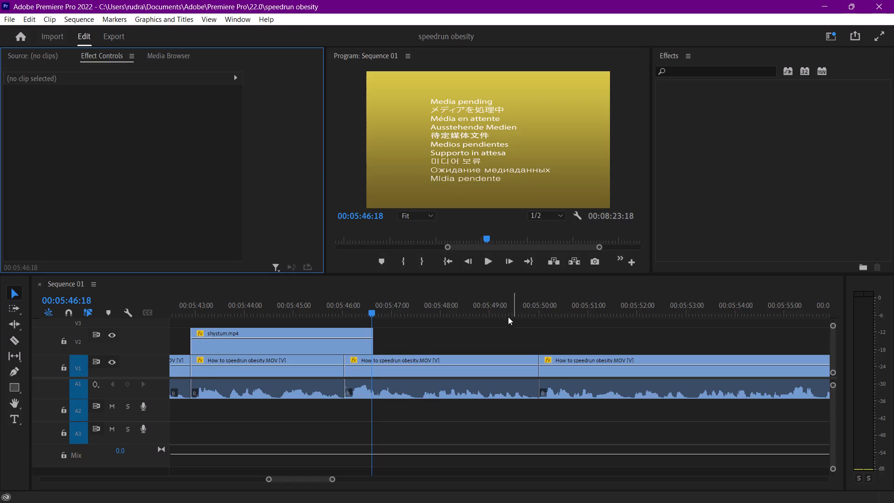
Play Sequence 01 from 00:05:46:18 and review the talking-head footage after the shystum.mp4 overlay.
key("space")
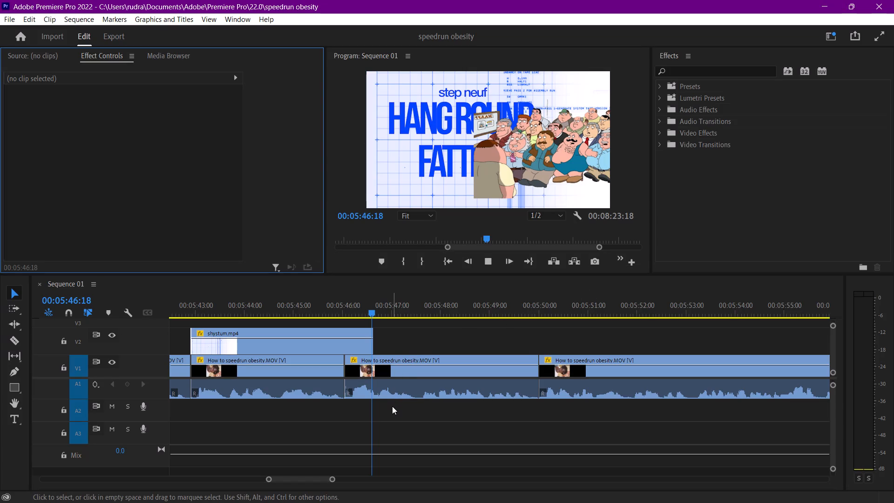
scroll(656, 403, "down", 4)
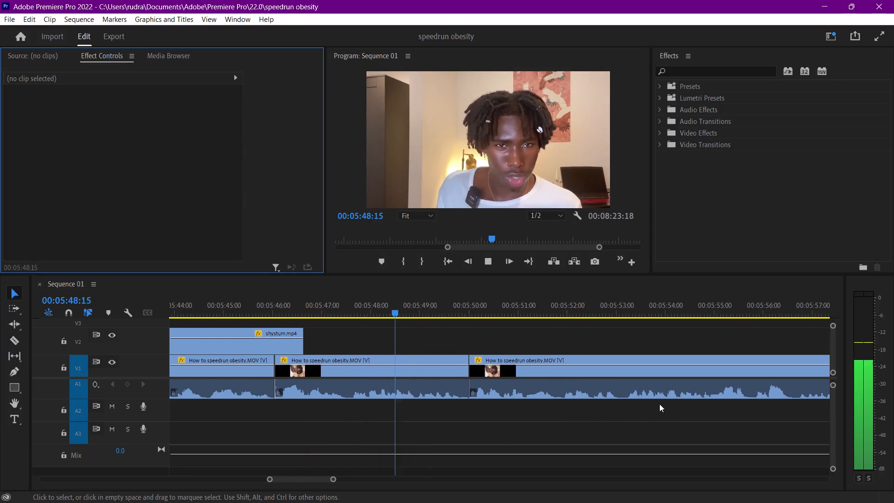
scroll(659, 404, "down", 4)
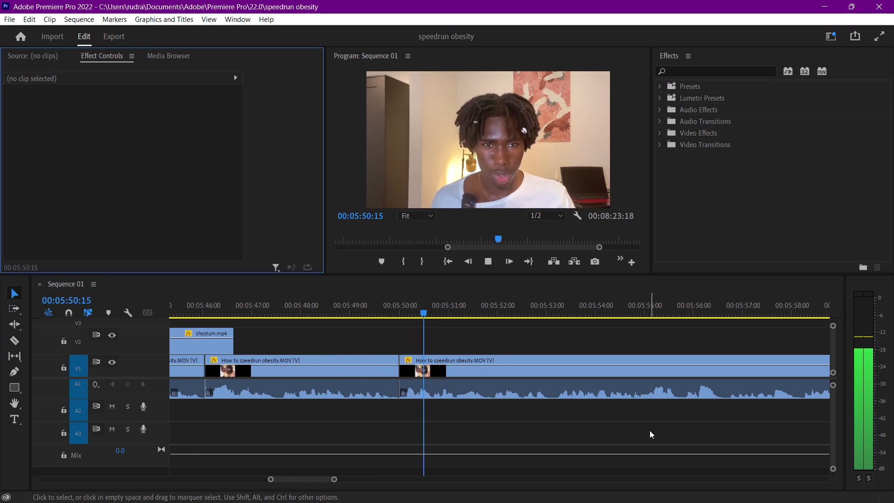
scroll(650, 430, "down", 2)
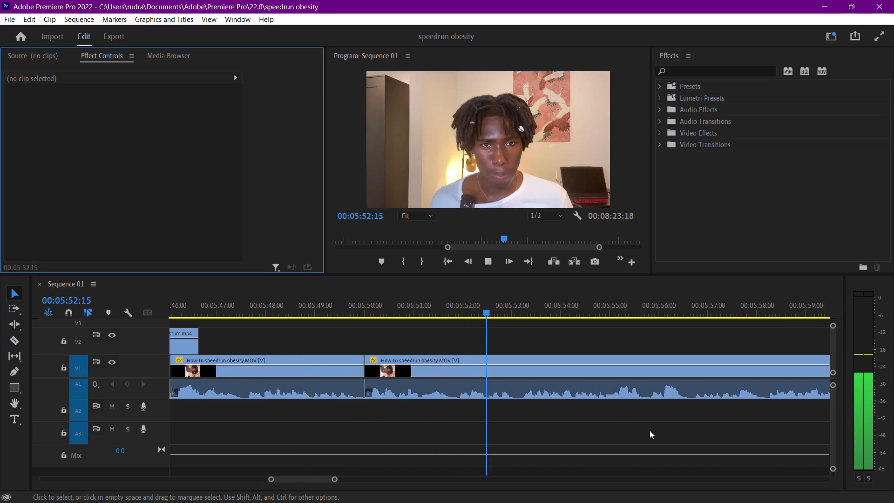
scroll(650, 430, "down", 3)
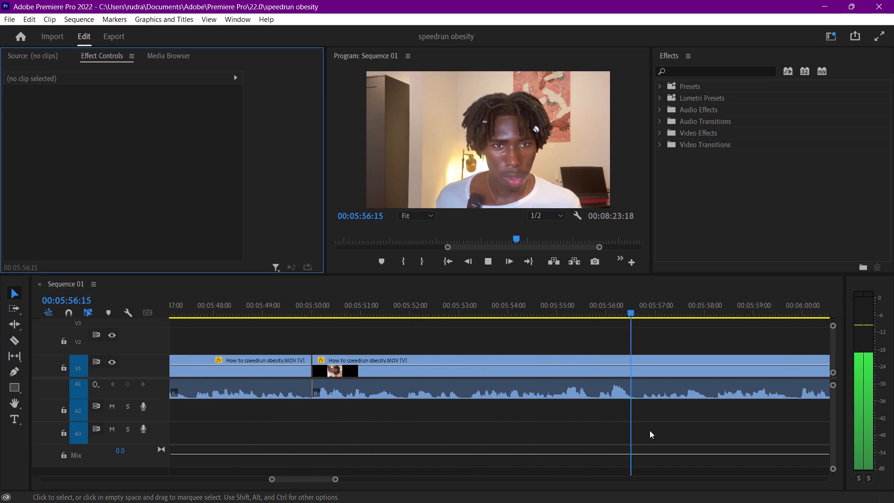
scroll(650, 430, "down", 3)
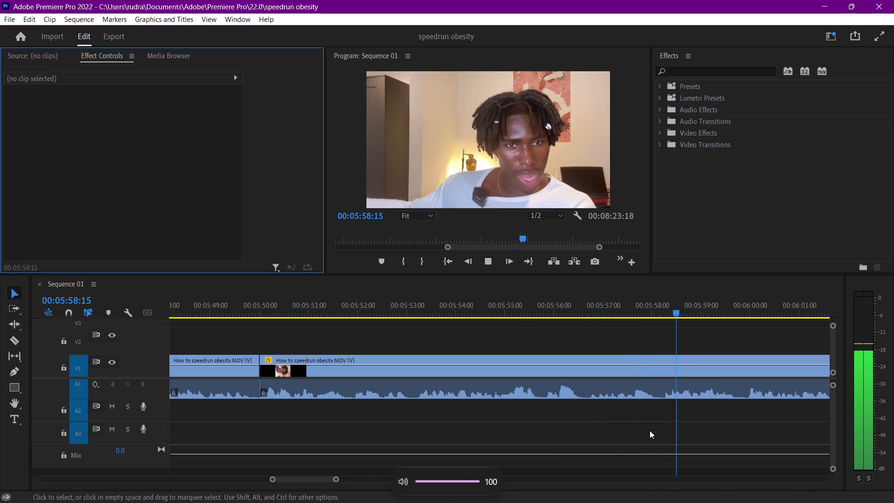
scroll(650, 430, "down", 12)
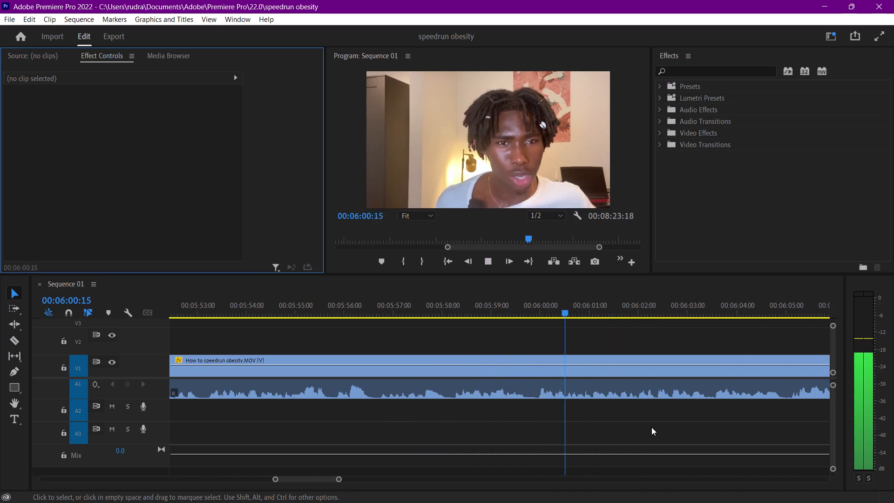
scroll(651, 427, "down", 3)
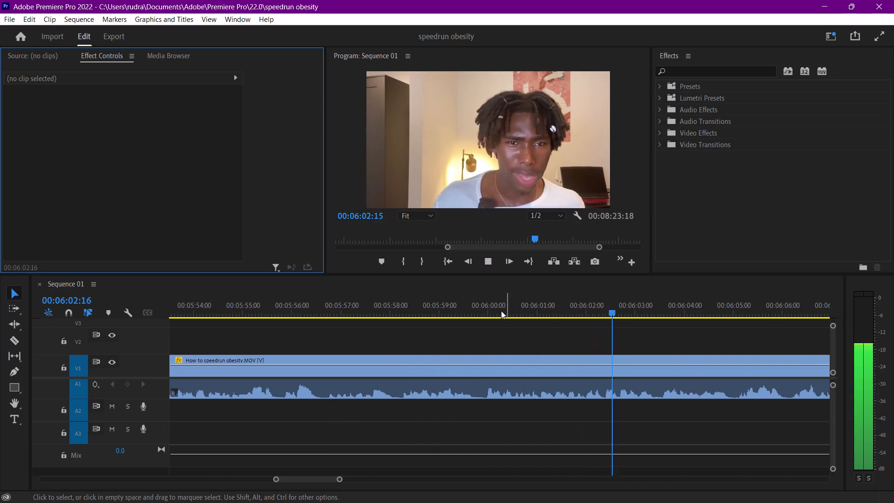
Add a timeline marker at 00:05:59:28 in Sequence 01.
left_click(485, 303)
key("m")
Play the sequence onward from the new marker and review the talking-head footage up to about 00:06:40.
key("space")
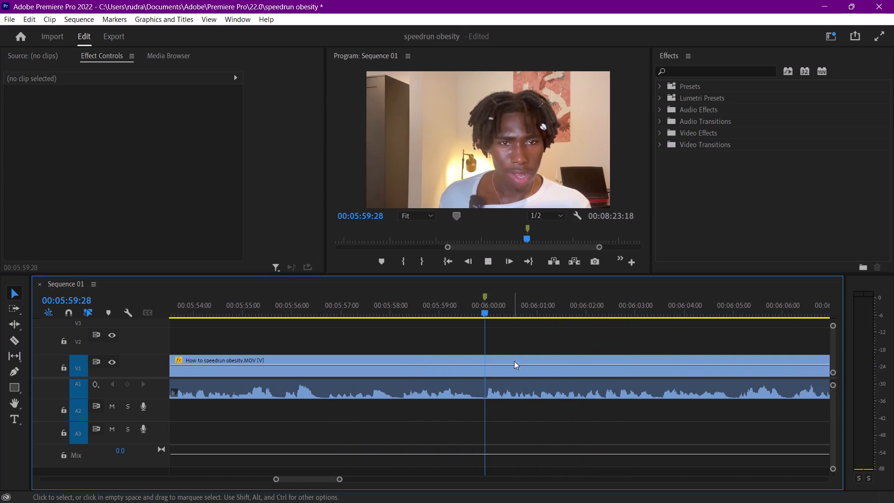
scroll(565, 395, "down", 3)
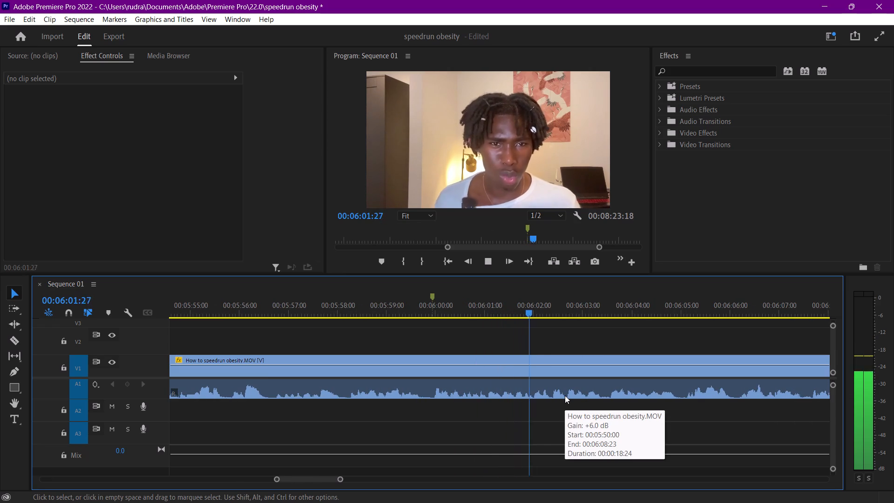
scroll(565, 395, "down", 3)
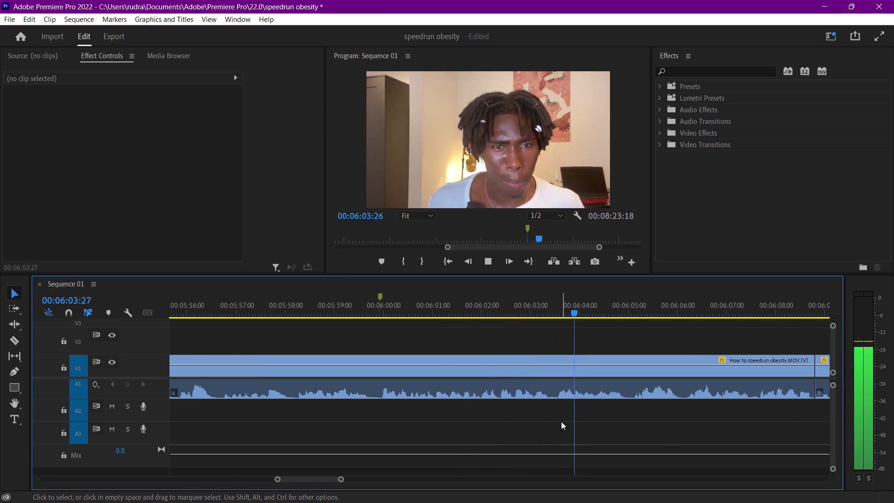
scroll(561, 424, "down", 7)
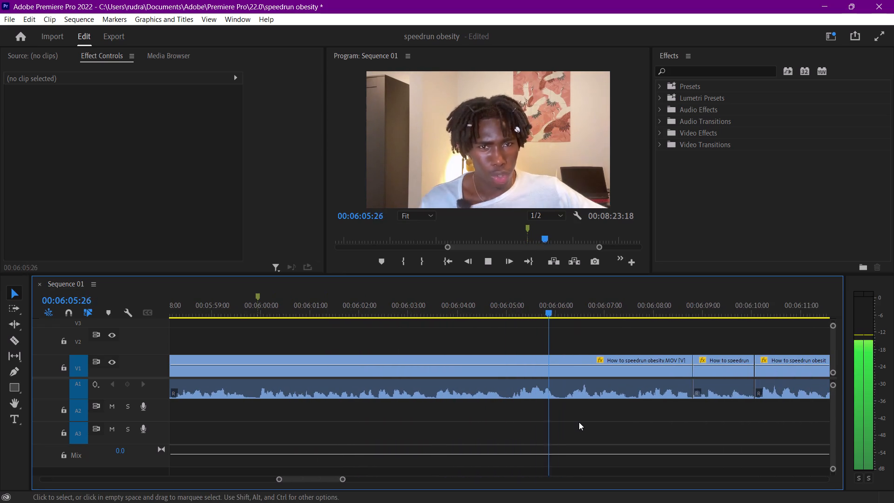
scroll(579, 422, "down", 5)
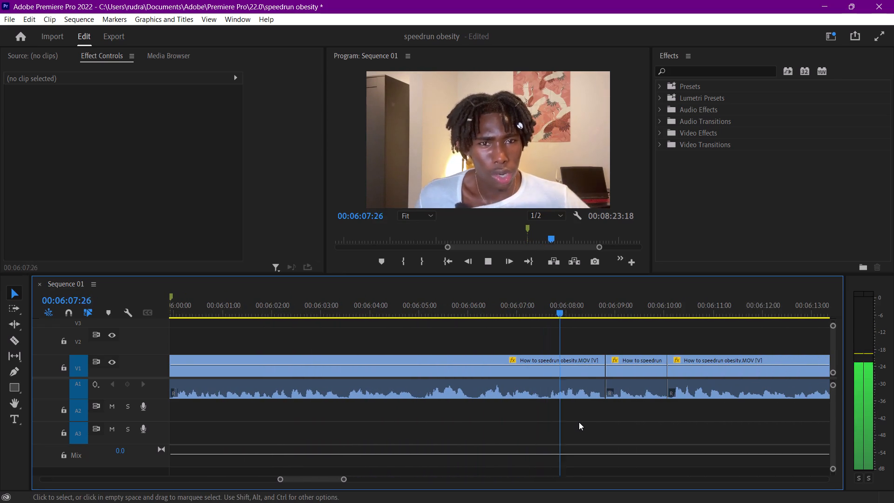
scroll(579, 422, "down", 5)
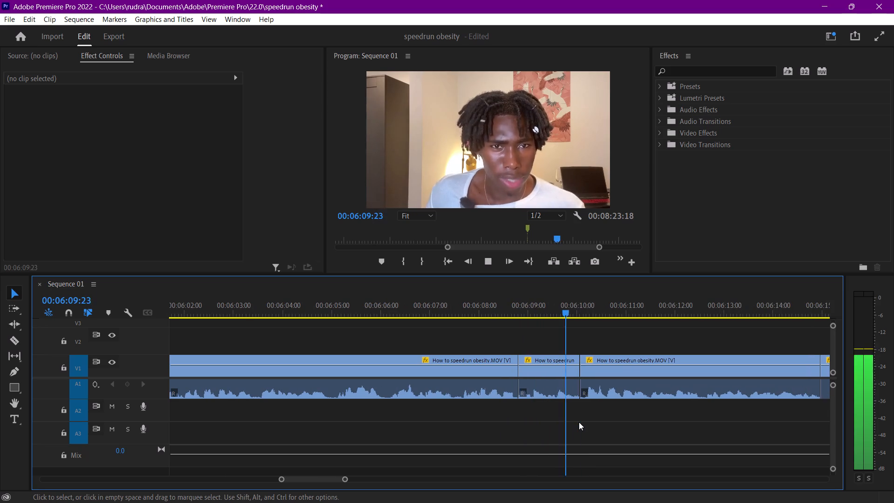
scroll(579, 422, "down", 5)
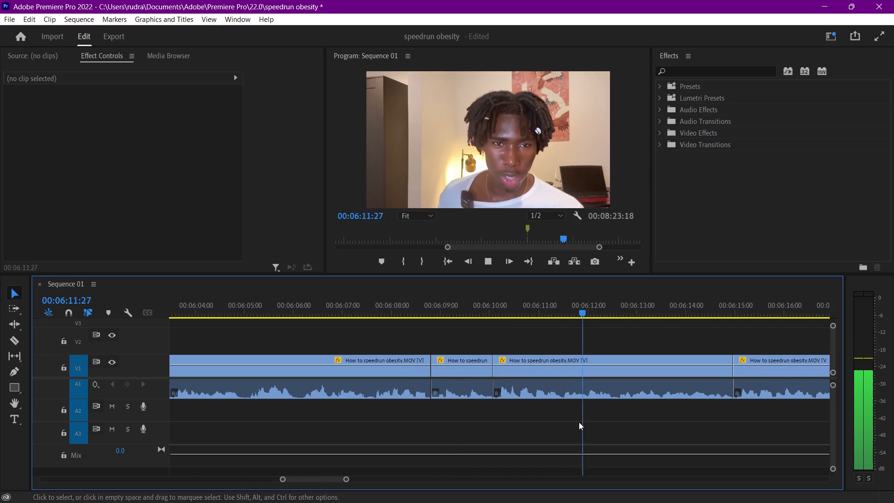
scroll(636, 419, "down", 4)
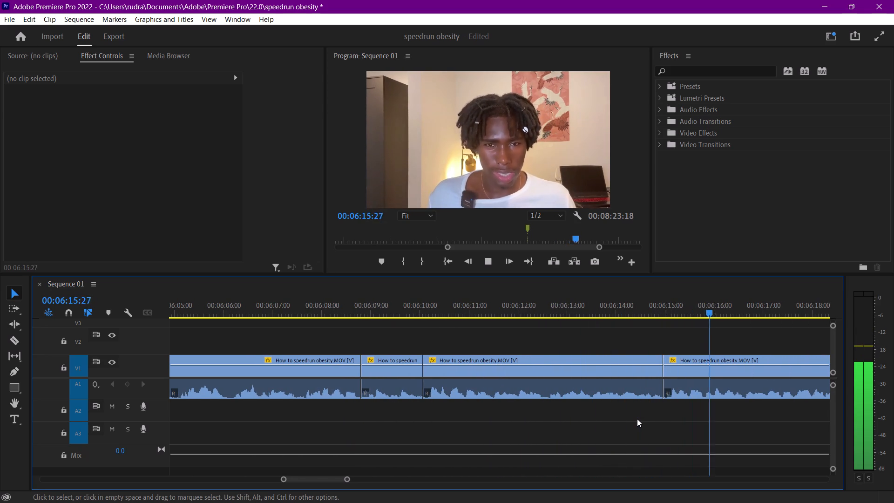
scroll(637, 419, "down", 1)
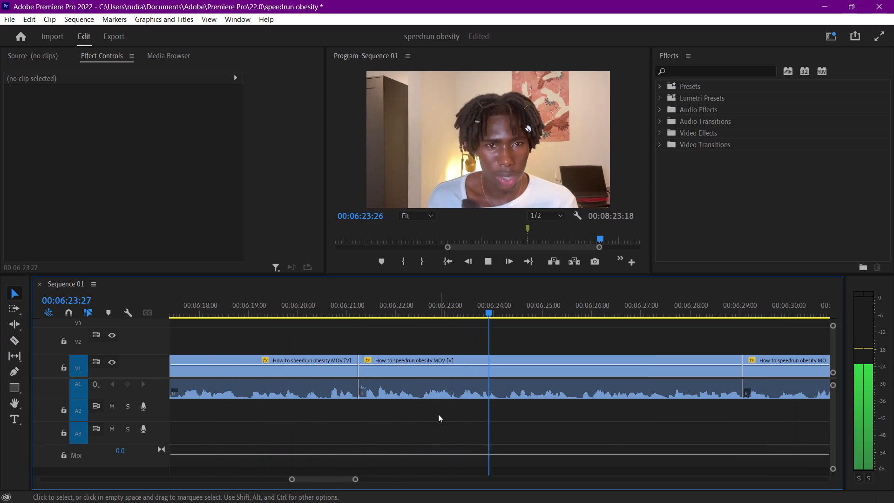
scroll(438, 416, "down", 2)
Save the project and stop playback at 00:06:40:08.
key("ctrl+s")
key("space")
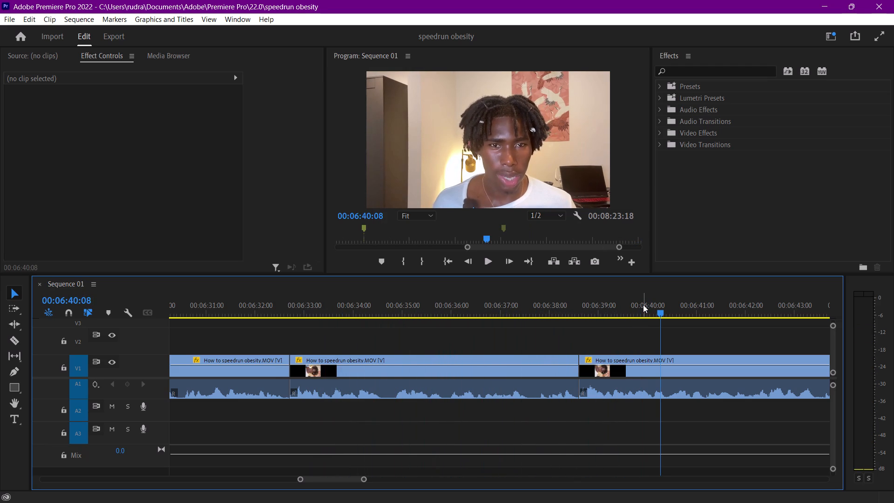
Play the sequence from 00:06:40:08 to 00:06:43:01 to check the following footage.
key("space")
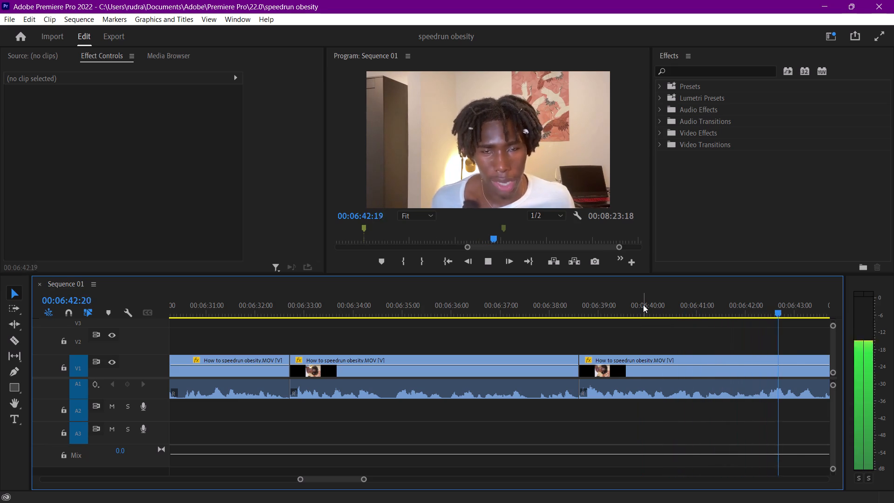
key("space")
Replay the sequence from about 00:05:57:15 through the 6-minute marker to 00:06:18:22 to re-examine that section.
scroll(458, 416, "up", 9)
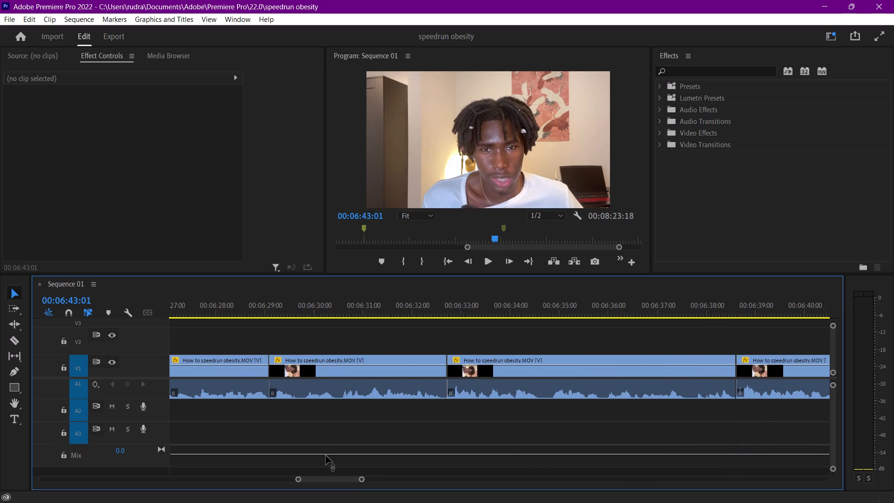
left_click_drag(332, 479, 309, 476)
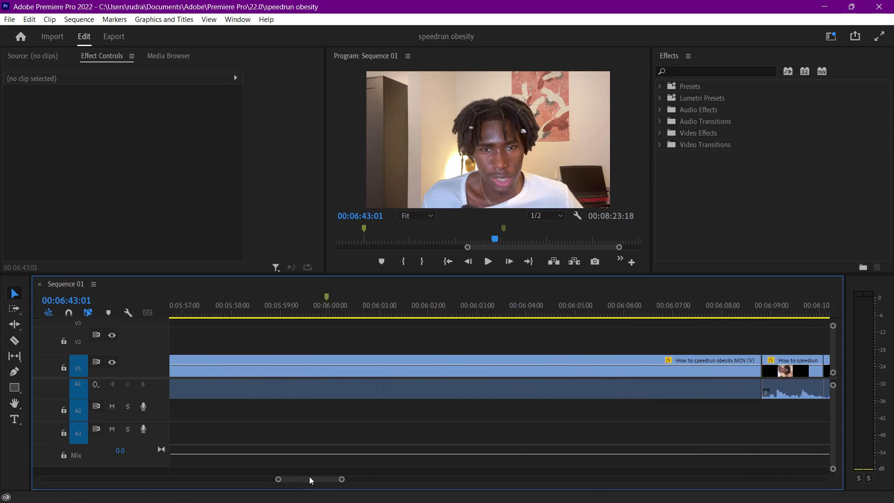
left_click_drag(309, 476, 305, 476)
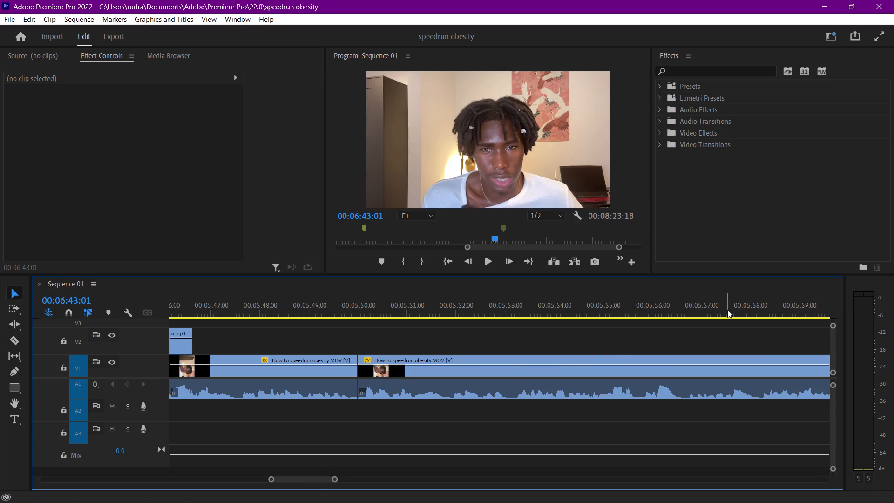
left_click(727, 310)
key("space")
scroll(738, 338, "down", 5)
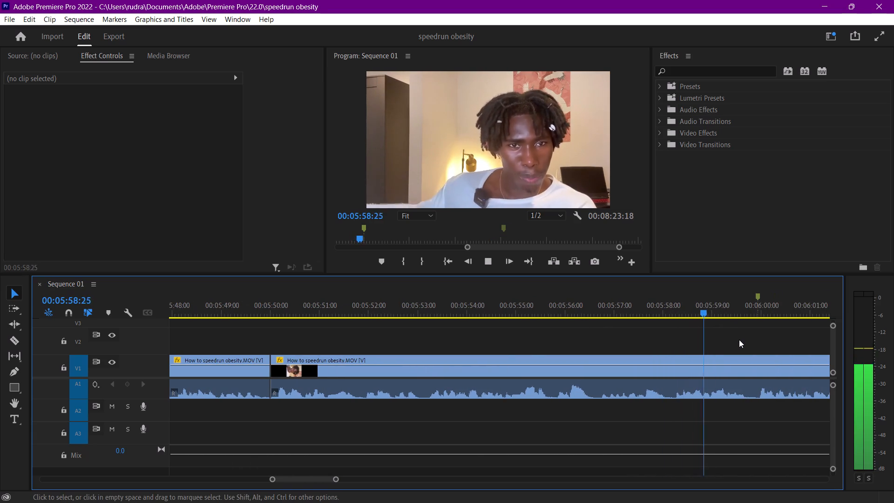
scroll(739, 340, "down", 8)
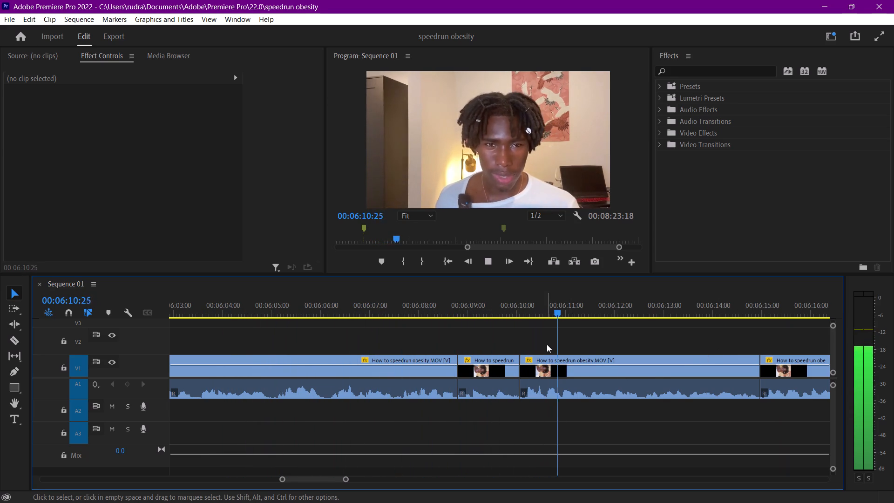
scroll(586, 430, "down", 6)
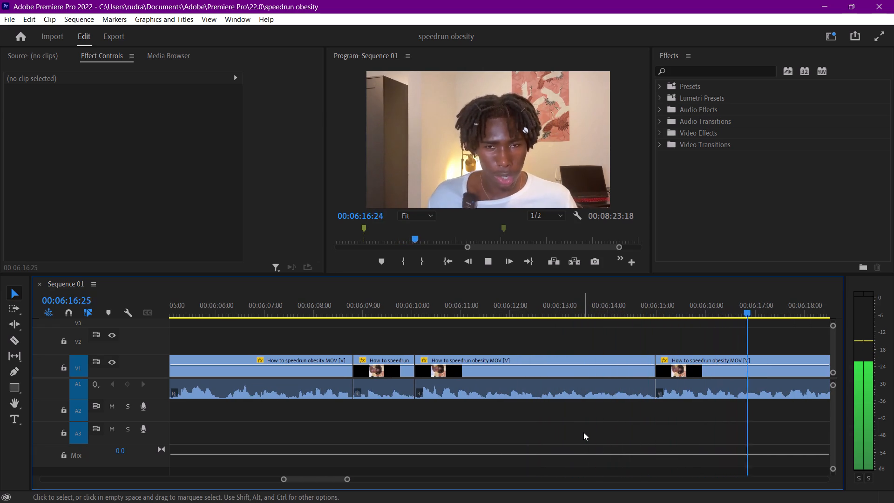
key("space")
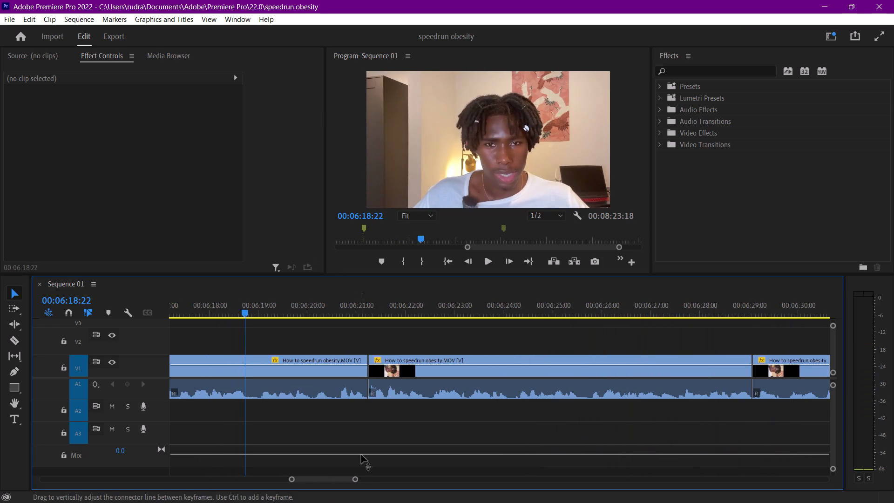
Unlink audio from video for the two overlay clips on V2 and A2 near 00:02:15 and 00:03:00.
left_click_drag(356, 478, 505, 489)
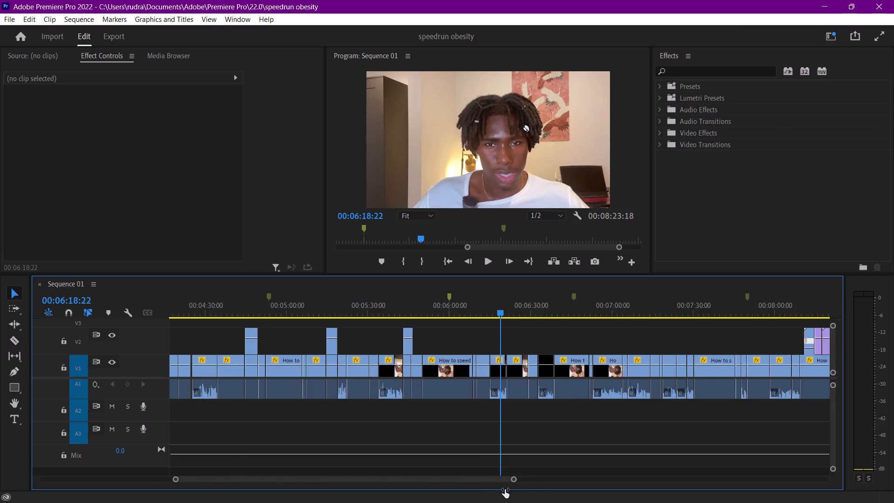
left_click_drag(505, 489, 553, 497)
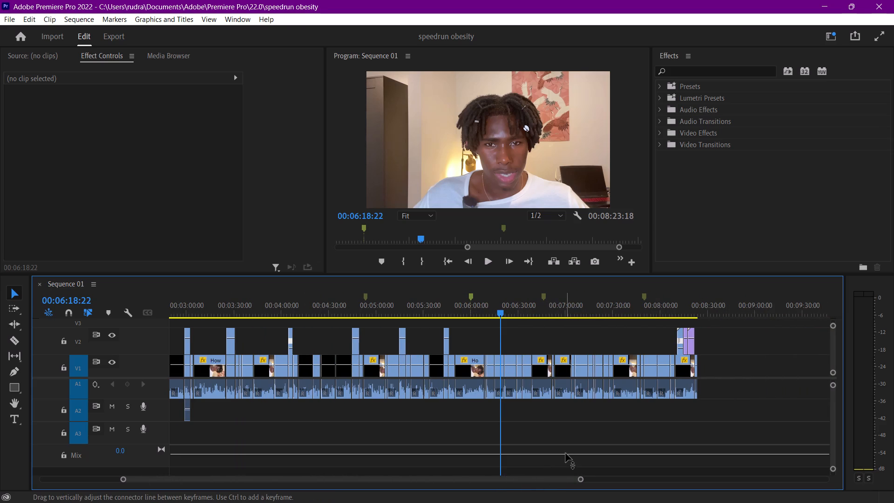
scroll(362, 425, "up", 11)
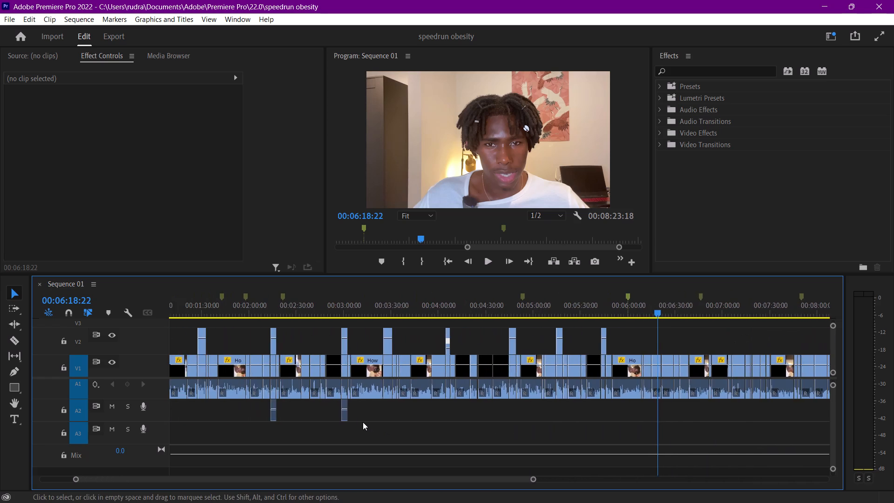
scroll(363, 422, "up", 6)
left_click_drag(487, 418, 425, 405)
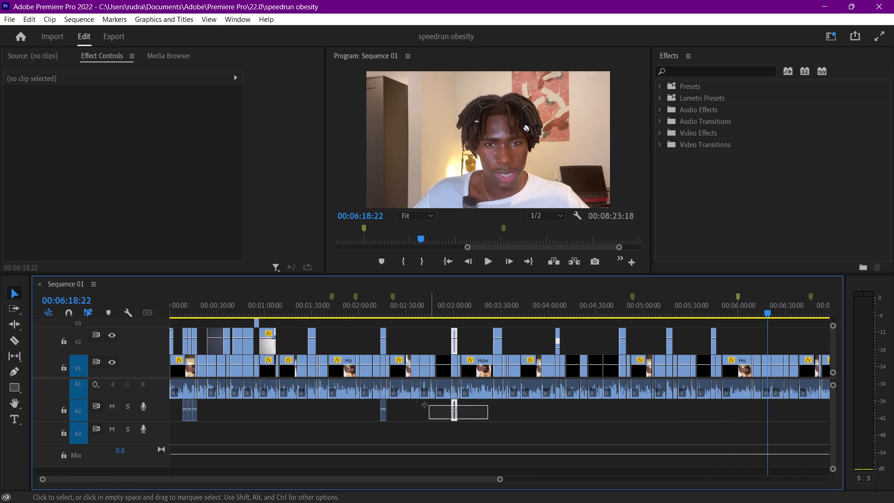
left_click_drag(425, 405, 374, 408)
right_click(382, 412)
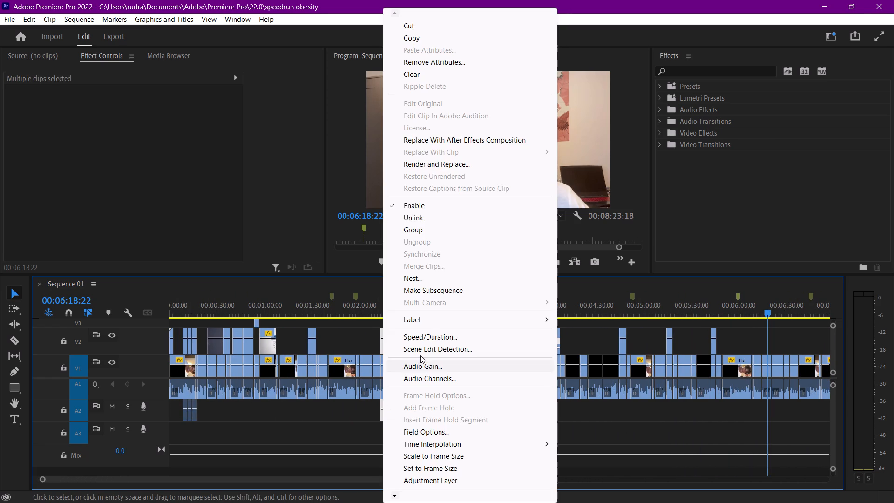
left_click(419, 214)
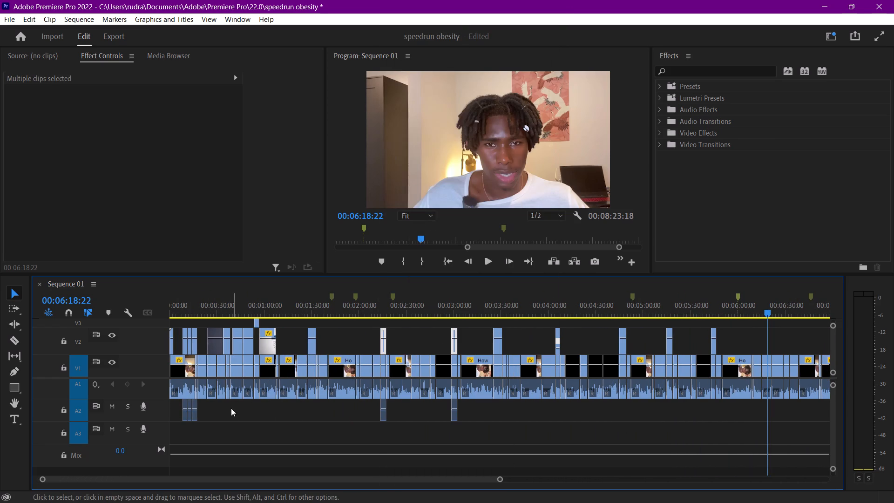
Unlink audio from video for the cluster of overlay clips on V2 and A2 near 00:00:12.
left_click_drag(219, 414, 185, 409)
right_click(185, 409)
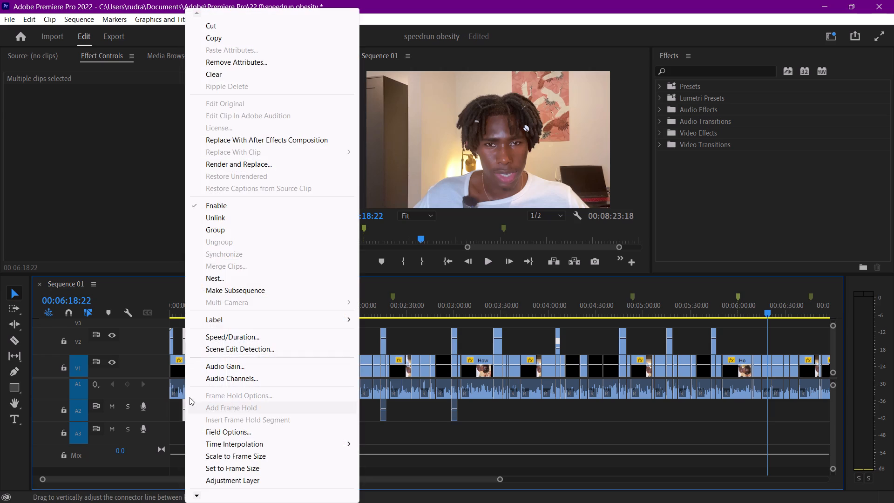
left_click(240, 223)
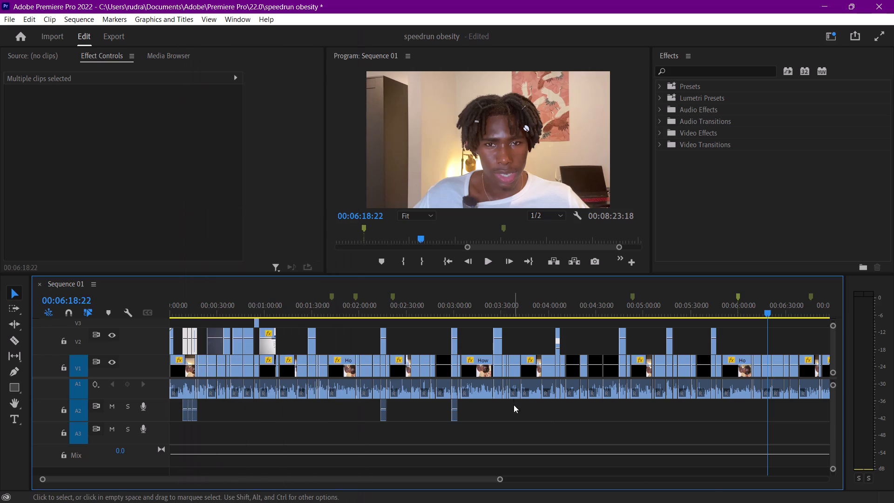
Delete all the unlinked overlay audio clips from track A2.
left_click_drag(512, 414, 182, 413)
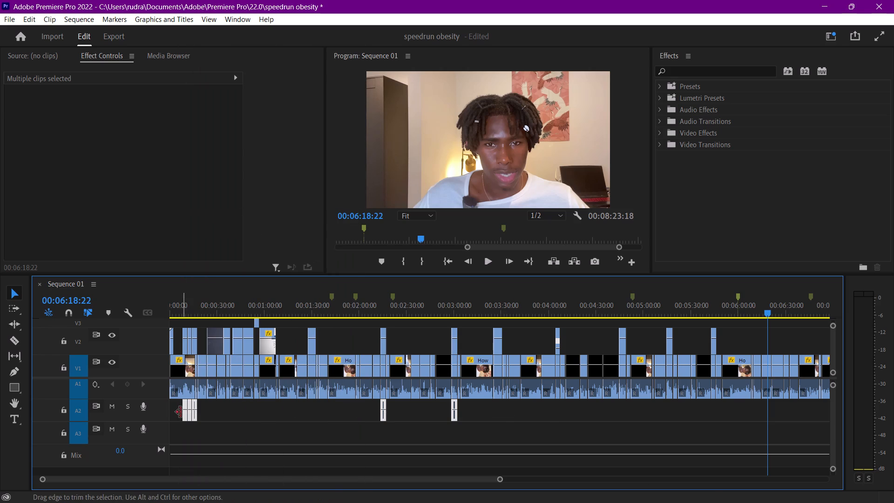
key("Delete")
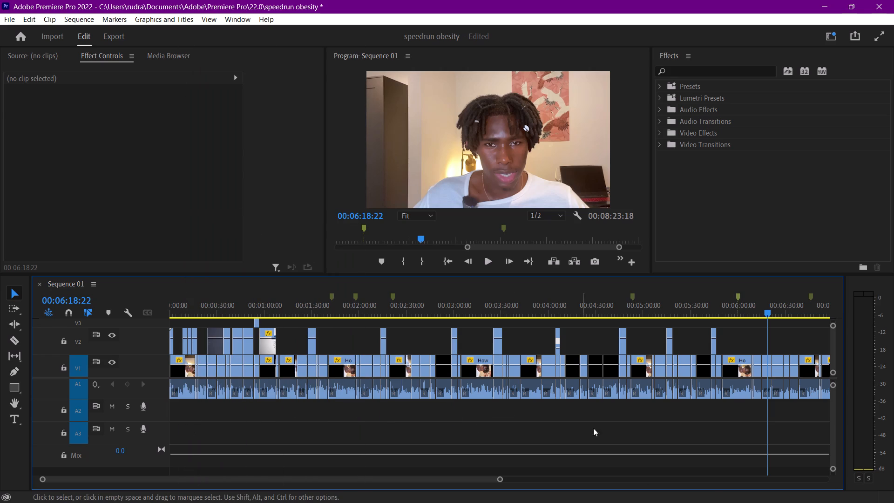
Play the sequence onward from 00:06:18:22 to review the footage up to about 00:06:29.
key("space")
scroll(725, 443, "down", 3)
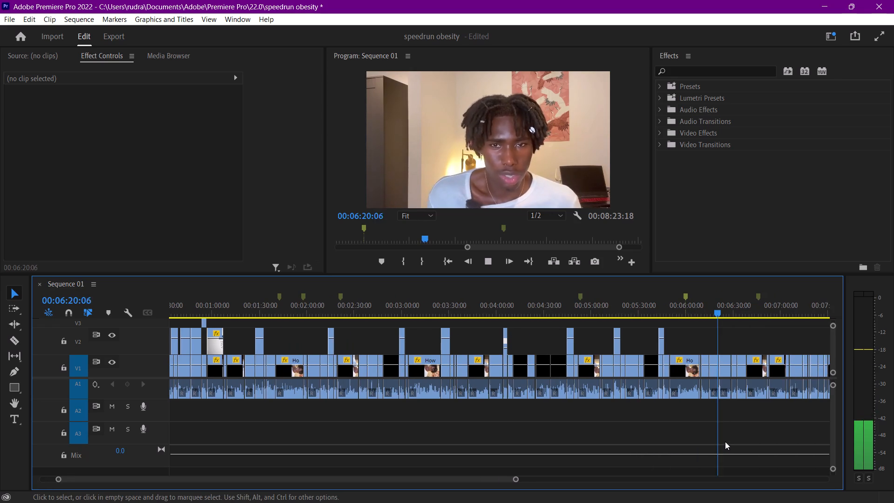
scroll(725, 442, "down", 2)
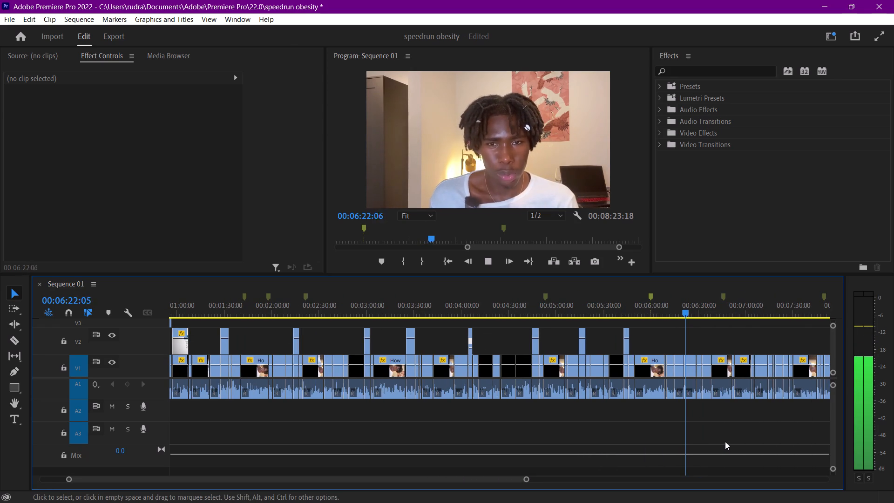
scroll(723, 446, "down", 2)
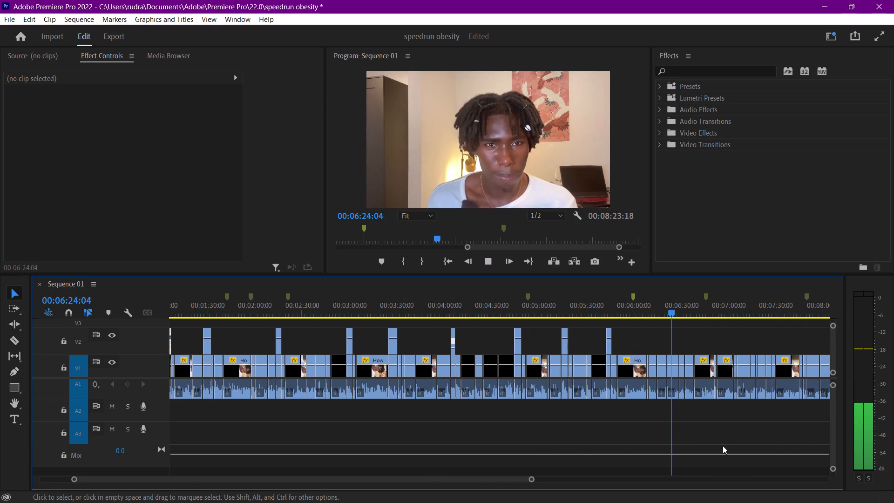
scroll(723, 446, "down", 2)
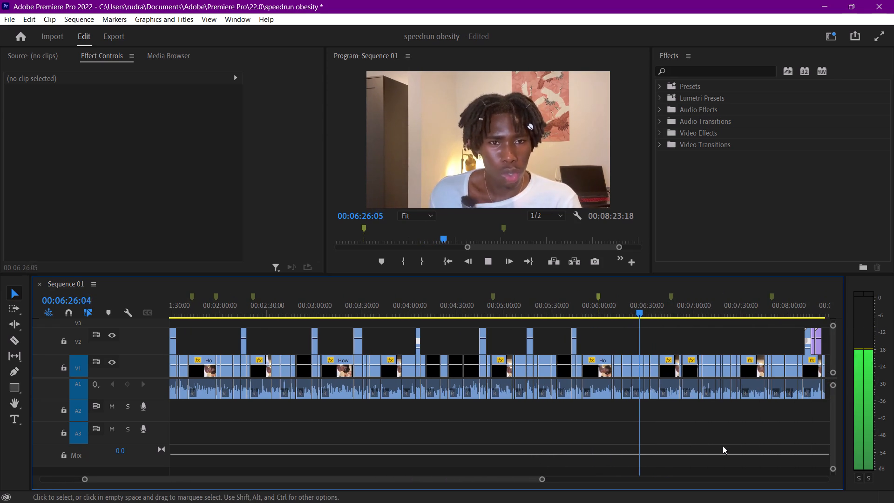
scroll(723, 446, "down", 2)
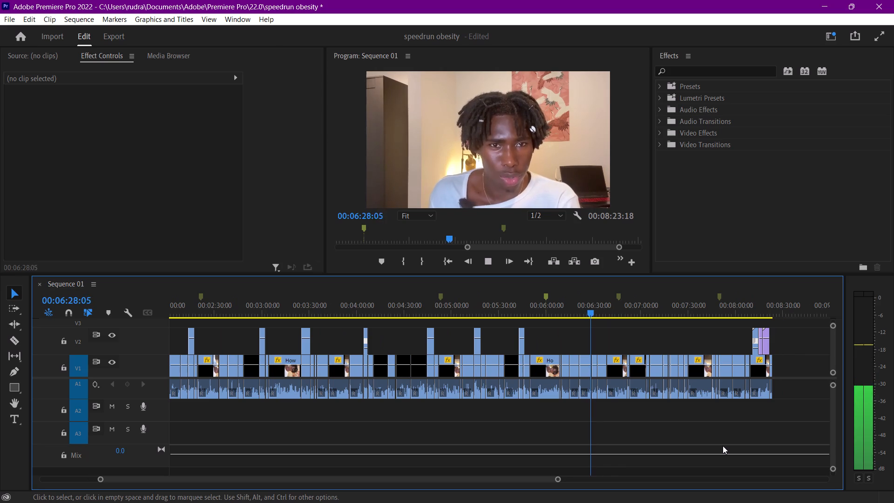
Save the project.
key("ctrl+s")
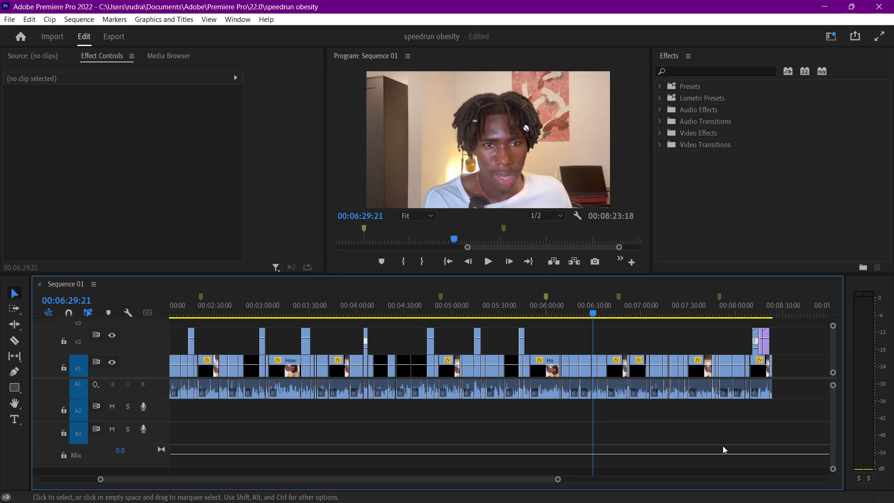
Review the footage from 00:06:29:21, at the marker before 00:08:00:00, and at the marker between 00:01:30:00 and 00:02:00:00.
key("space")
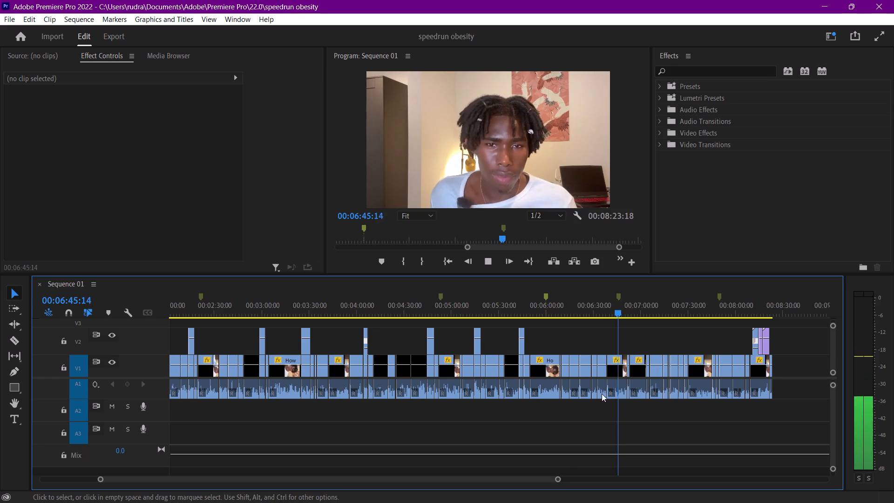
left_click(718, 313)
key("space")
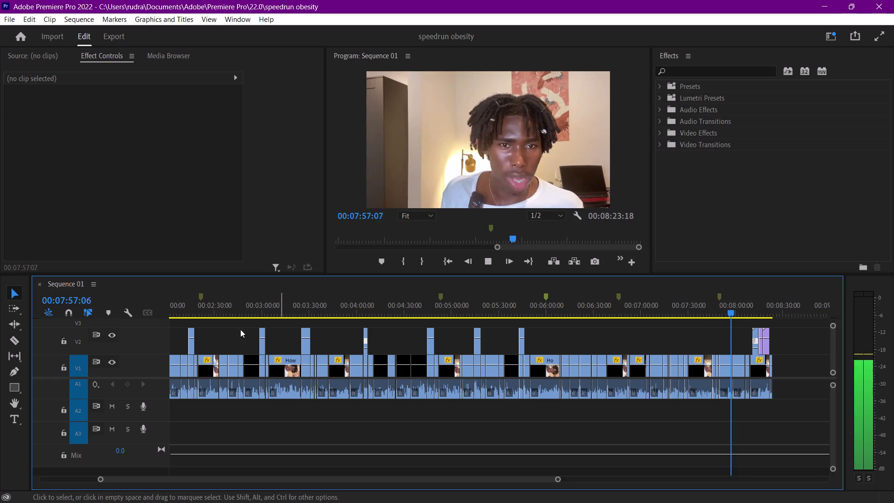
left_click(201, 313)
scroll(341, 426, "up", 11)
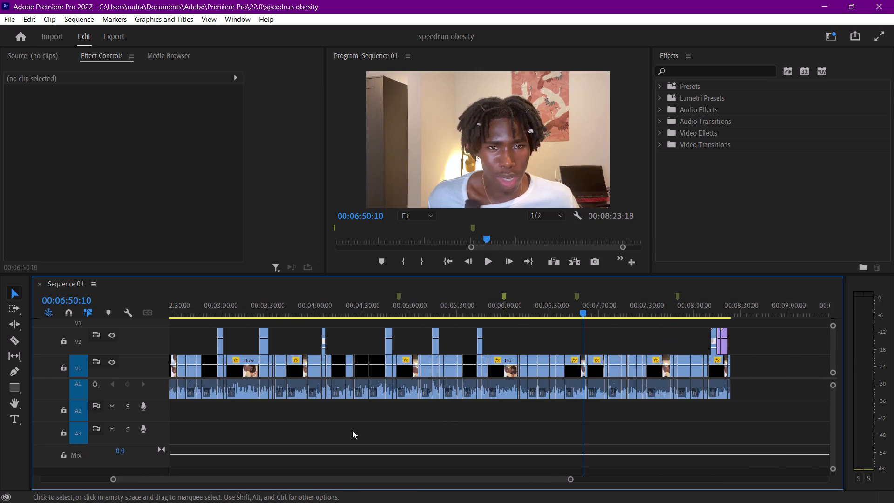
scroll(352, 430, "up", 16)
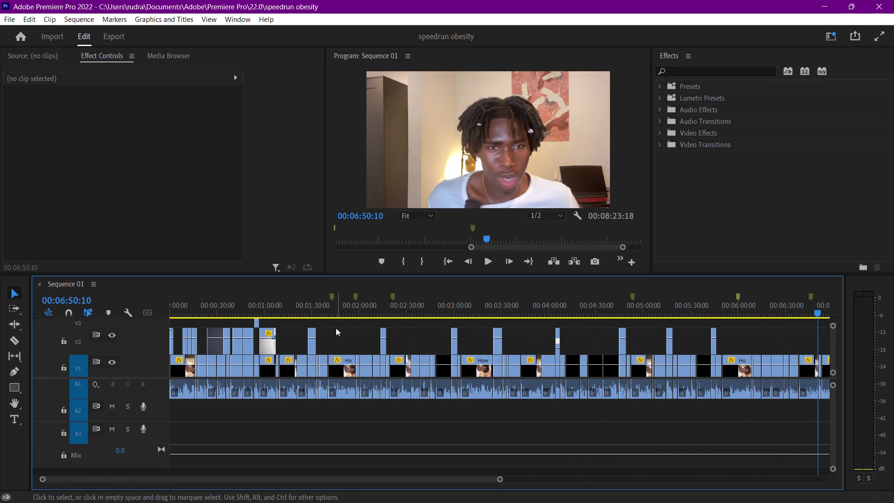
left_click(331, 309)
key("space")
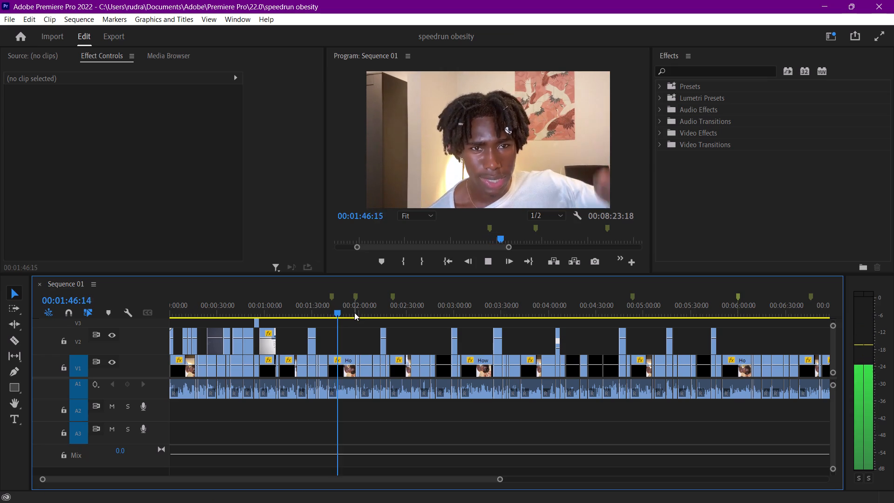
Play the footage around the marker at 00:01:57:26 and delete that marker.
left_click(354, 313)
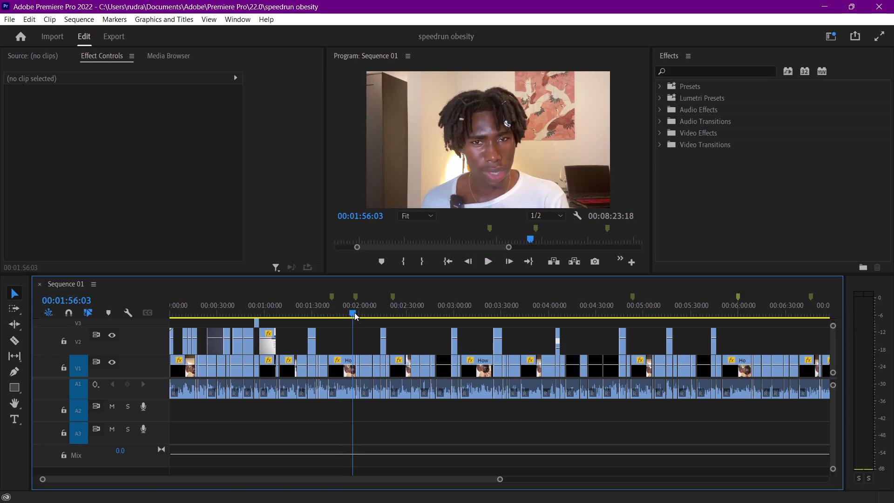
key("space")
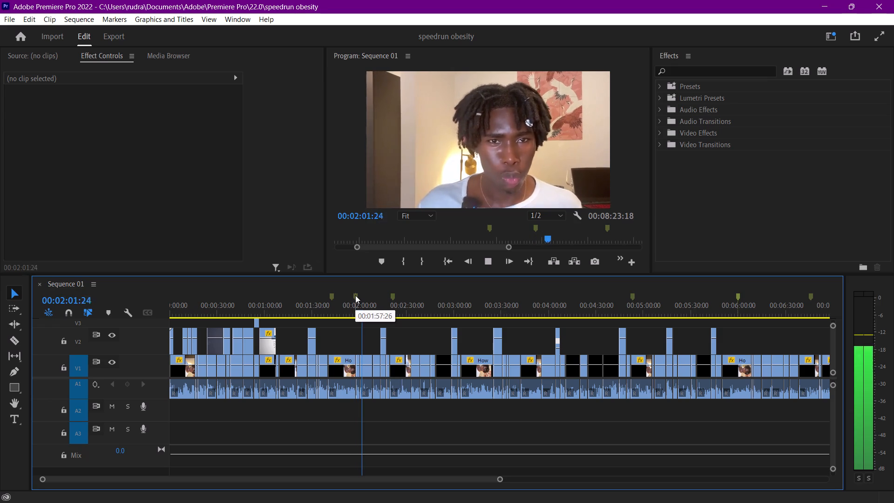
left_click(355, 295)
left_click(355, 295)
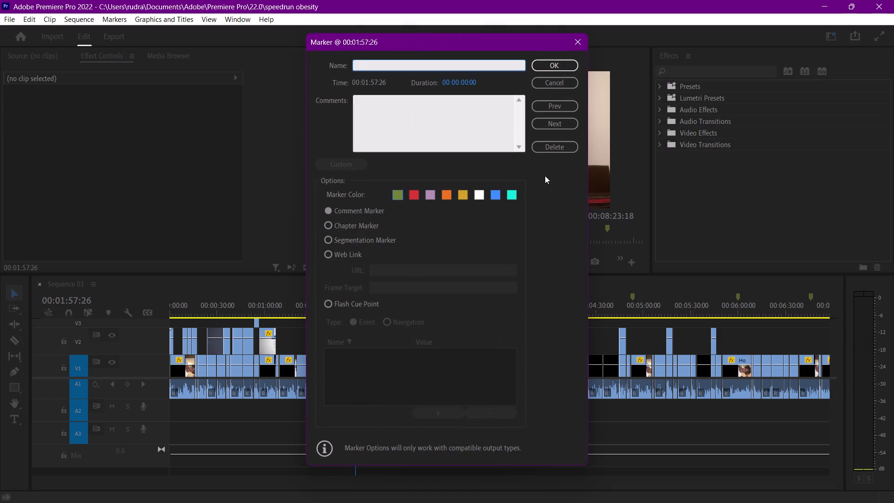
left_click(562, 141)
Review the footage from the marker near 00:02:21 and past 00:03:00:00, and add a marker at 00:03:13:26.
left_click(394, 311)
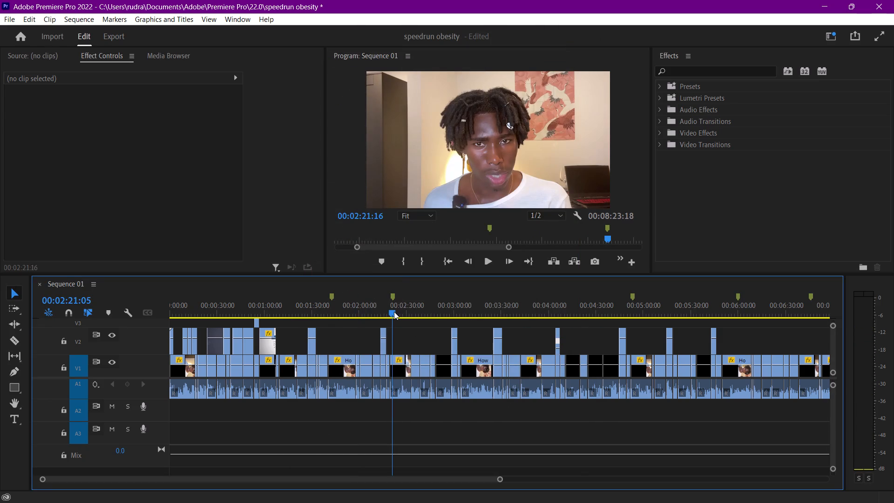
key("space")
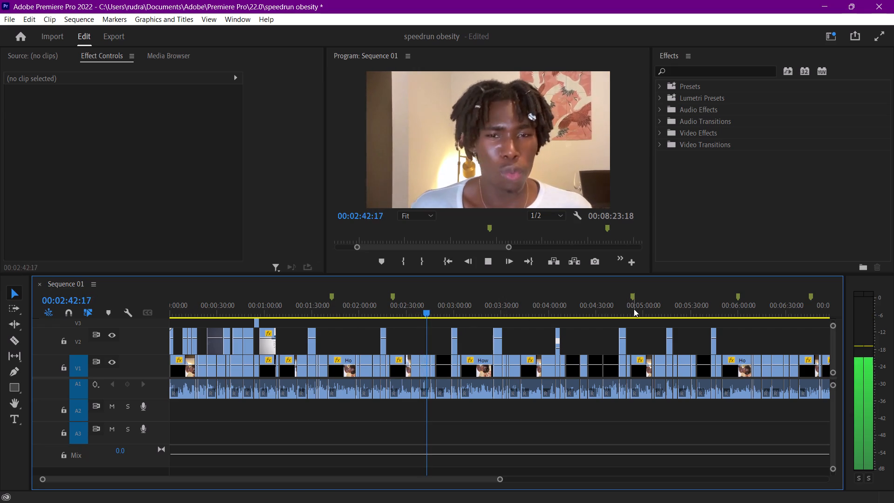
left_click(467, 310)
left_click(490, 266)
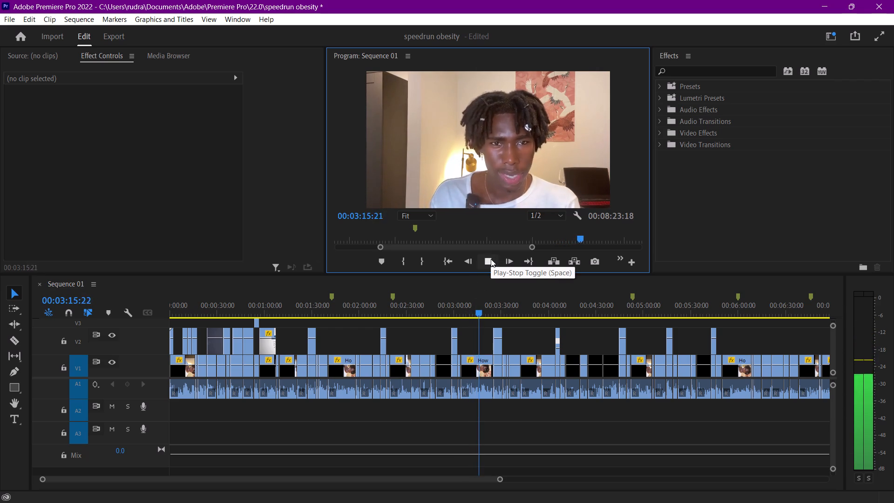
left_click(479, 306)
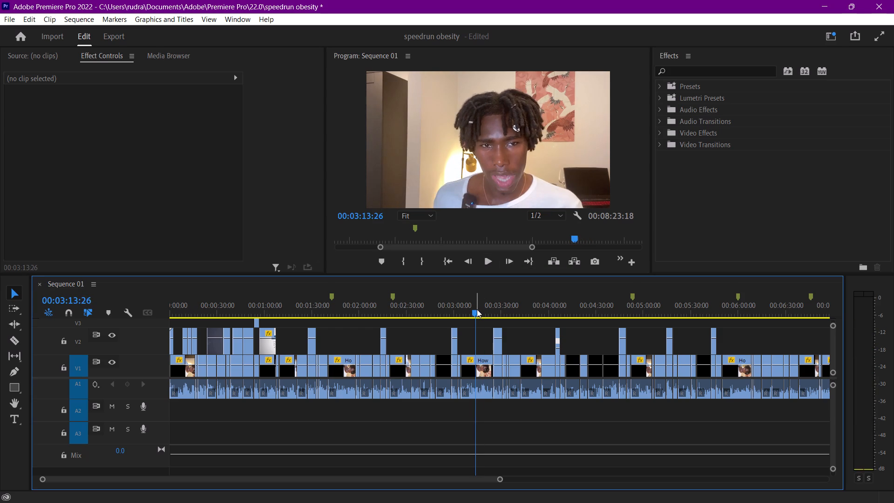
key("m")
Play the sequence from 00:03:42:19 to about 00:03:58 to check that footage.
key("space")
left_click(522, 305)
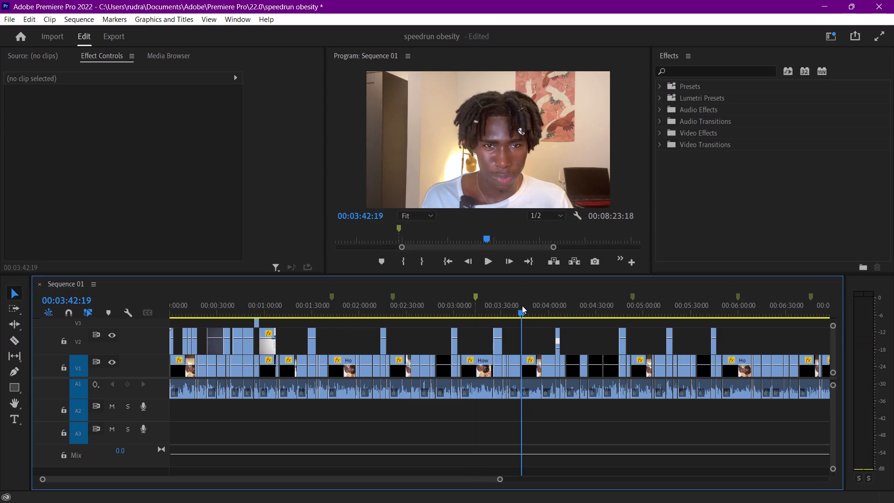
key("space")
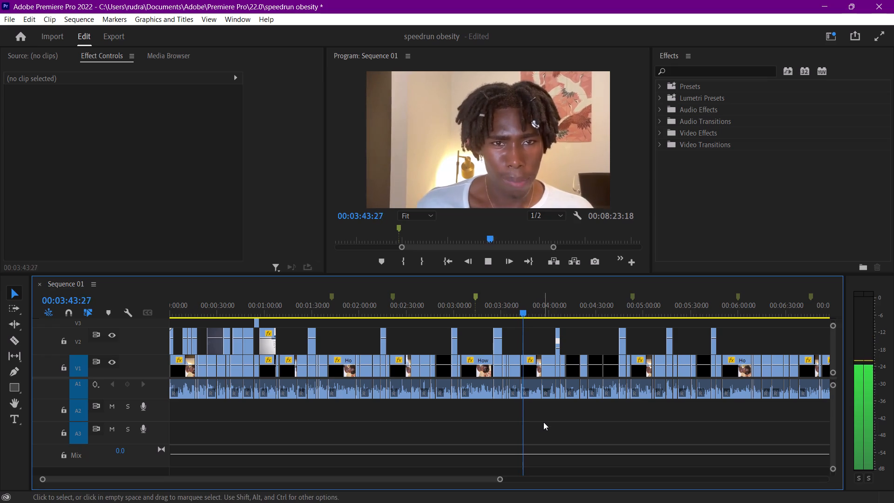
left_click(543, 422)
left_click(543, 408)
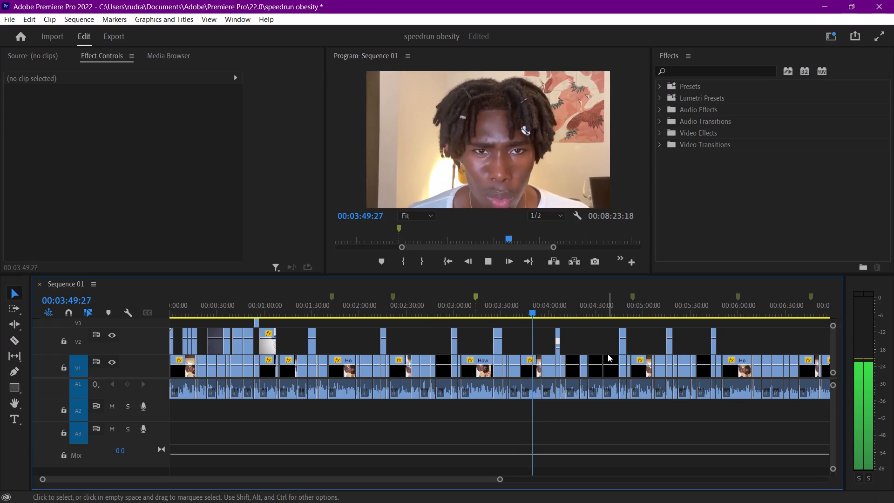
scroll(608, 354, "down", 2)
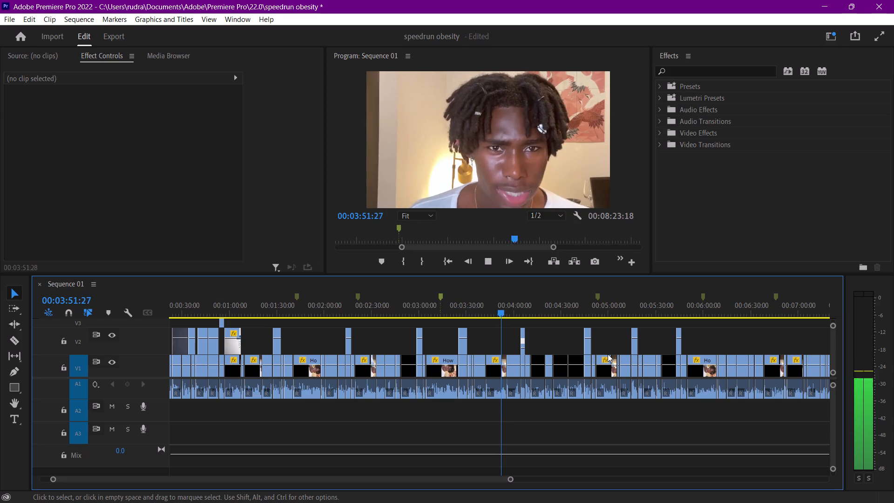
scroll(608, 354, "down", 1)
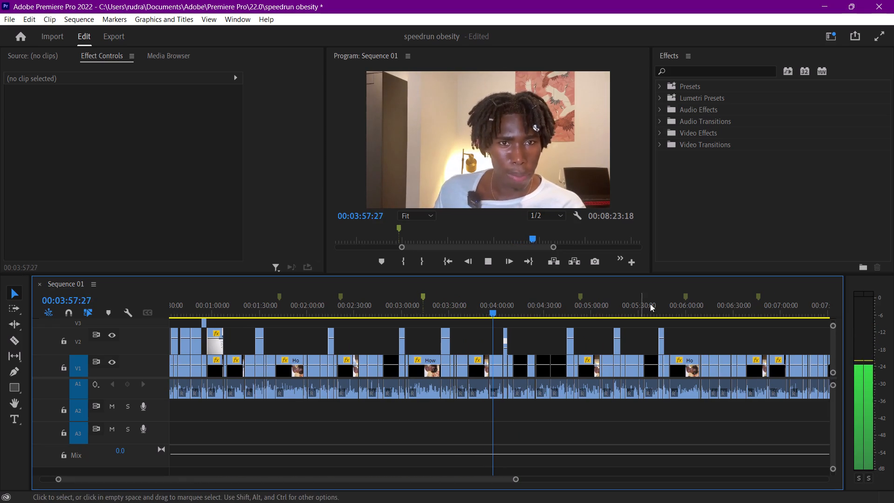
Review the footage from about 00:05:51 to 00:06:20:24 in a close-up timeline view, and return the playhead to 00:06:15:02.
left_click(675, 299)
key("space")
left_click(674, 309)
key("space")
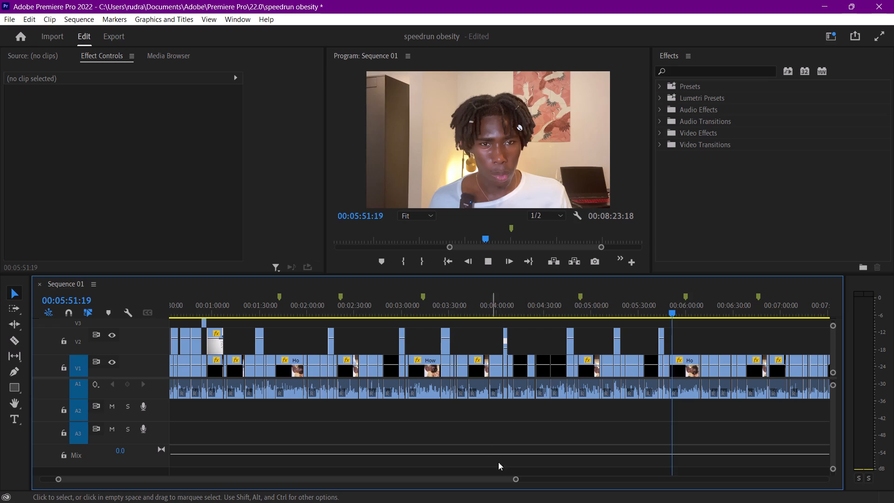
left_click_drag(514, 481, 341, 466)
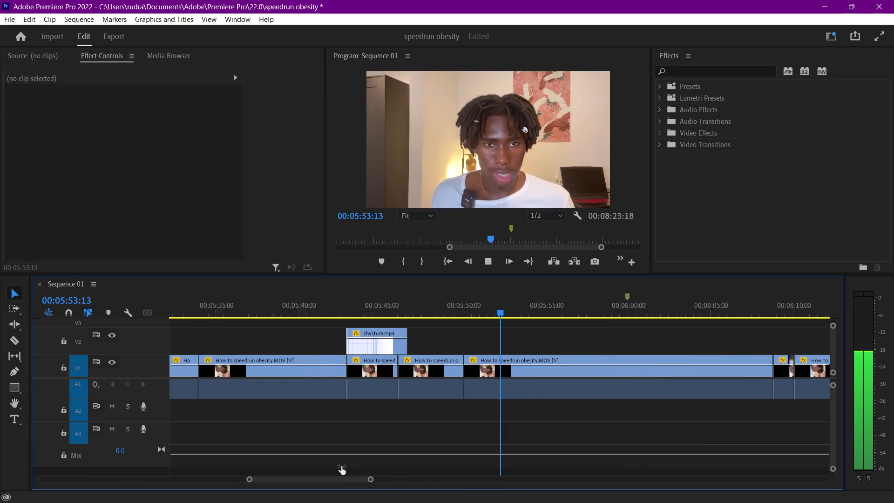
left_click_drag(341, 466, 339, 466)
scroll(542, 422, "down", 5)
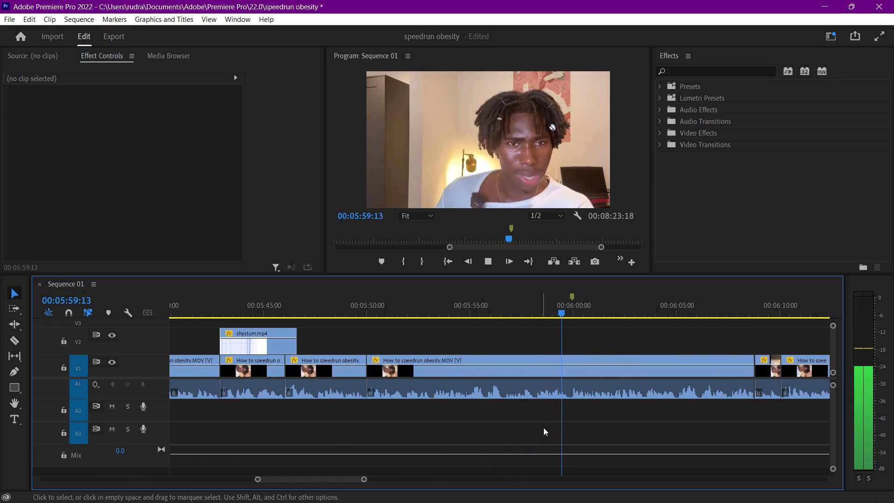
scroll(589, 418, "down", 3)
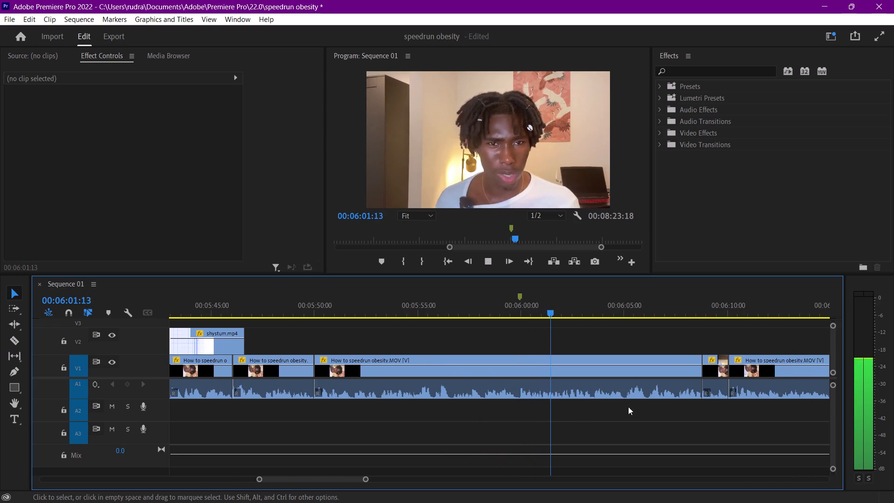
scroll(639, 408, "down", 6)
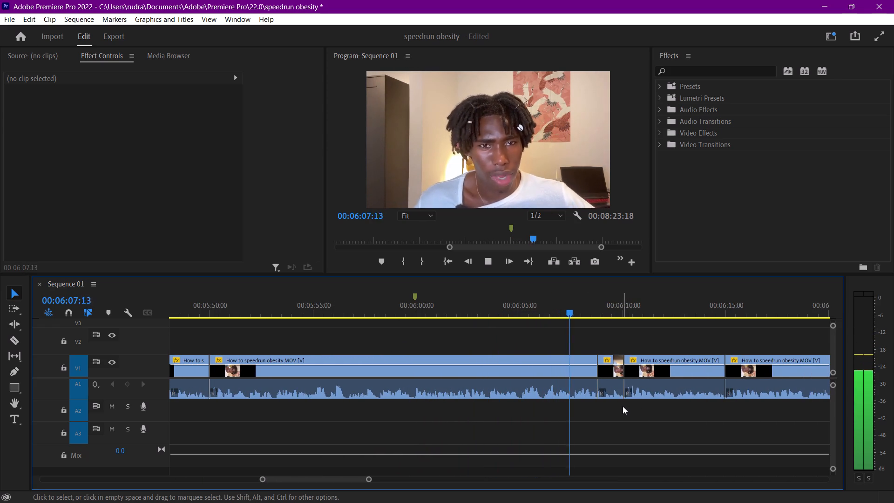
scroll(631, 415, "down", 3)
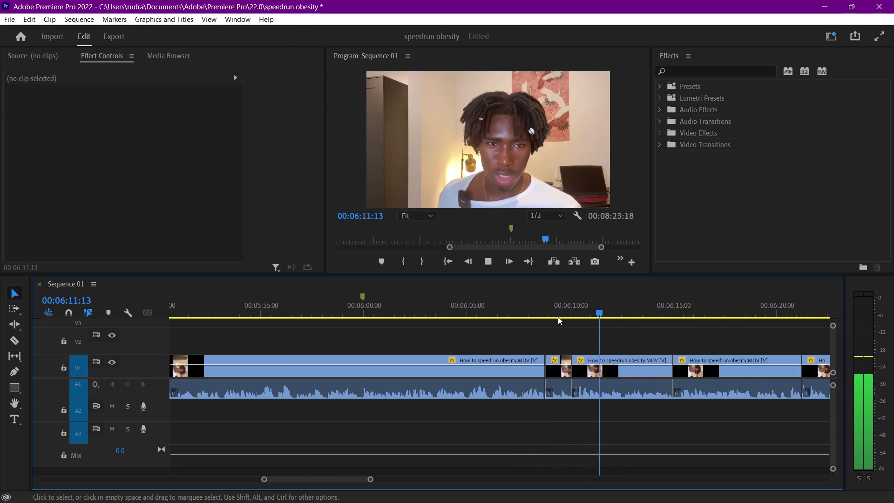
scroll(656, 419, "down", 2)
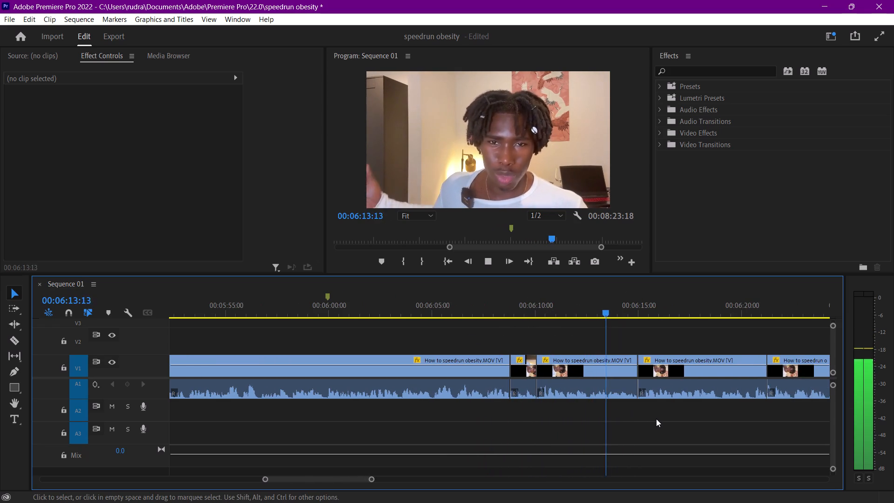
scroll(656, 419, "down", 2)
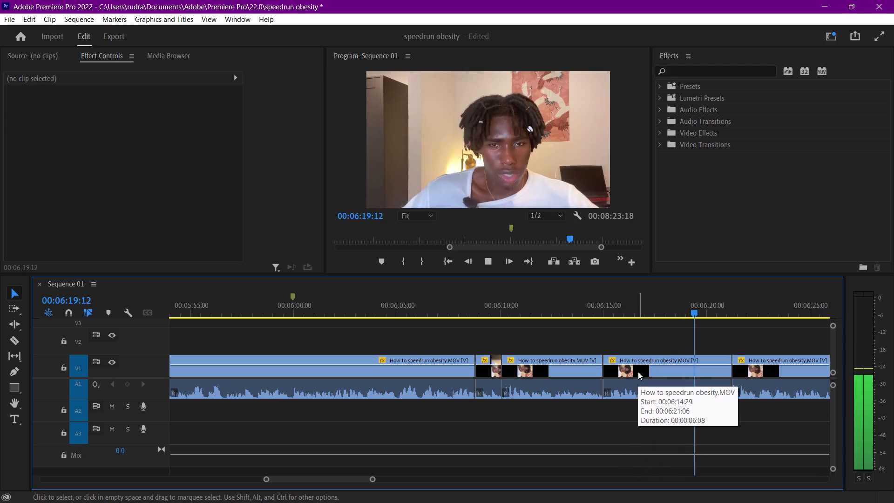
key("space")
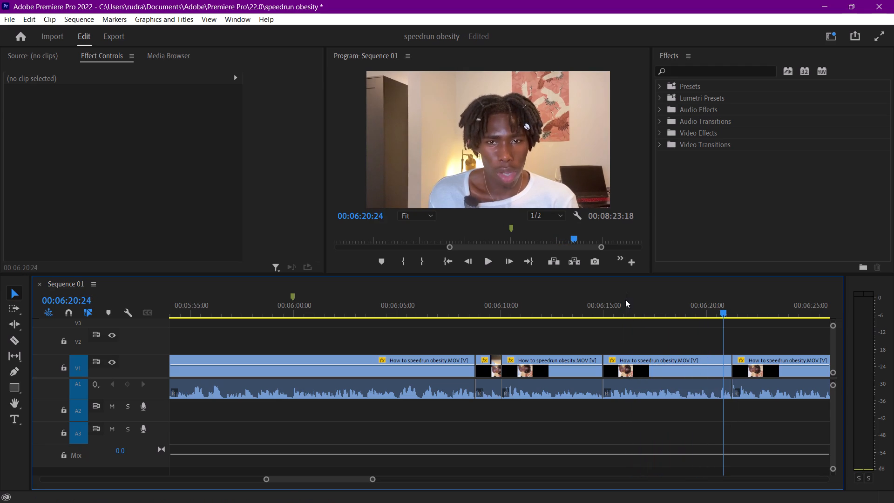
left_click_drag(616, 300, 606, 302)
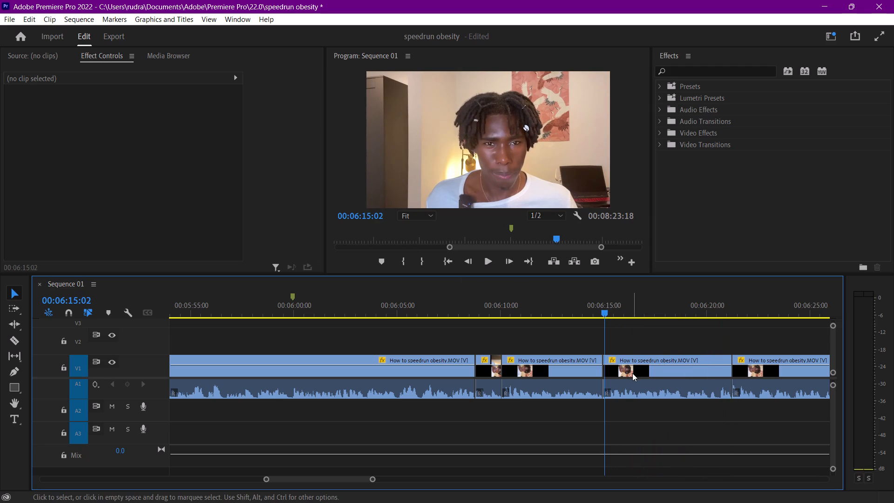
Animate Scale on the clip starting near 00:06:15:02: 100 at its start, 116 at 00:06:17:15, and 100 at 00:06:20:02.
left_click(632, 373)
left_click(29, 128)
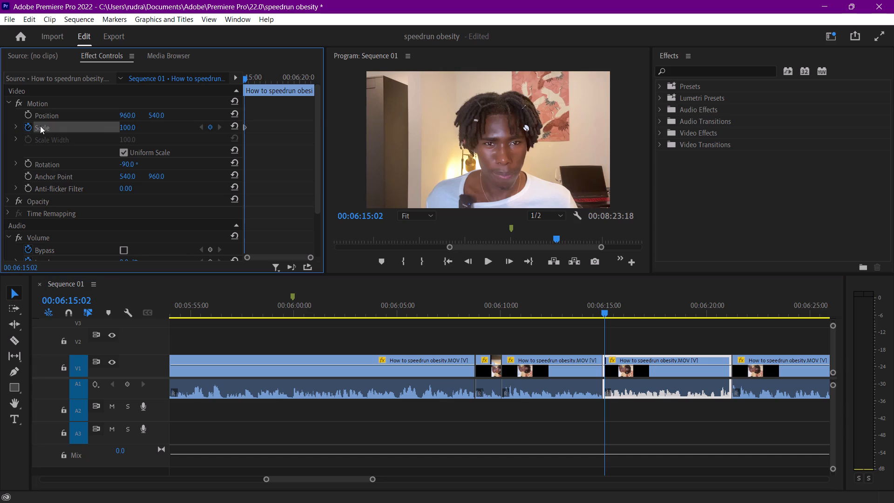
left_click(298, 86)
left_click(302, 80)
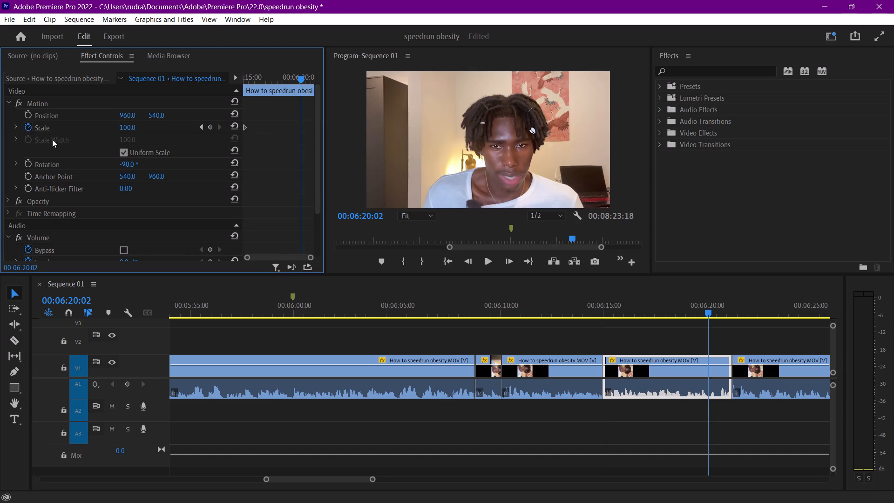
left_click(208, 128)
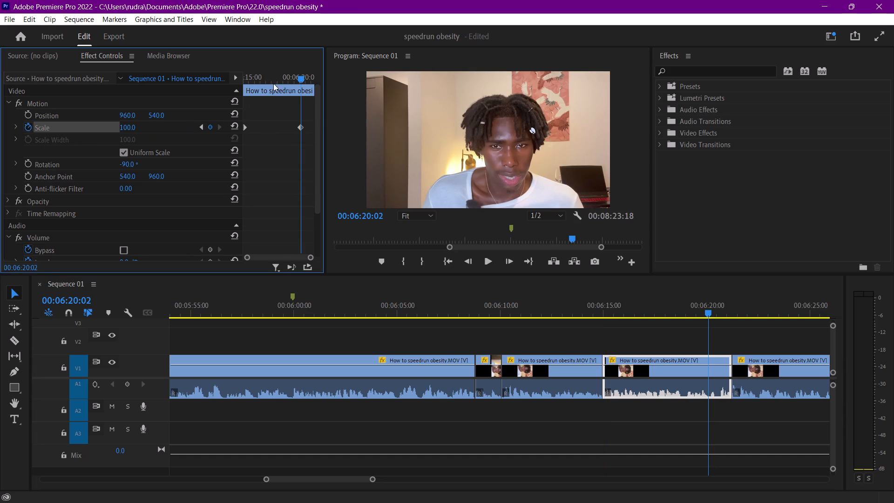
left_click(273, 73)
left_click_drag(129, 128, 142, 128)
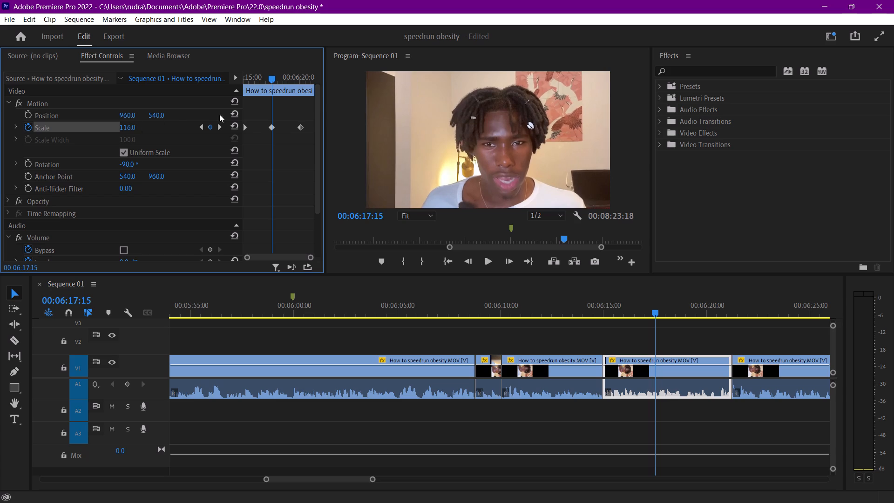
Apply Bezier interpolation to all three Scale keyframes and play the clip from its start.
left_click_drag(310, 114, 217, 143)
right_click(304, 129)
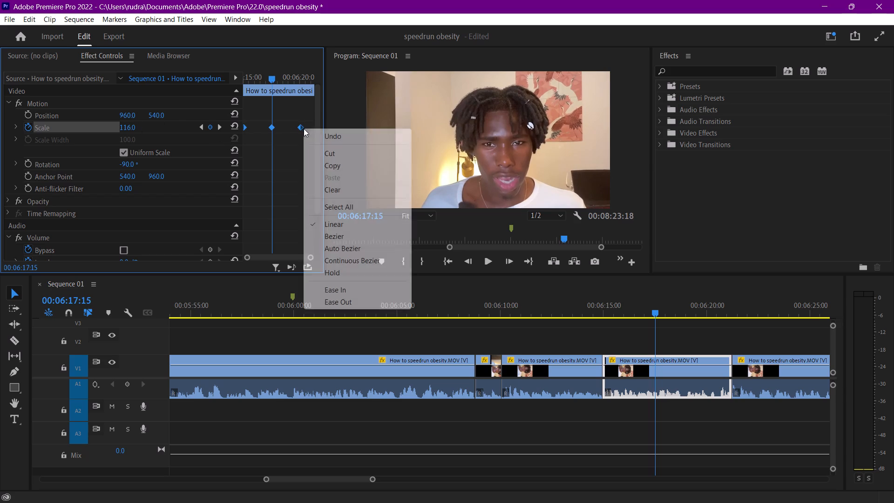
left_click(333, 238)
left_click_drag(265, 79, 235, 76)
key("space")
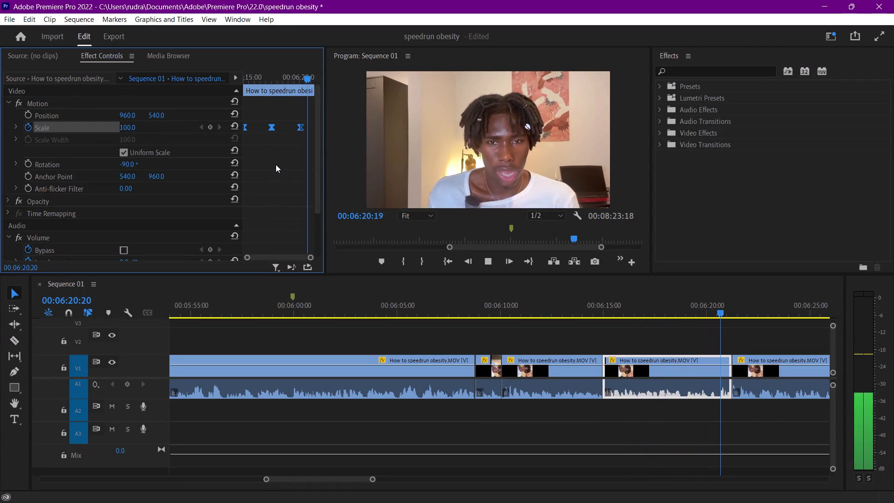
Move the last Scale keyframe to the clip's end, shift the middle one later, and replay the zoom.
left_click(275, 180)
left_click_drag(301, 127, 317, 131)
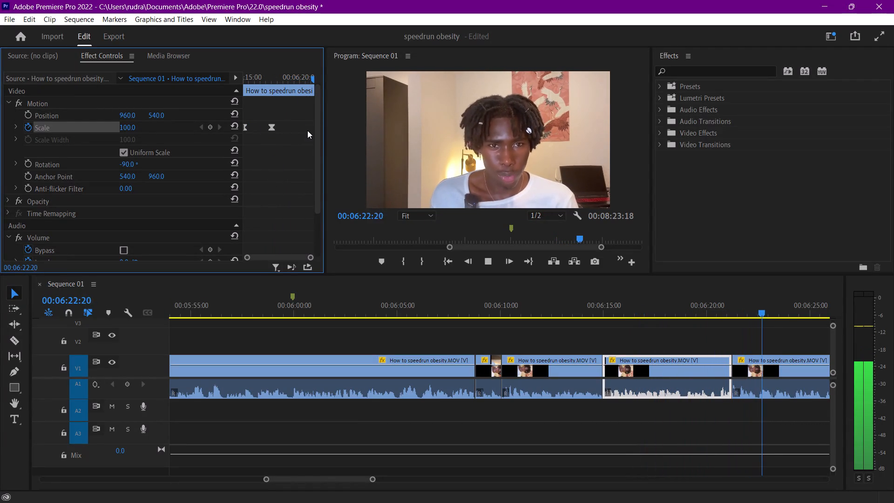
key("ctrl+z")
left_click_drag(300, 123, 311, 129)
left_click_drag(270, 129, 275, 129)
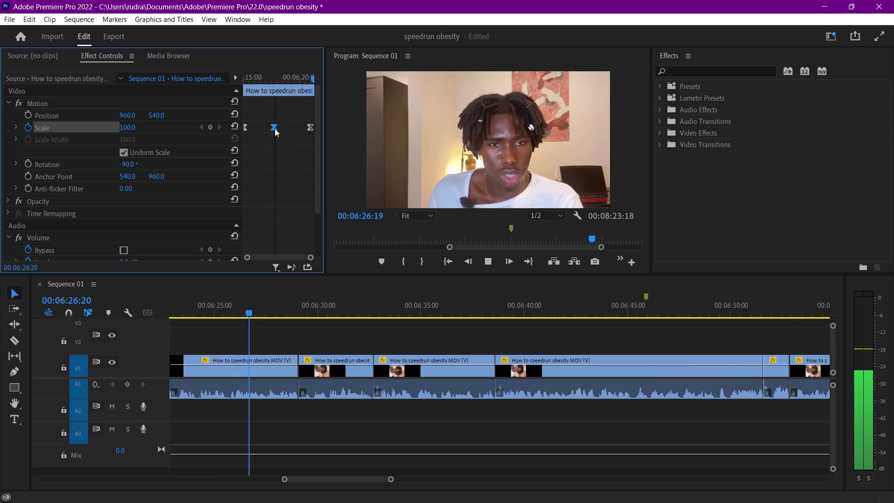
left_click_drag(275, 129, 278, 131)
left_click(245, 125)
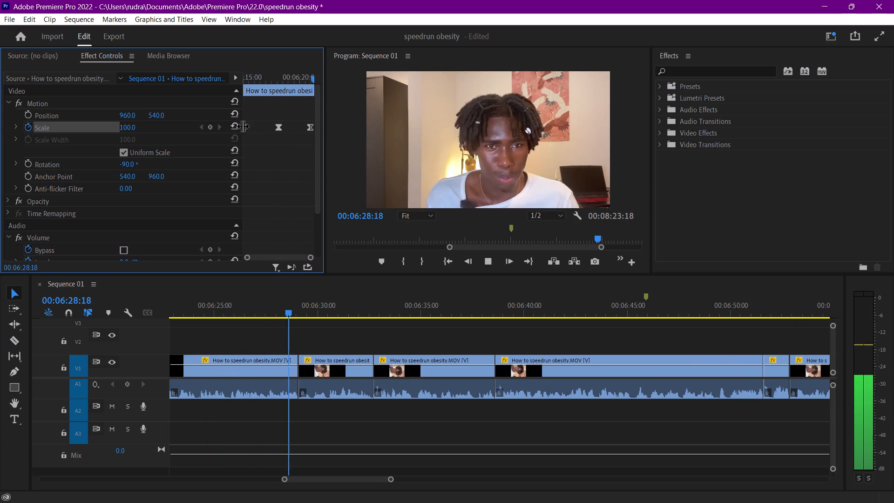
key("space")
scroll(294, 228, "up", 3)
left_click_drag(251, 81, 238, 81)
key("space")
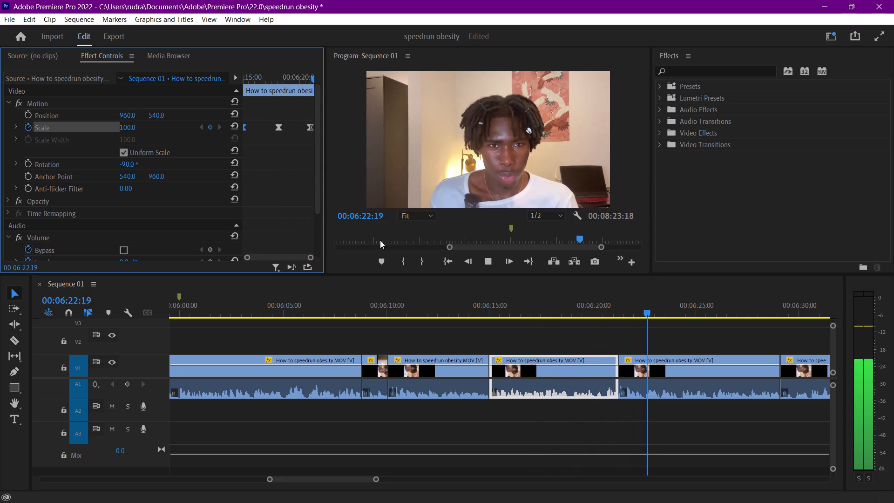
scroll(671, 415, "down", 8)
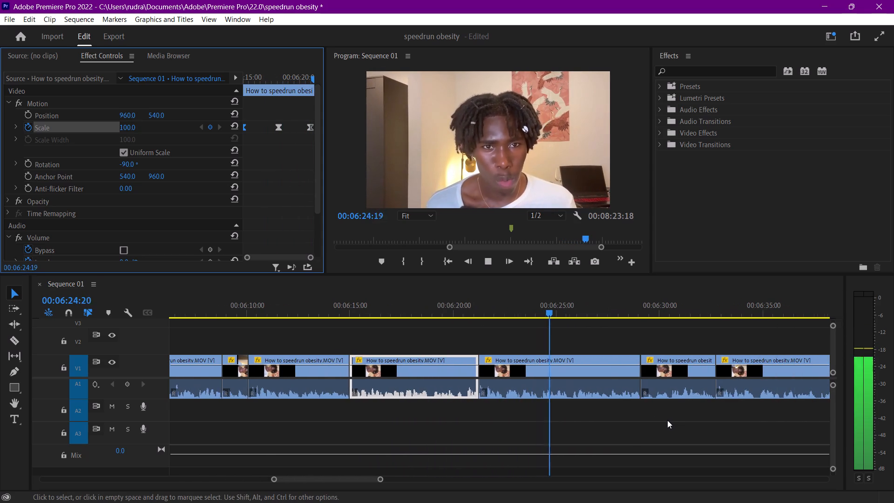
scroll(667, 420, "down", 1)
Save the project.
key("ctrl+s")
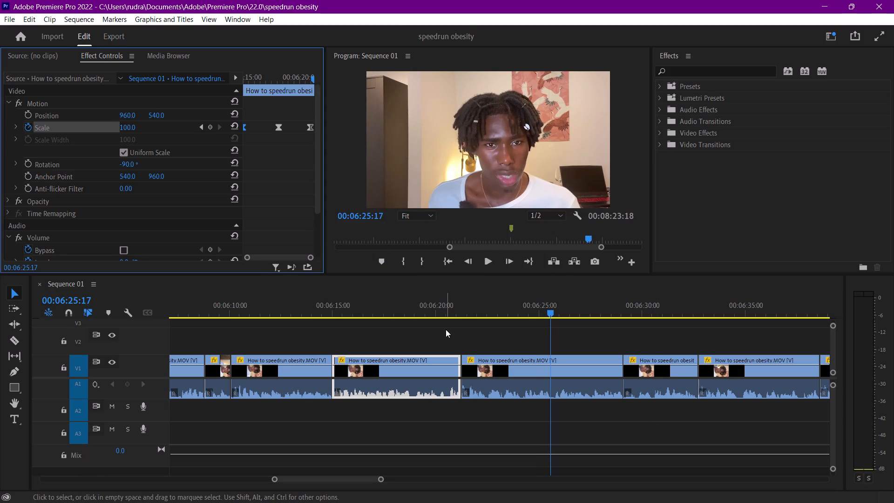
Move the last Scale keyframe to about 00:06:20:02 and the middle one to about 00:06:17:15, and replay the clip.
left_click_drag(443, 311, 449, 313)
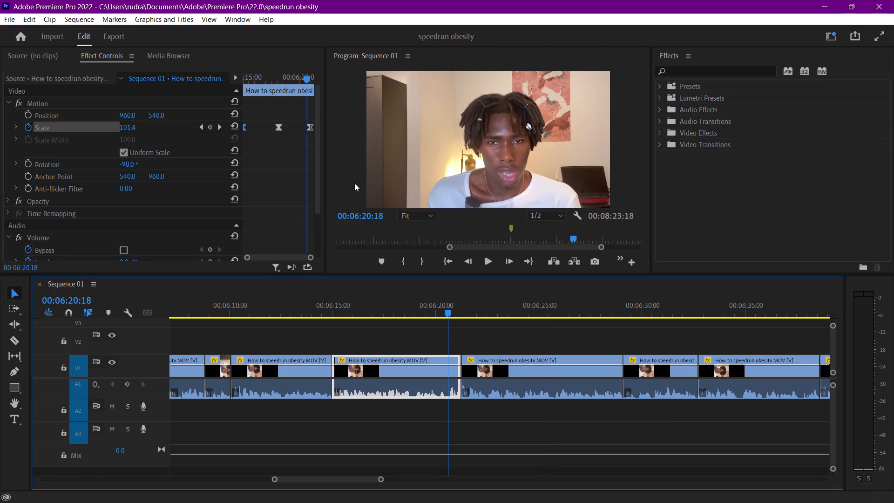
left_click_drag(309, 124, 301, 128)
left_click(439, 307)
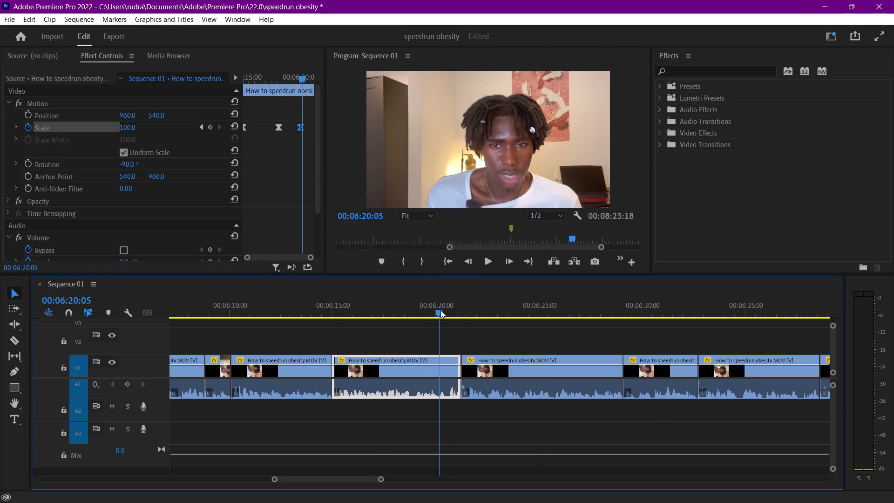
left_click_drag(276, 129, 271, 130)
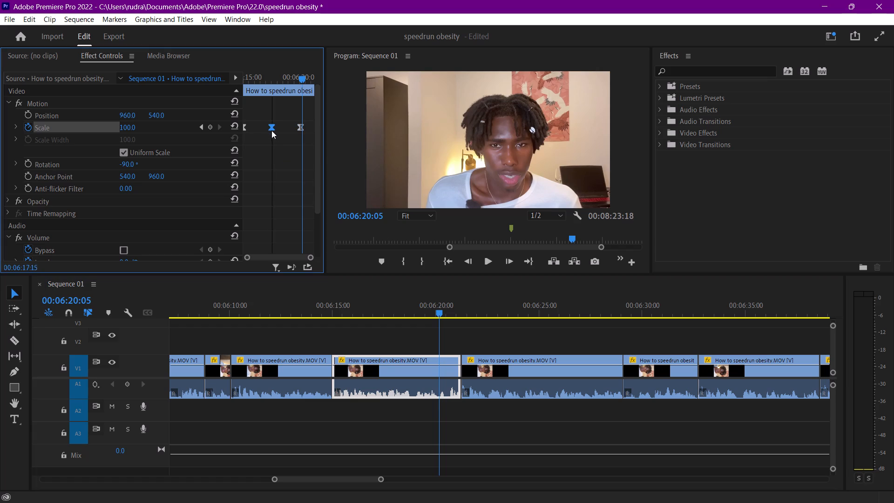
left_click_drag(271, 130, 271, 131)
left_click_drag(254, 71, 235, 78)
key("space")
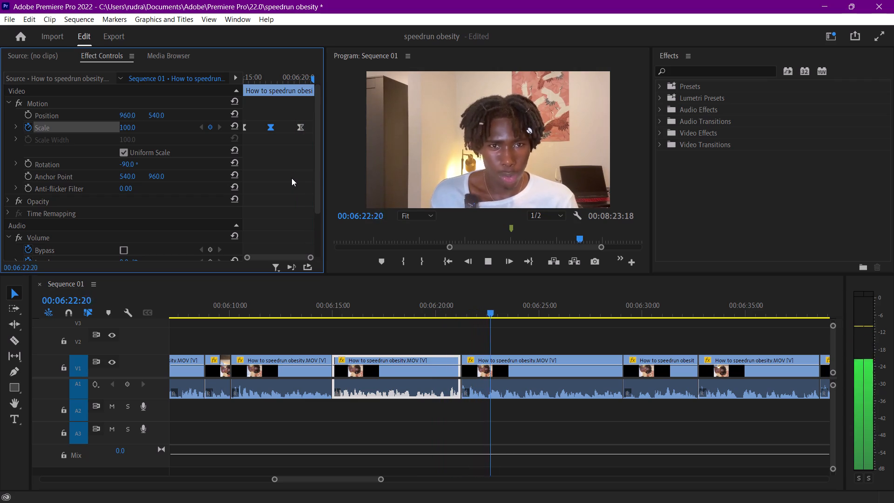
Split the zoomed clip at 00:06:20:20.
left_click(447, 308)
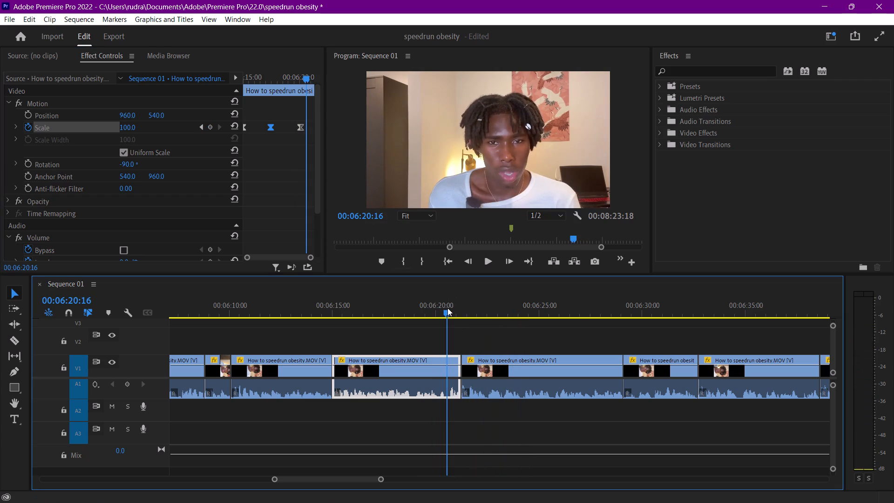
key("space")
left_click(447, 308)
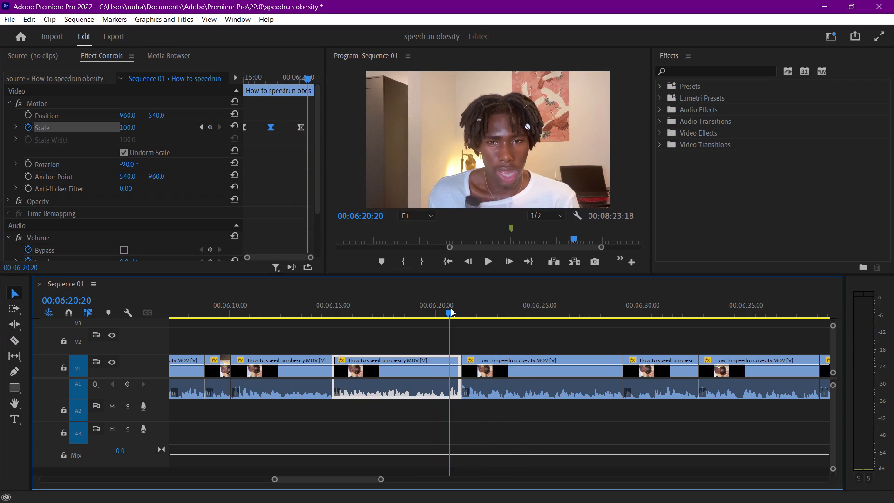
key("f")
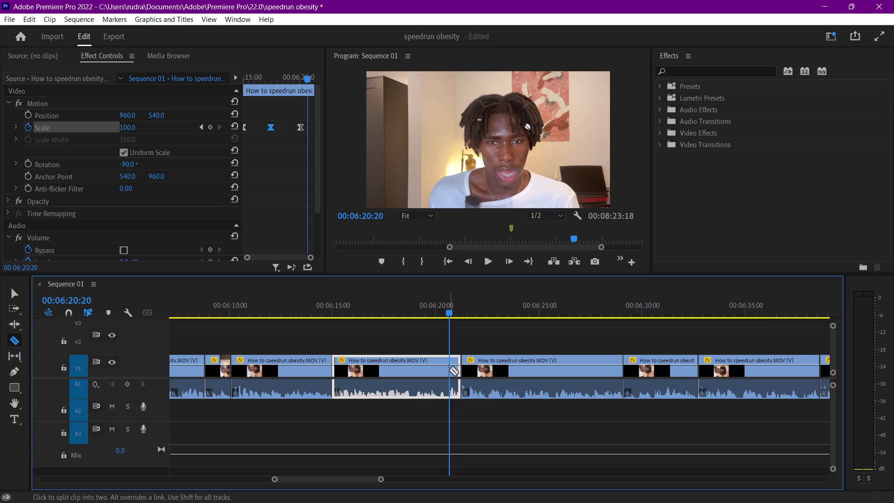
left_click(449, 370)
key("v")
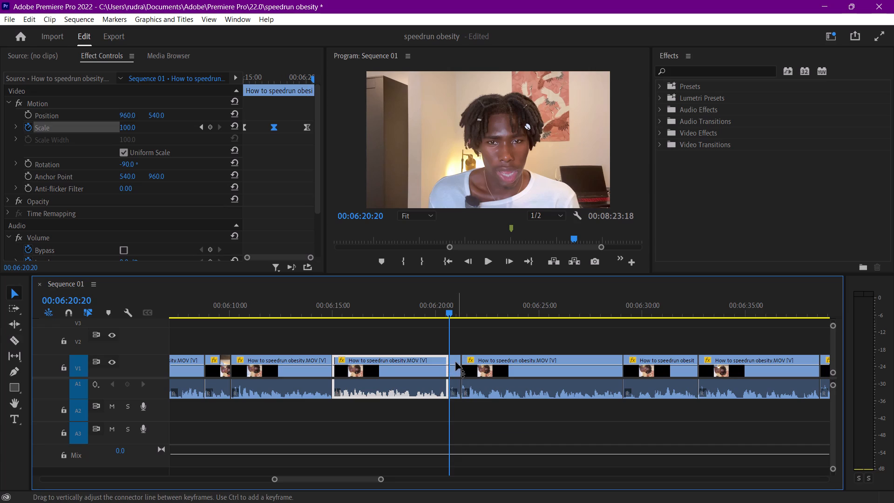
Remove the Scale keyframes from the short piece after 00:06:20:20, set its scale to 110, and play back the cut.
left_click(456, 362)
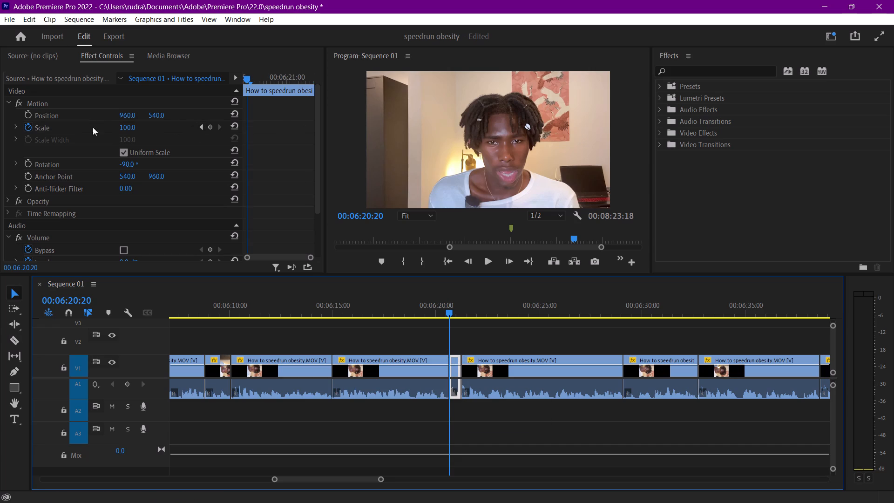
left_click(29, 127)
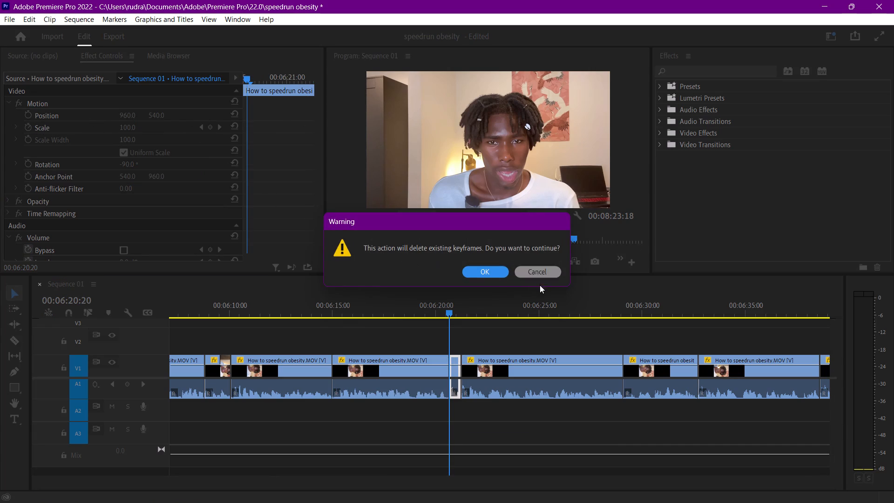
left_click(491, 269)
left_click_drag(129, 125, 131, 125)
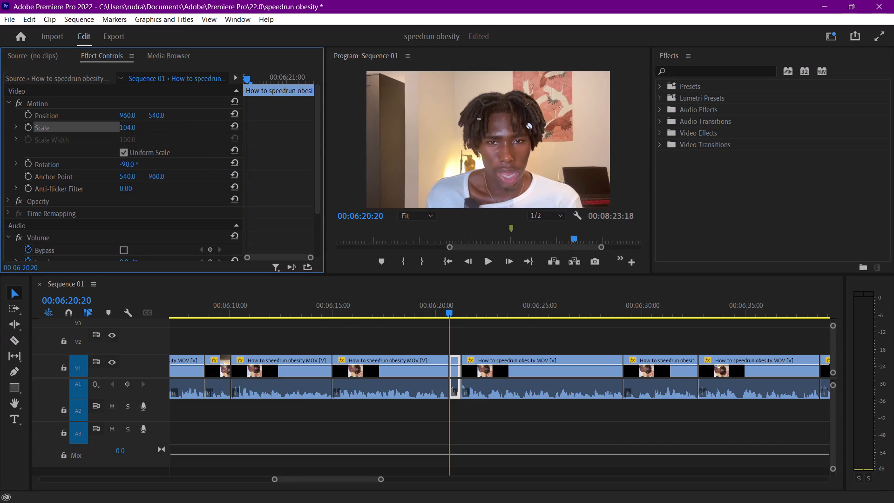
left_click_drag(131, 125, 137, 128)
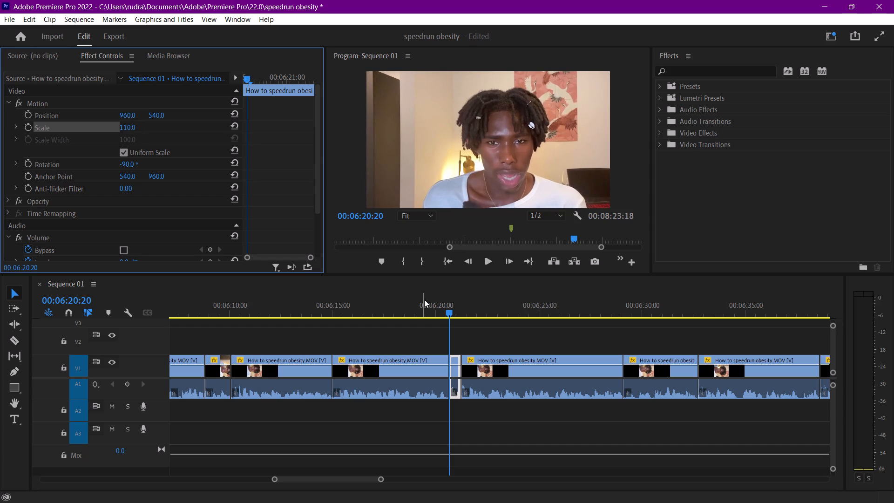
left_click(433, 302)
key("space")
key("space")
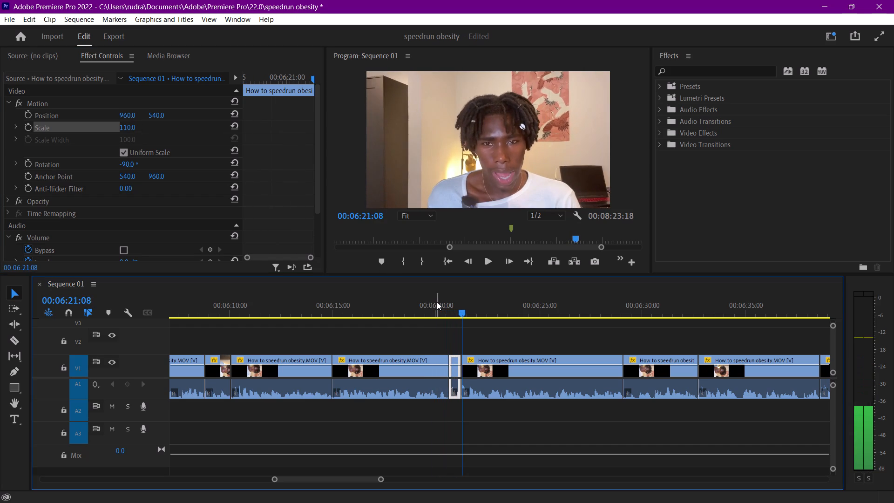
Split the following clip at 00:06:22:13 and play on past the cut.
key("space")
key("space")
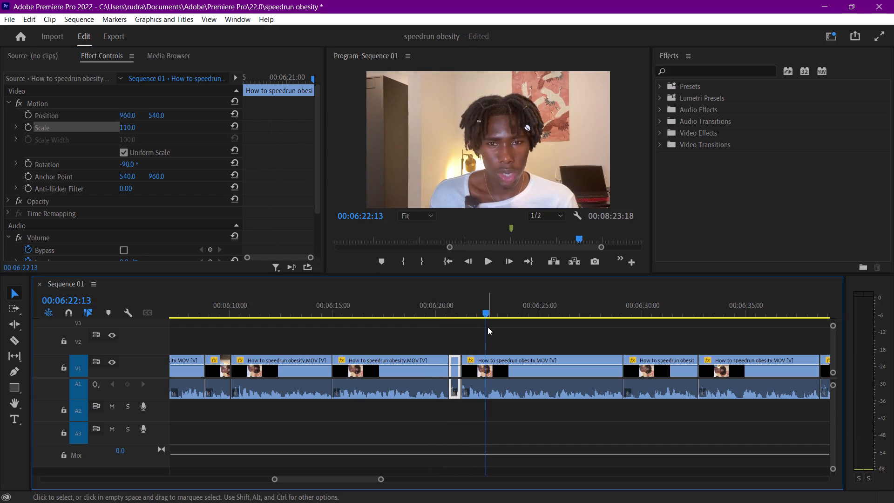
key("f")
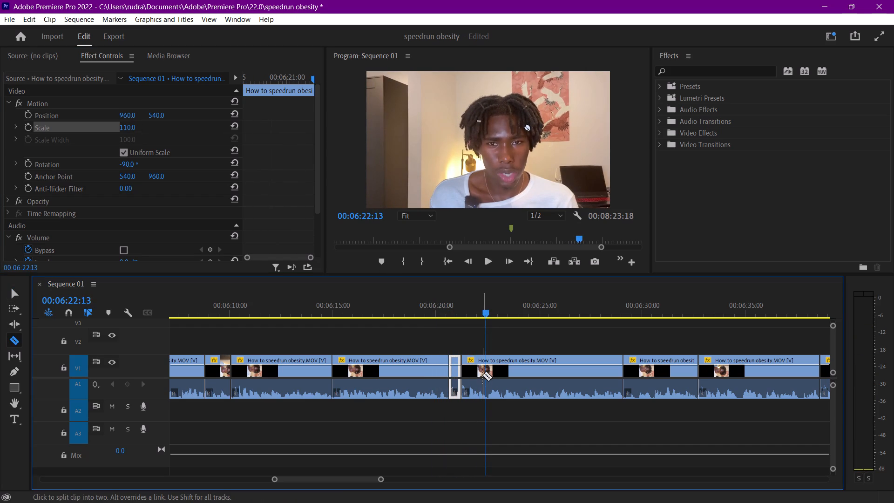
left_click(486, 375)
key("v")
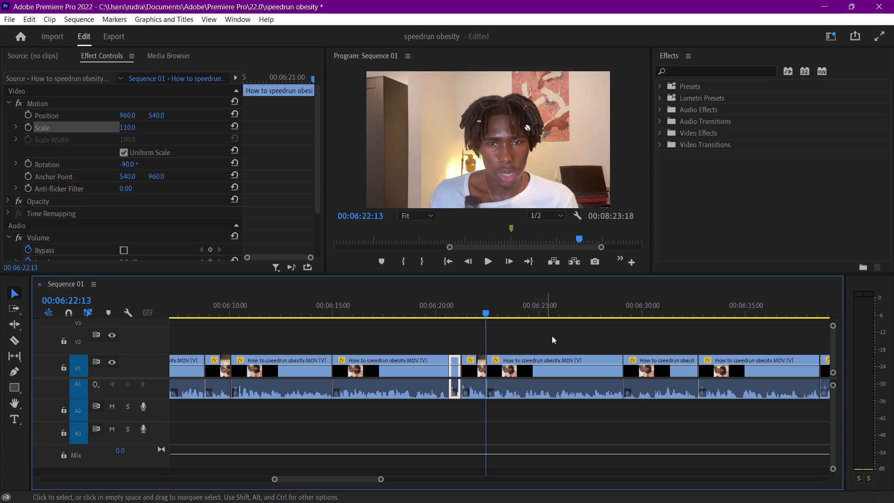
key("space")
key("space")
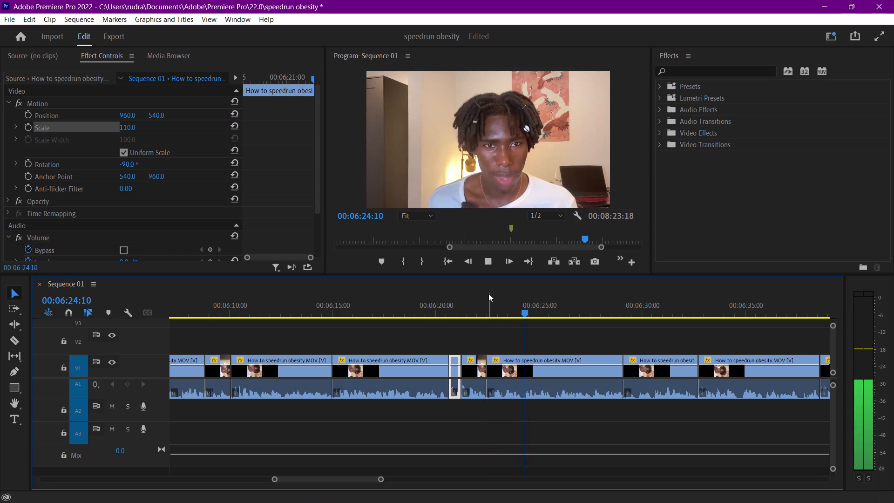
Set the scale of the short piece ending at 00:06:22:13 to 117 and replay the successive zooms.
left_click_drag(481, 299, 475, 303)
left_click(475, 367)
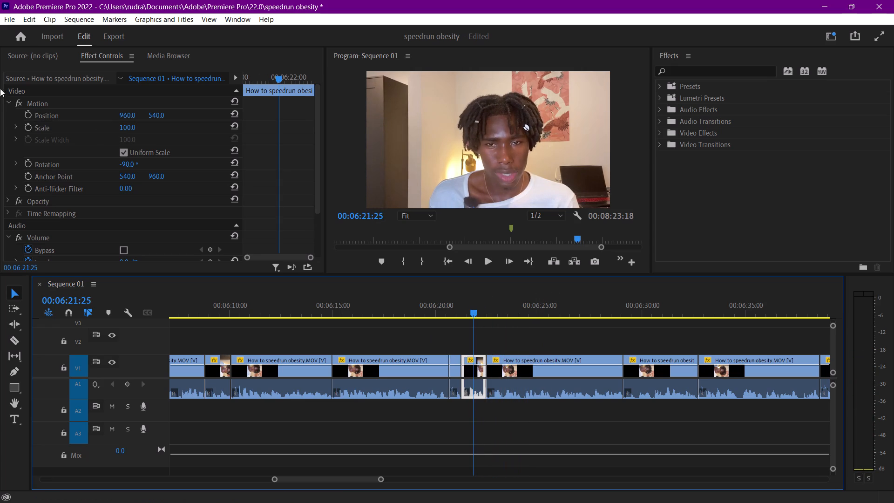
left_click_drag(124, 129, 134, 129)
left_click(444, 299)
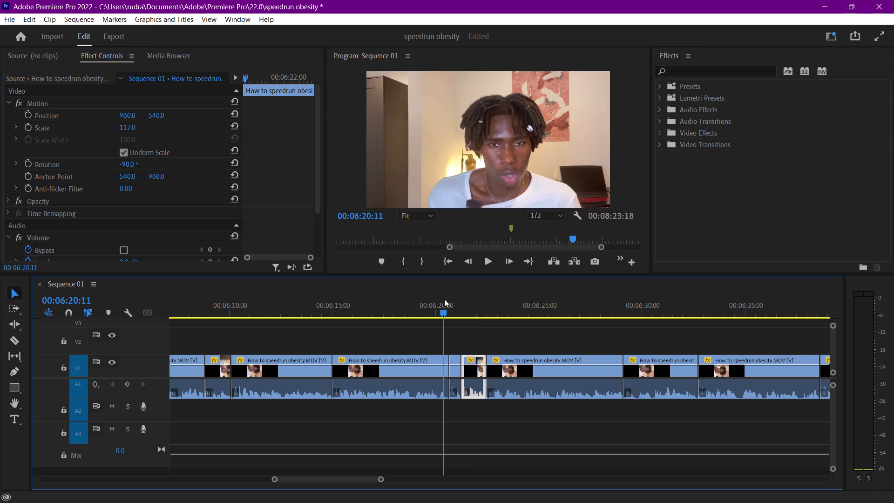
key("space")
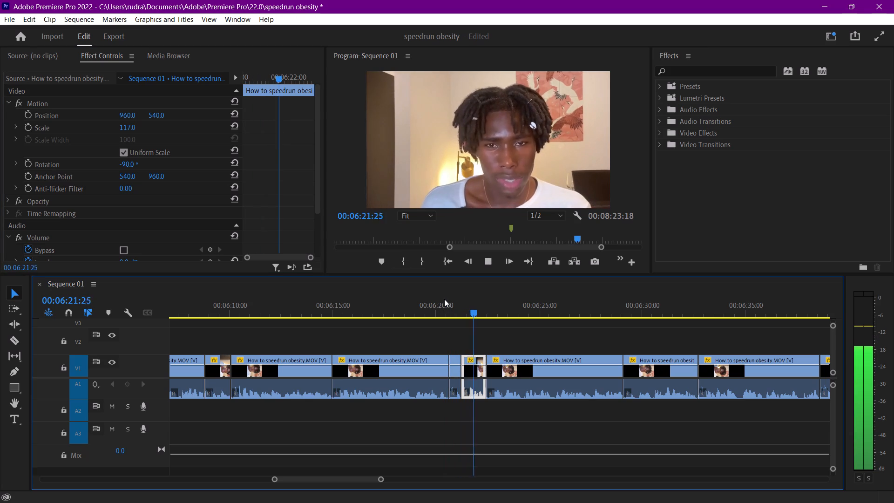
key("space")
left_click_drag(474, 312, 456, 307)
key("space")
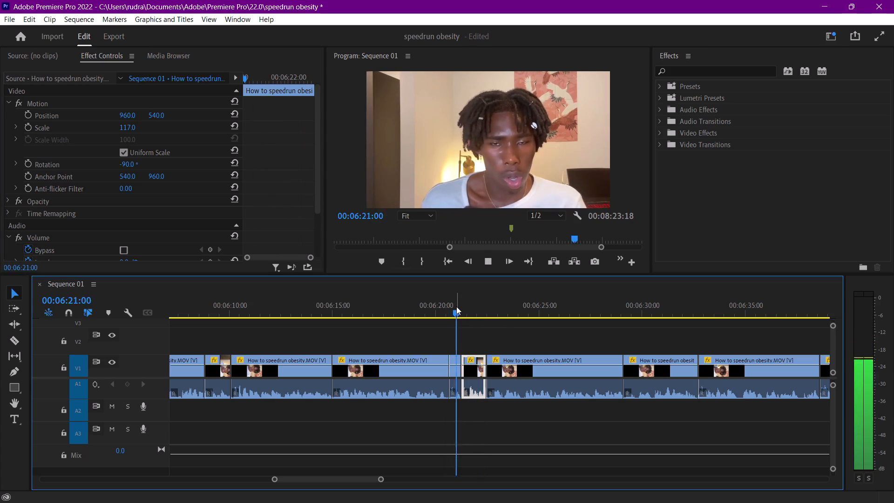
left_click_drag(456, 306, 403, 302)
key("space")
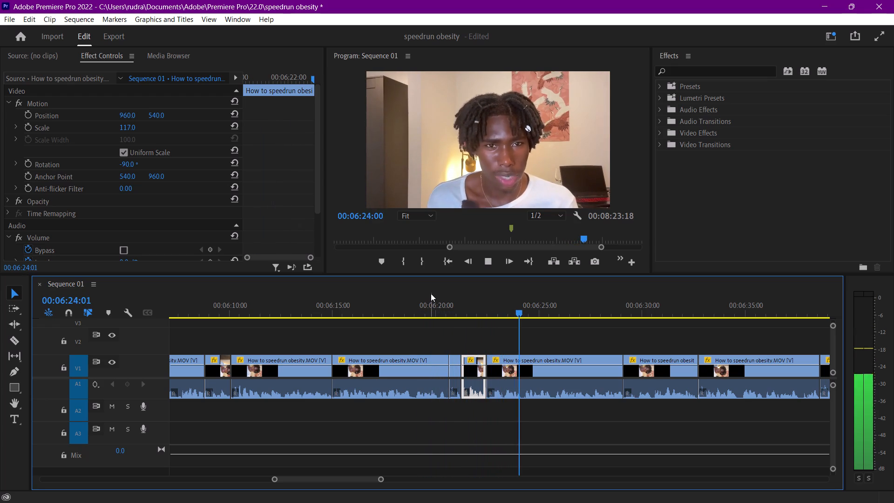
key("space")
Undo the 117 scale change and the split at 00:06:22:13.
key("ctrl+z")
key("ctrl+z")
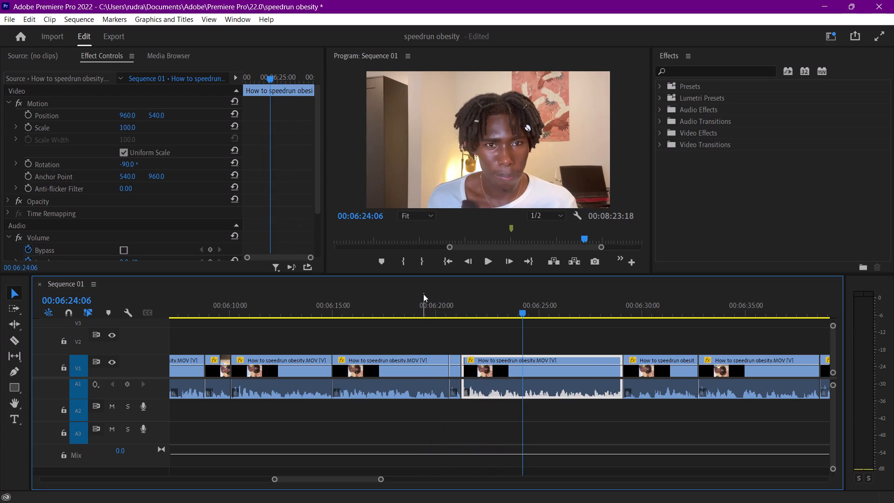
Set the scale of the clip starting near 00:06:21:10 to 121, trying 114 first and replaying the cut after each change.
left_click_drag(465, 304, 462, 304)
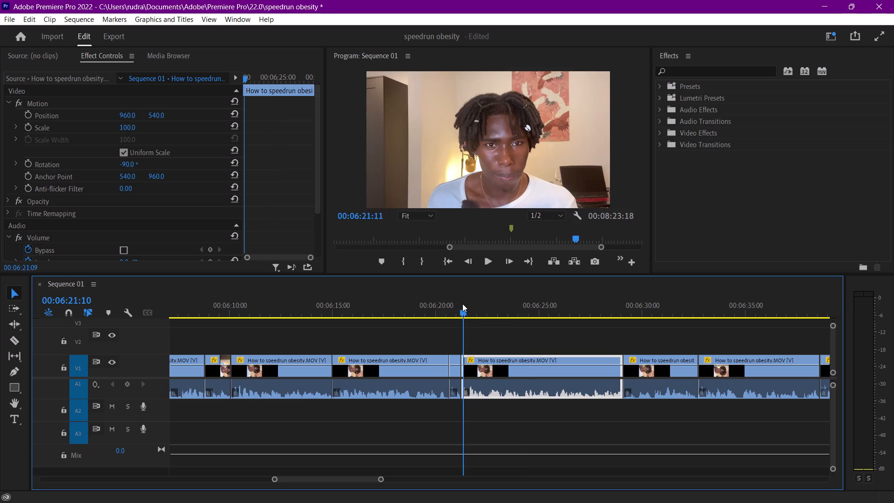
left_click_drag(462, 304, 436, 305)
key("space")
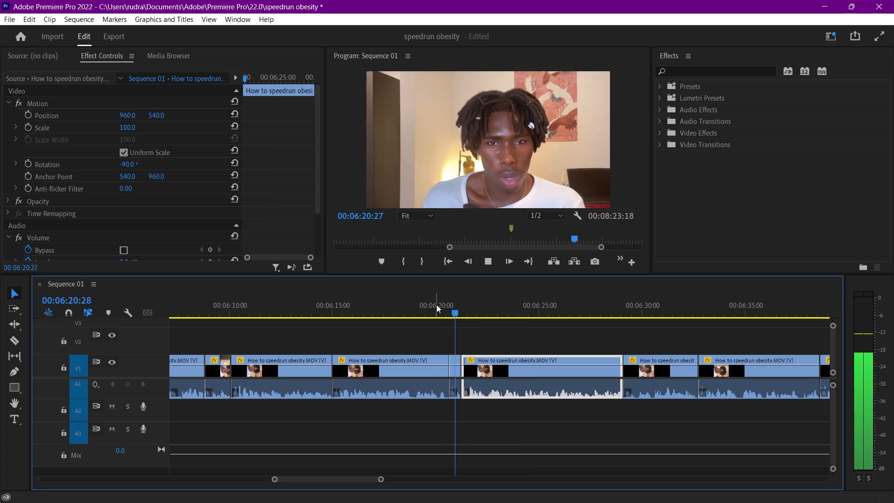
key("space")
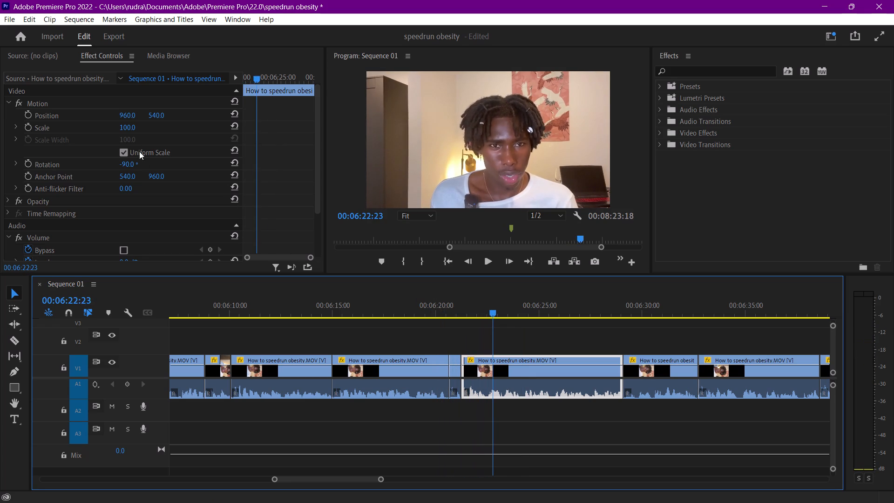
left_click_drag(130, 124, 139, 124)
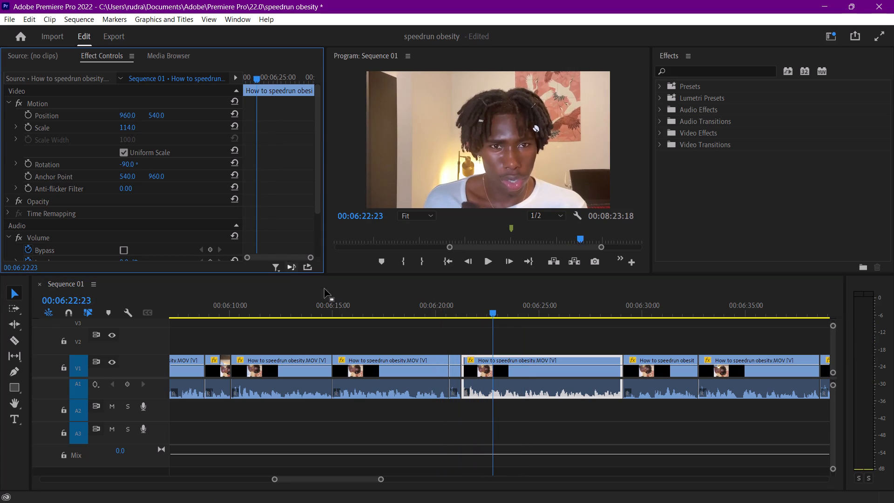
left_click(437, 311)
key("space")
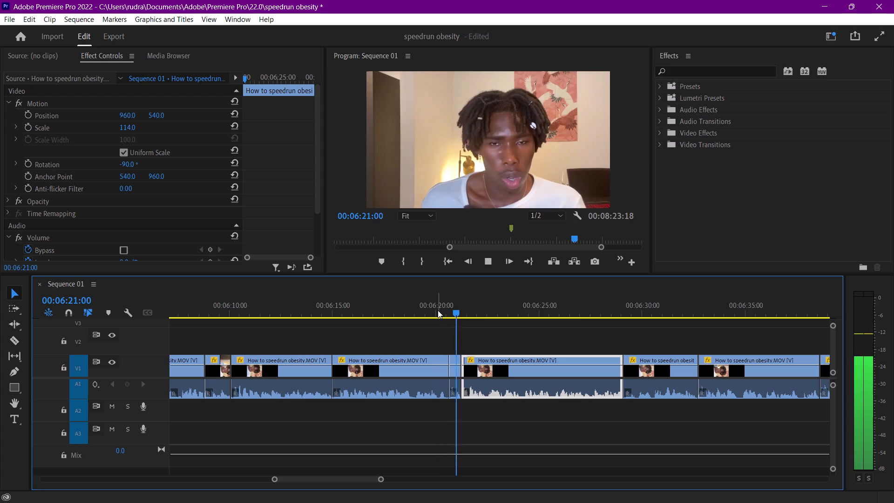
key("space")
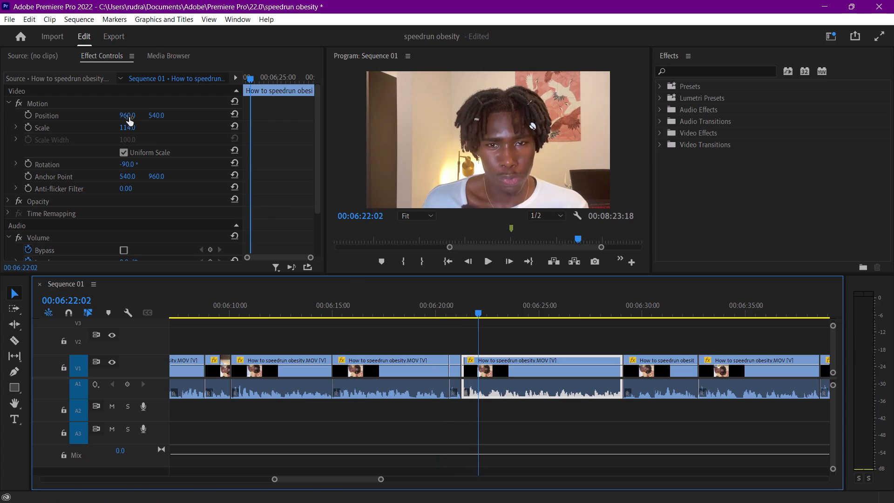
left_click_drag(124, 126, 131, 129)
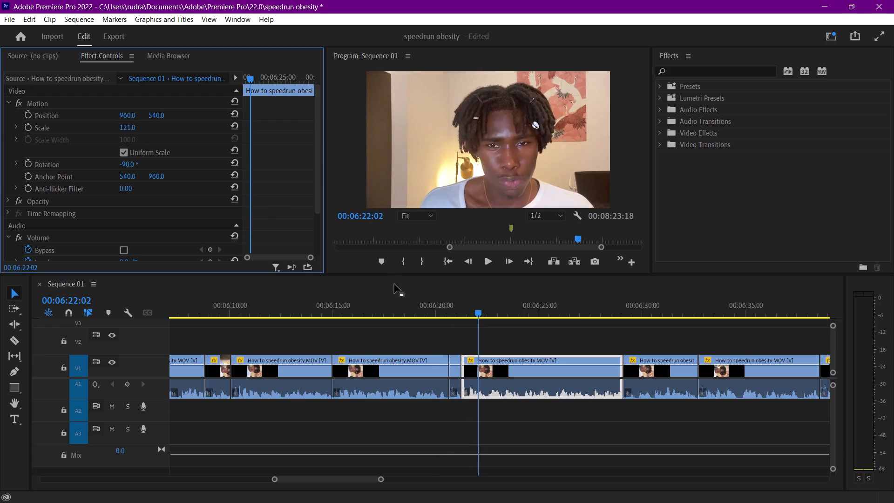
left_click(439, 310)
key("space")
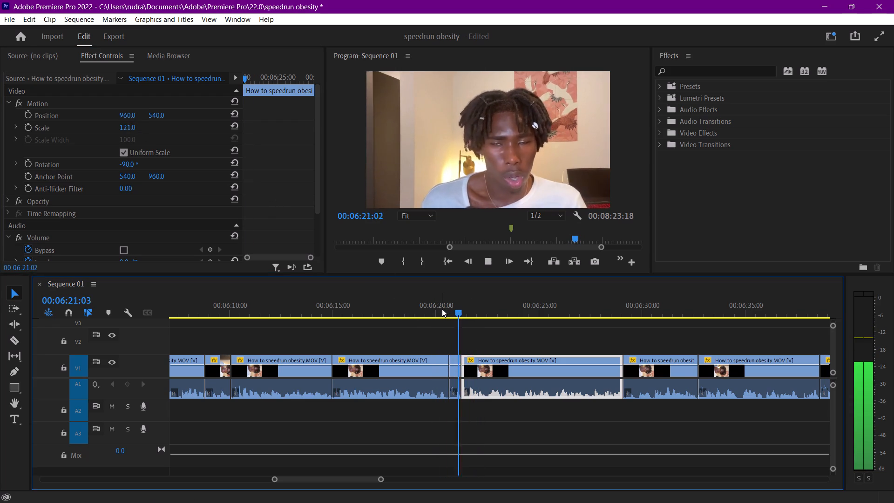
scroll(616, 437, "down", 4)
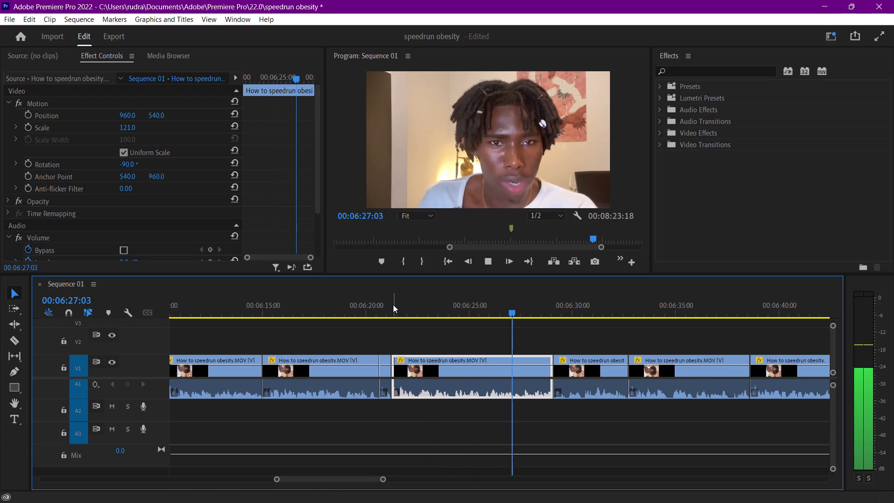
key("space")
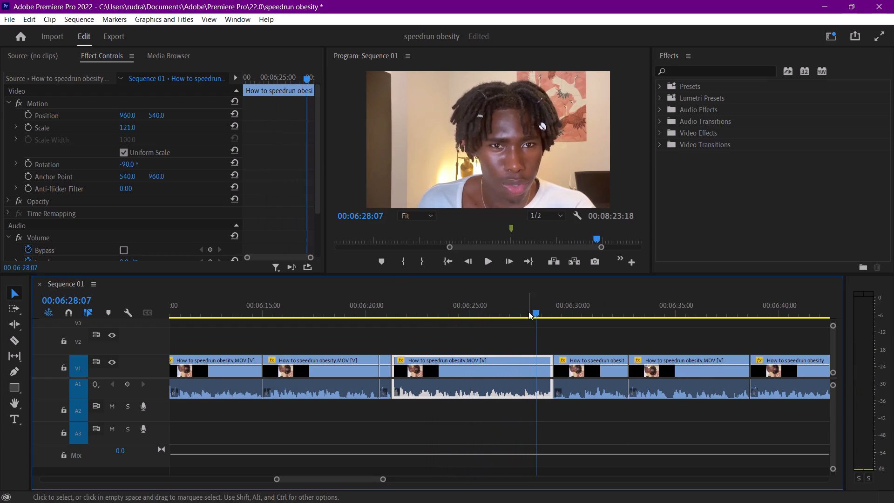
Keyframe this clip's Scale from 121 at 00:06:27:16 to 100 at 00:06:29:00, apply Ease In to both keyframes, and play back the zoom-out.
left_click_drag(528, 312, 523, 311)
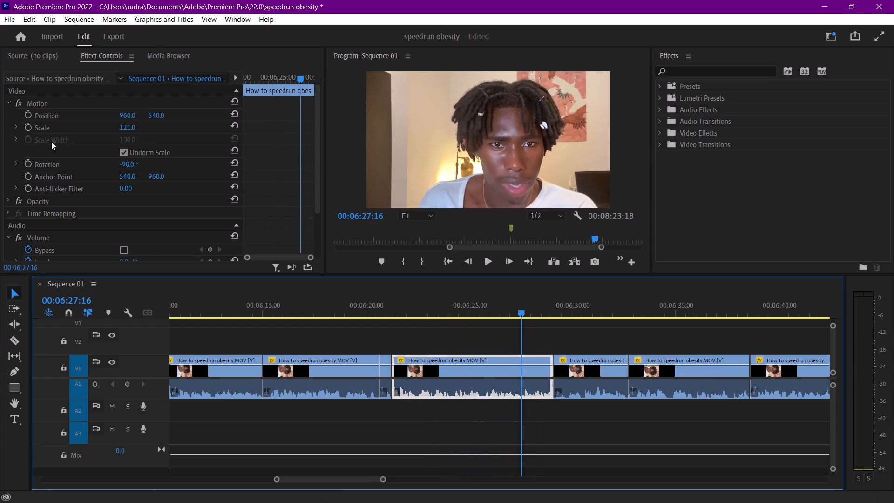
left_click(27, 126)
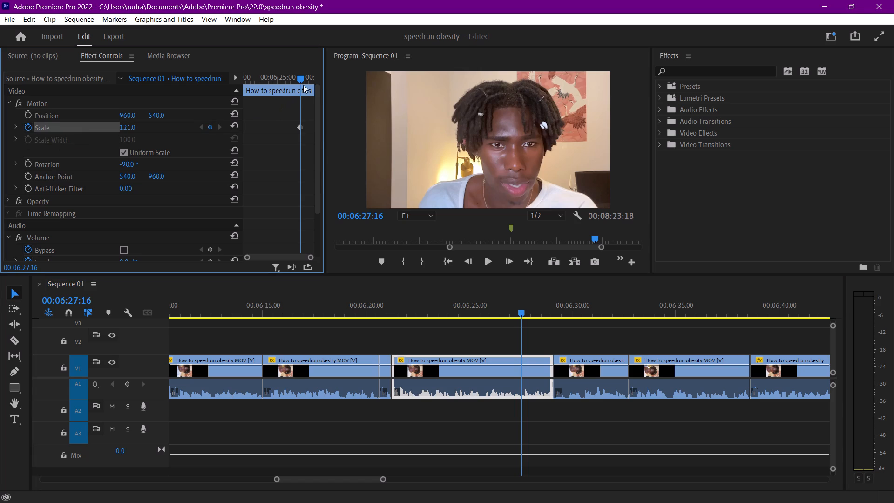
left_click_drag(308, 79, 315, 81)
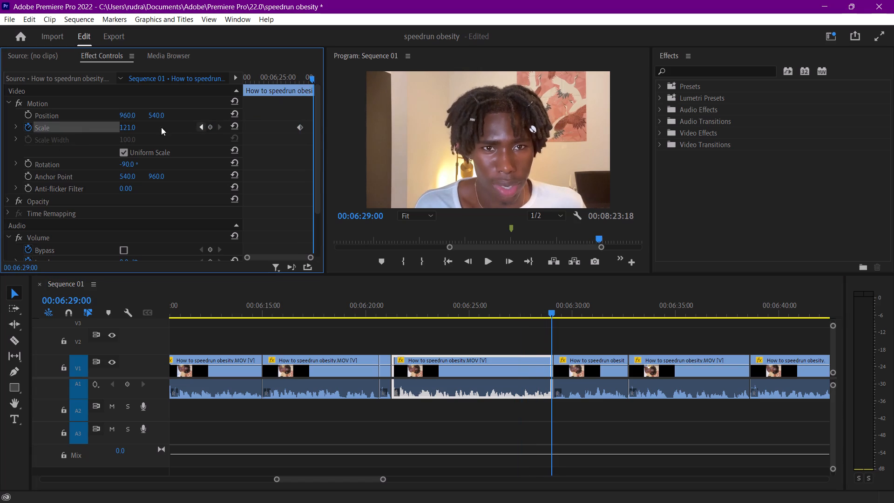
left_click(237, 123)
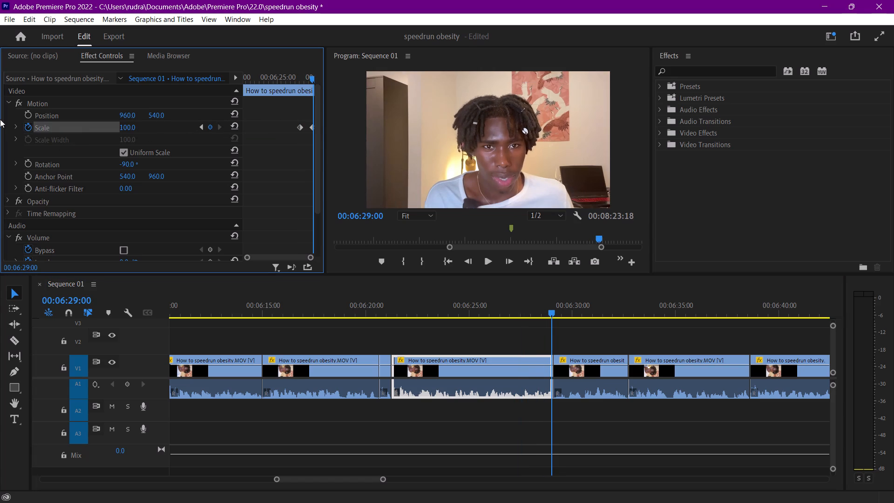
left_click_drag(271, 120, 321, 143)
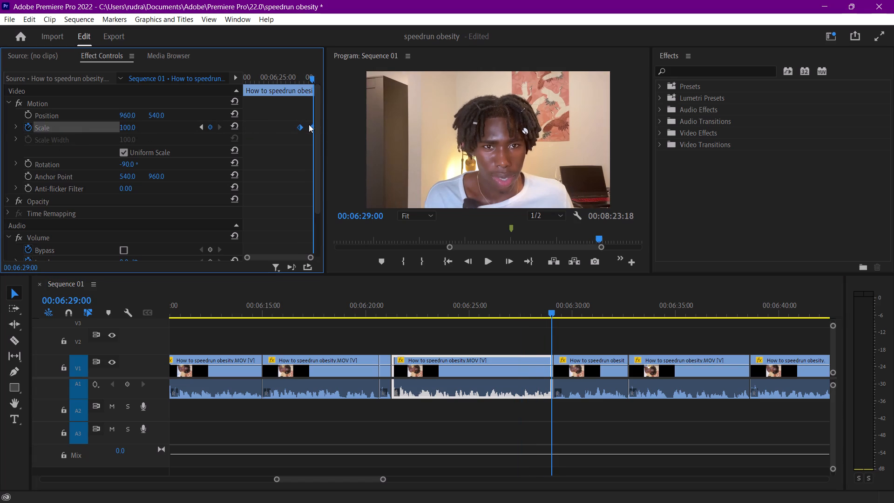
right_click(310, 128)
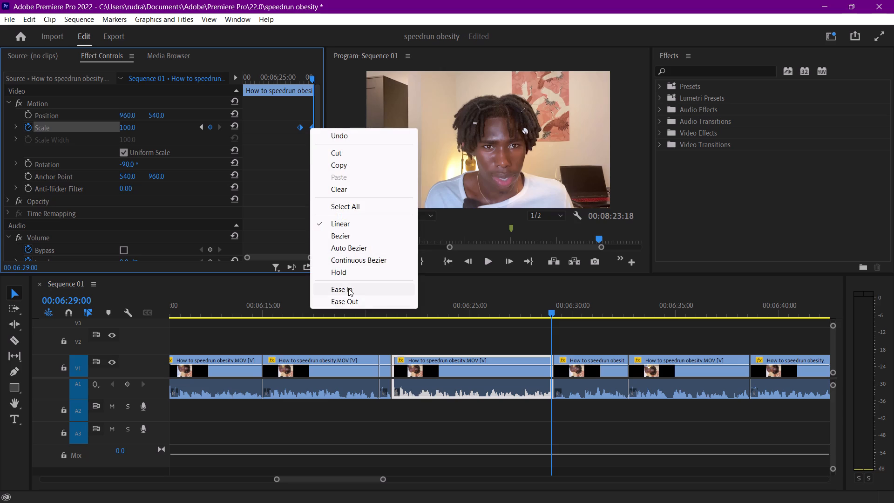
left_click(348, 288)
left_click(300, 73)
key("space")
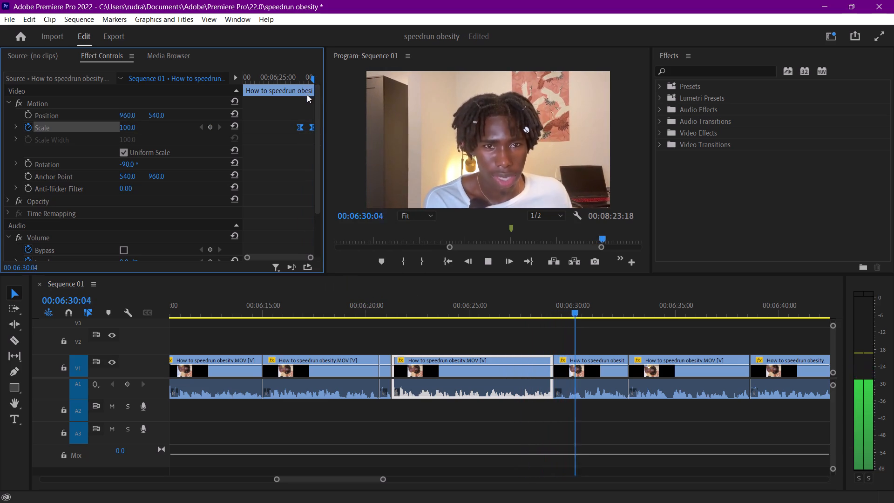
key("space")
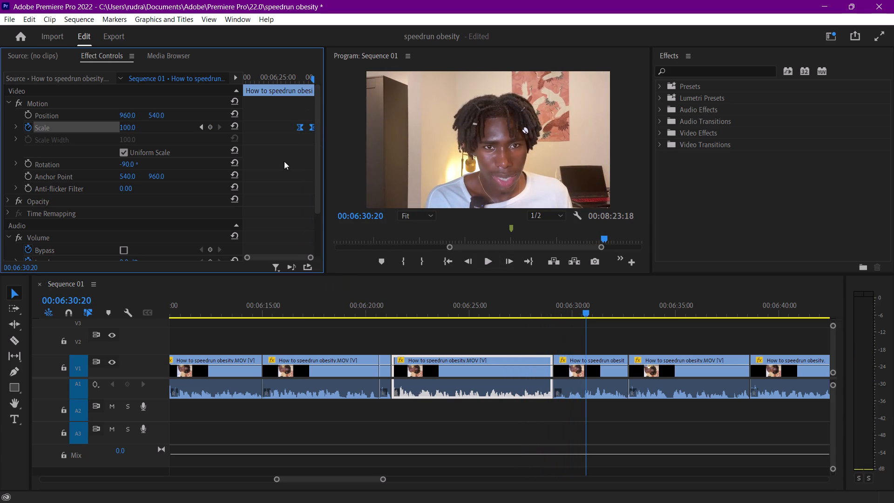
Extend the last Scale keyframe's incoming ease in the velocity graph toward the first keyframe and replay the zoom-out.
left_click(16, 129)
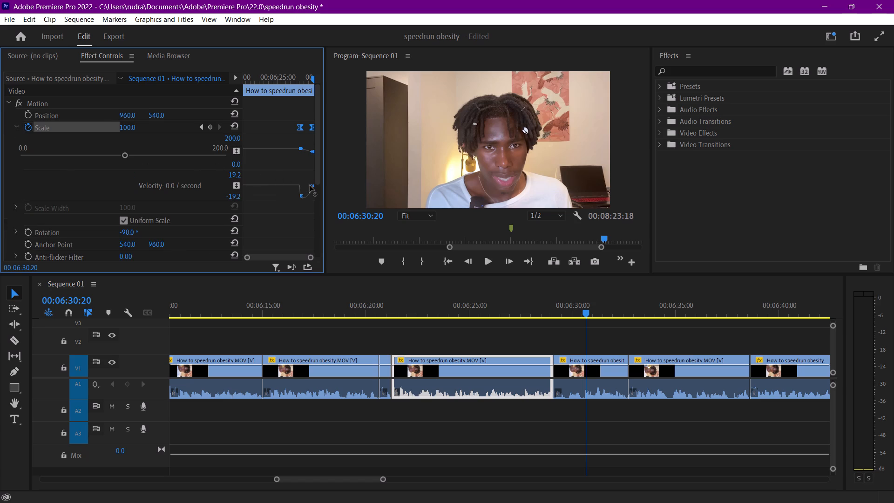
left_click_drag(310, 185, 304, 185)
left_click(298, 81)
key("space")
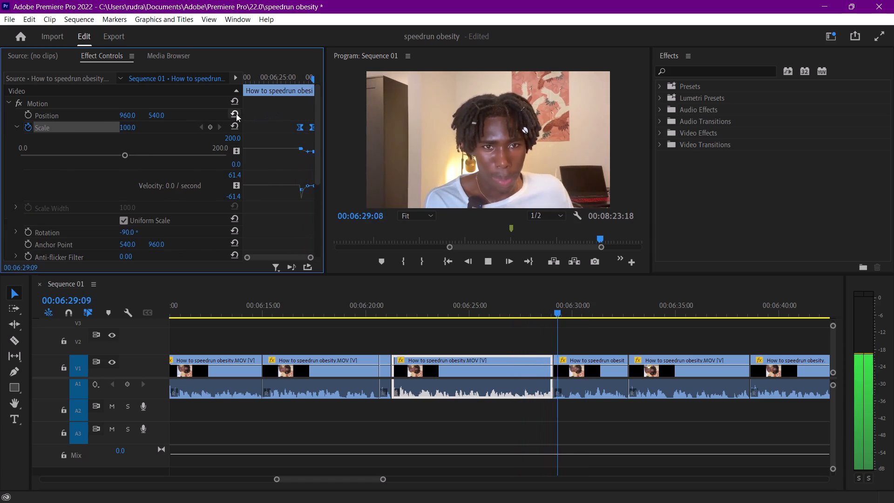
key("space")
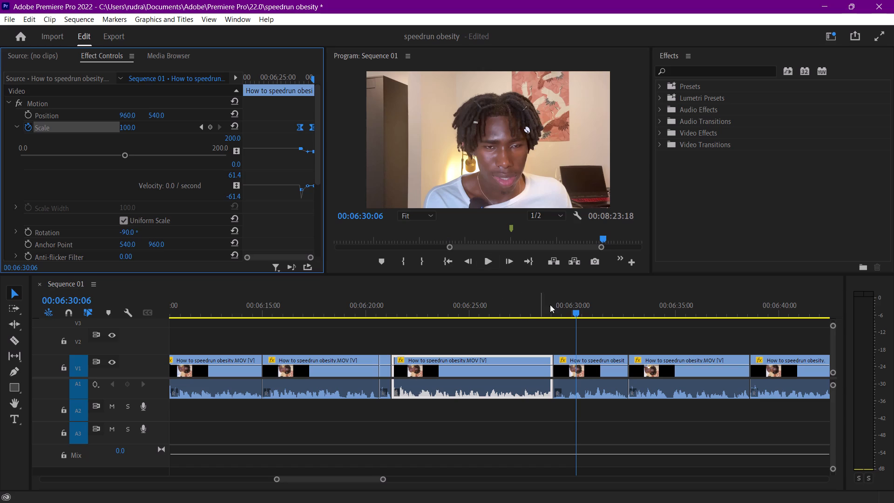
Keyframe the following clip's Scale from 100 at 00:06:29:24 to 119 at 00:06:30:13 and apply Ease In to both keyframes.
left_click(570, 306)
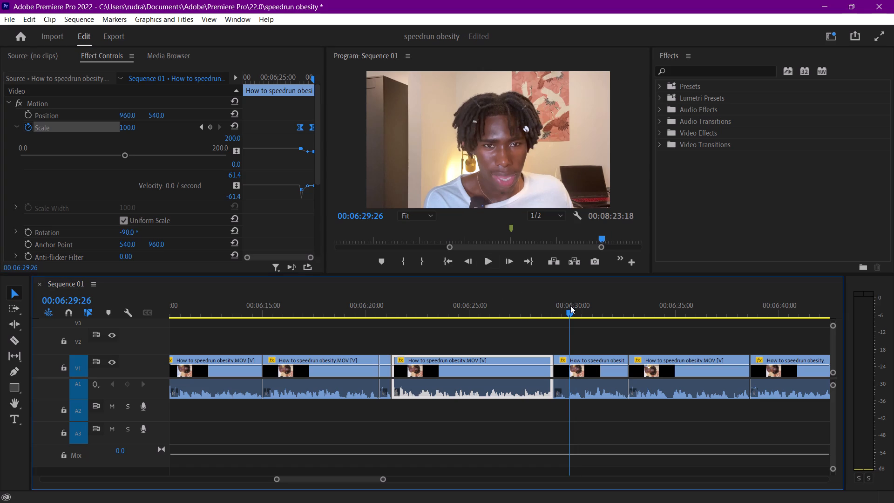
left_click(580, 369)
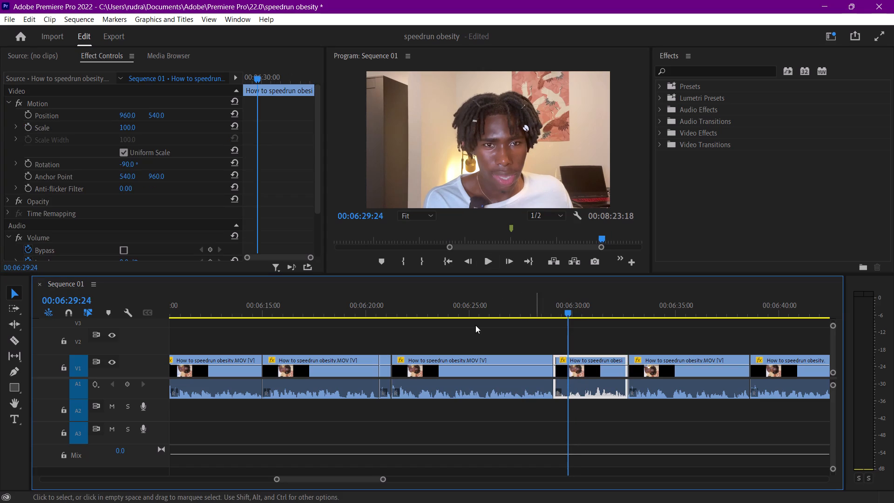
left_click(28, 131)
key("space")
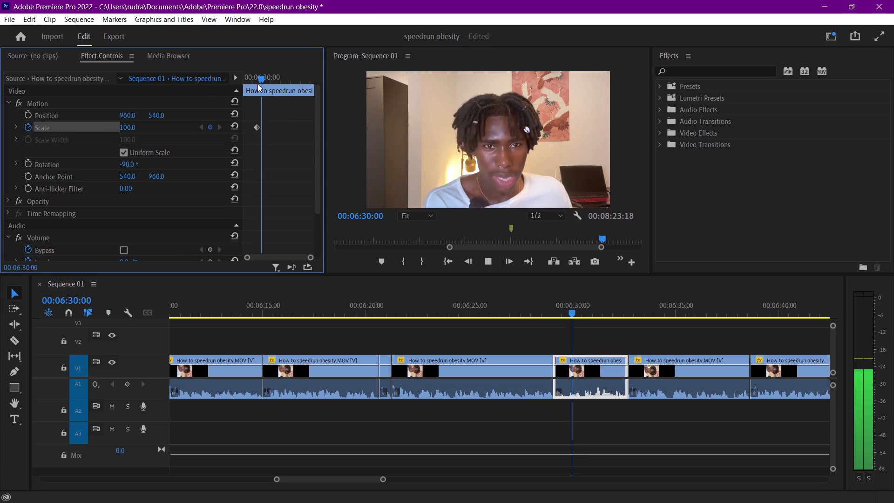
key("space")
left_click_drag(126, 129, 134, 128)
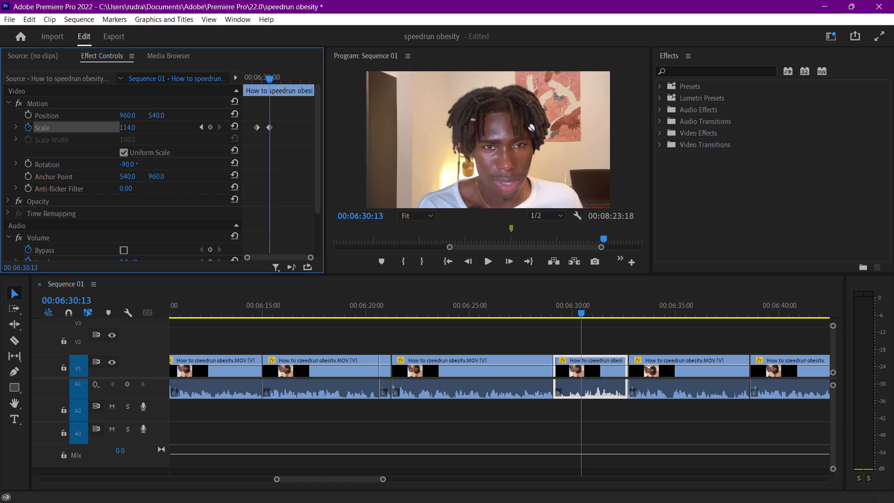
left_click_drag(134, 128, 137, 128)
left_click_drag(288, 113, 237, 148)
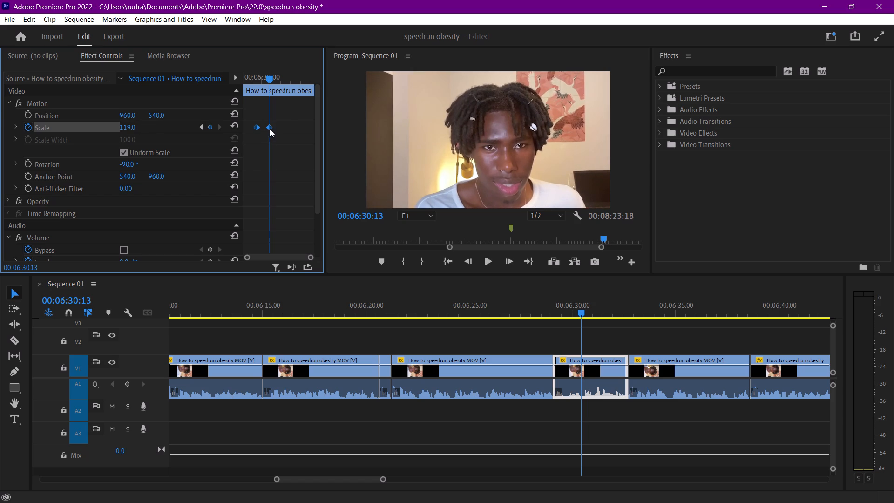
right_click(270, 126)
left_click(307, 288)
Extend the incoming ease of the 119 Scale keyframe toward the first keyframe in the velocity graph.
left_click(15, 126)
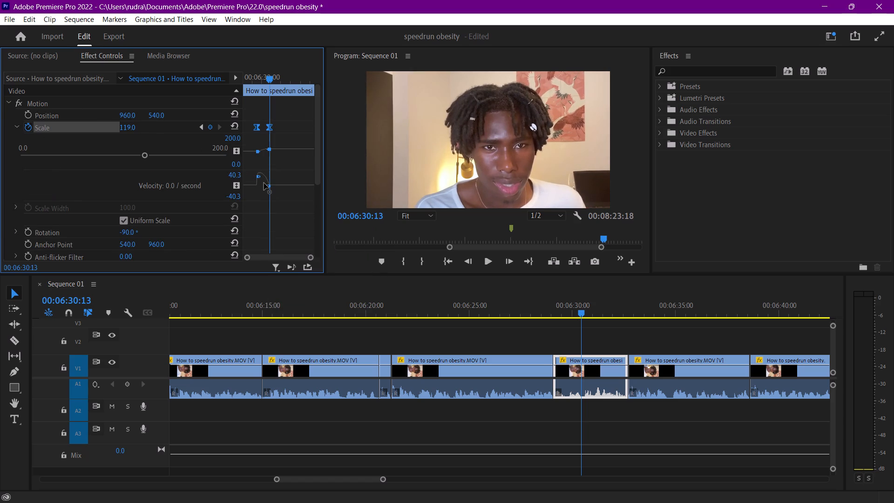
left_click_drag(264, 186, 257, 186)
Play back the sequence from about 00:06:13 through the clip after 00:06:32 to review the new zooms.
left_click(361, 305)
key("space")
left_click_drag(360, 306, 223, 305)
key("space")
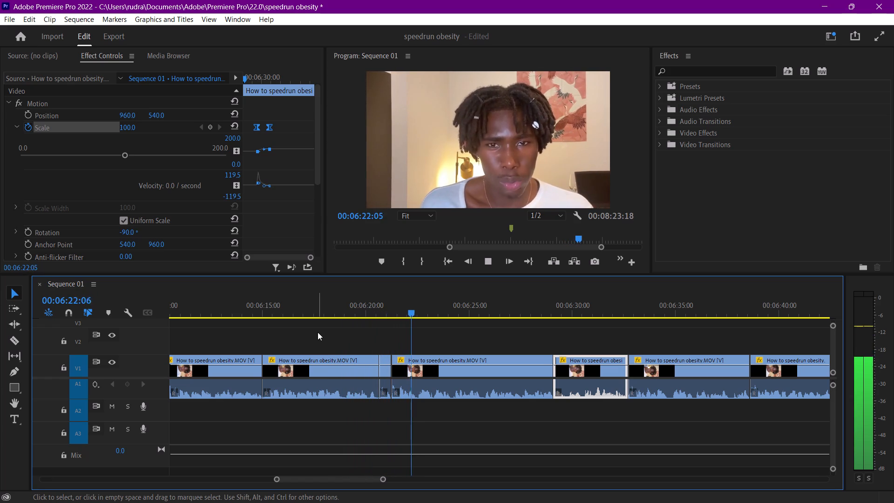
scroll(515, 435, "down", 3)
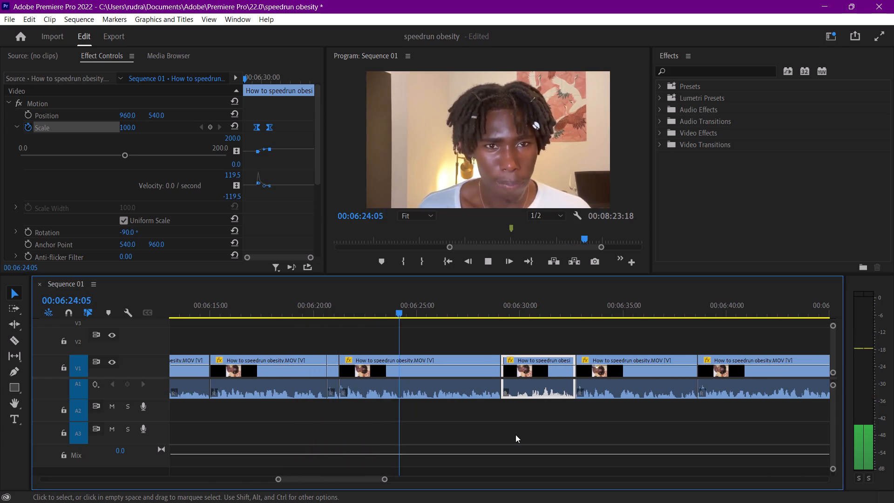
scroll(515, 435, "down", 1)
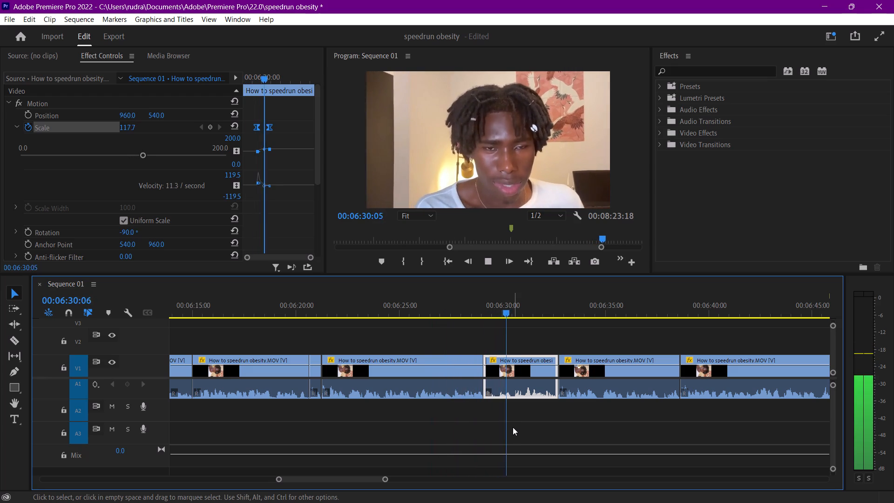
scroll(532, 431, "down", 4)
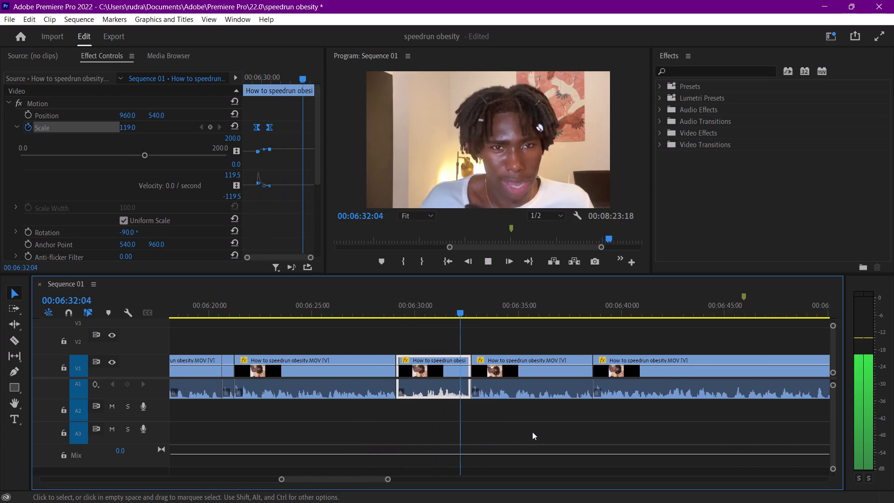
scroll(532, 432, "down", 5)
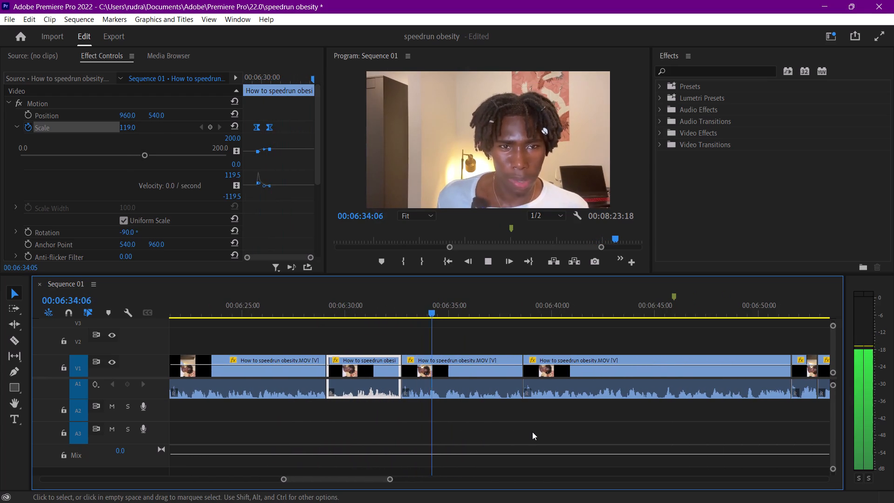
Save the project and continue playback past 00:06:34.
key("ctrl+s")
key("space")
scroll(531, 428, "down", 4)
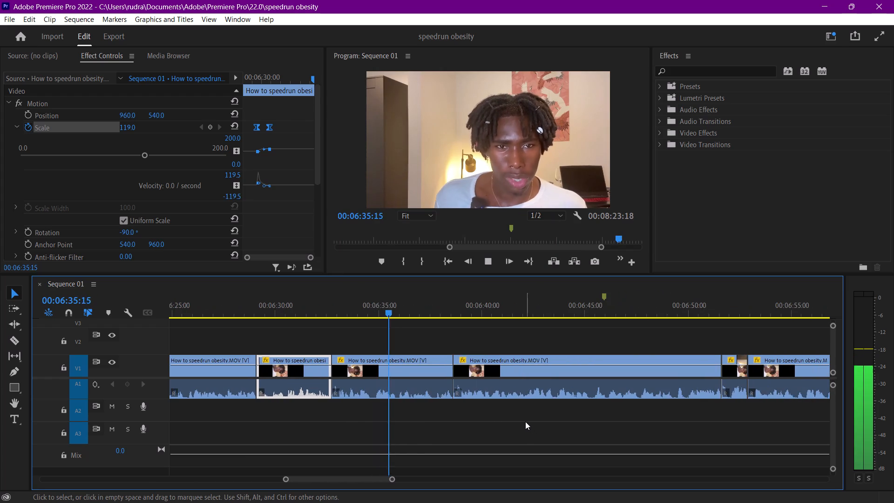
Continue reviewing the talking-head footage in playback from about 00:06:35 to 00:06:46.
scroll(525, 421, "down", 3)
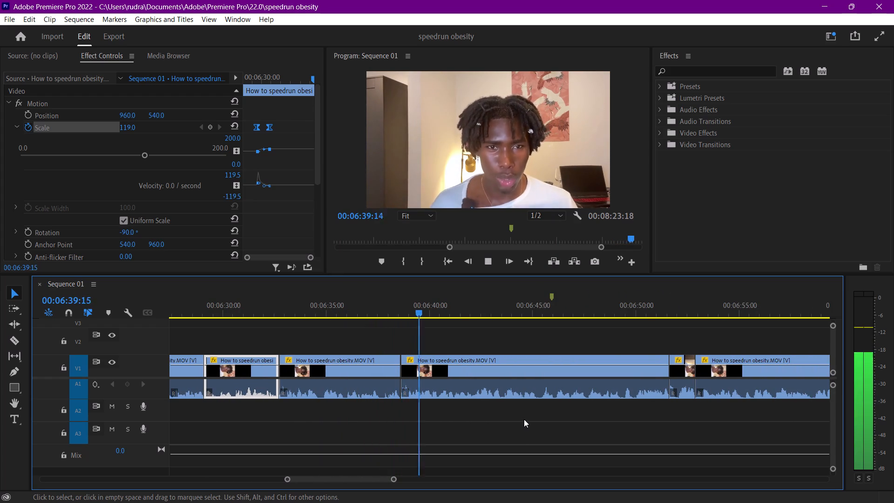
scroll(524, 419, "down", 5)
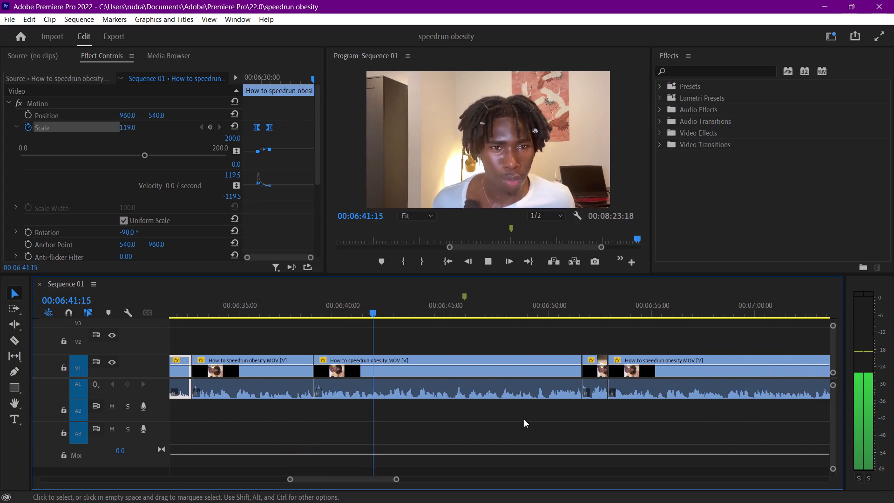
scroll(524, 419, "down", 3)
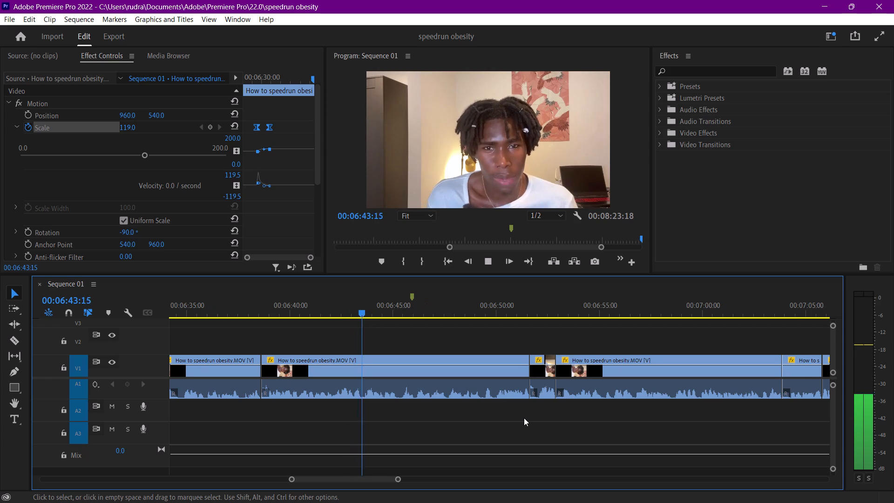
scroll(524, 418, "down", 1)
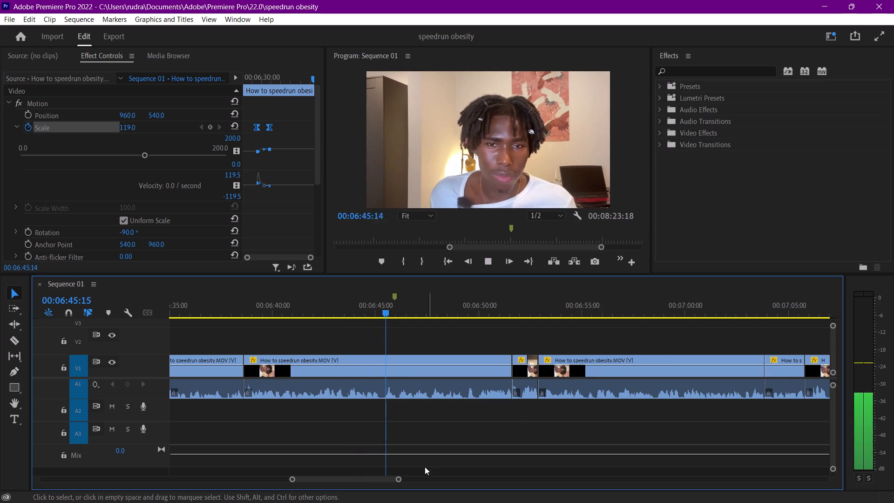
key("space")
Resume playback from 00:06:46 and review the following talking-head clips up to about 00:07:20.
left_click_drag(400, 480, 421, 480)
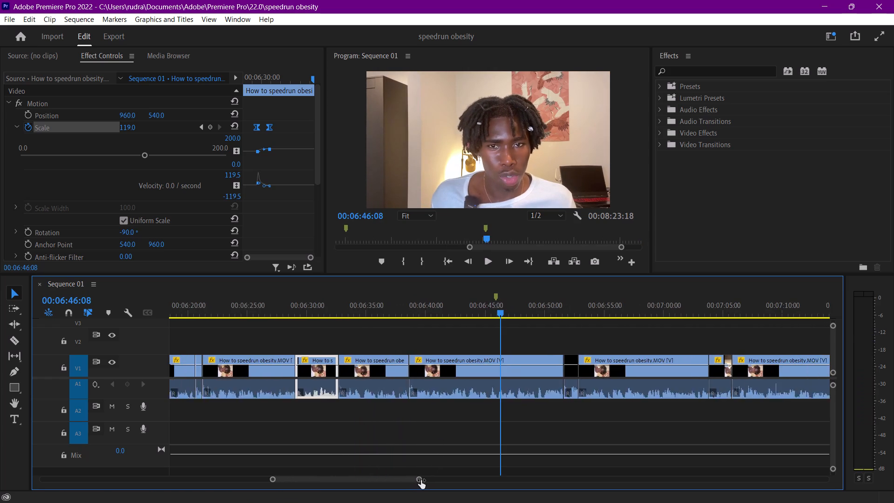
left_click_drag(421, 480, 461, 482)
key("space")
scroll(582, 437, "down", 3)
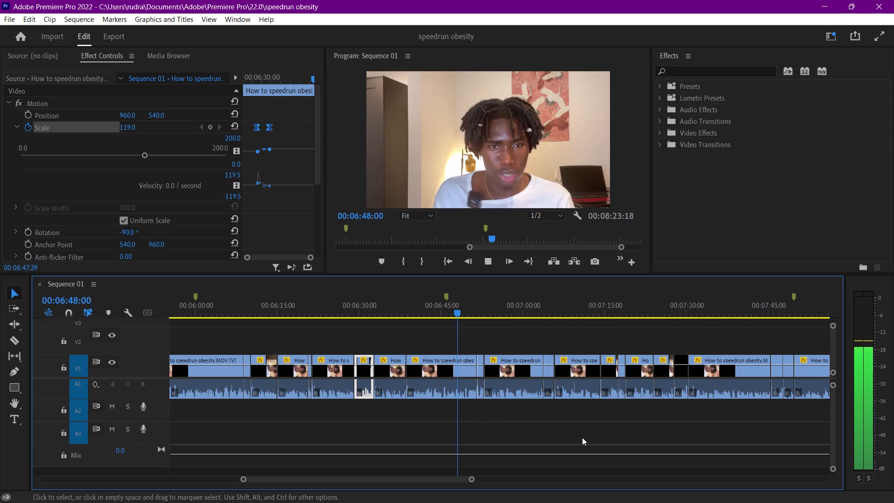
scroll(582, 437, "down", 1)
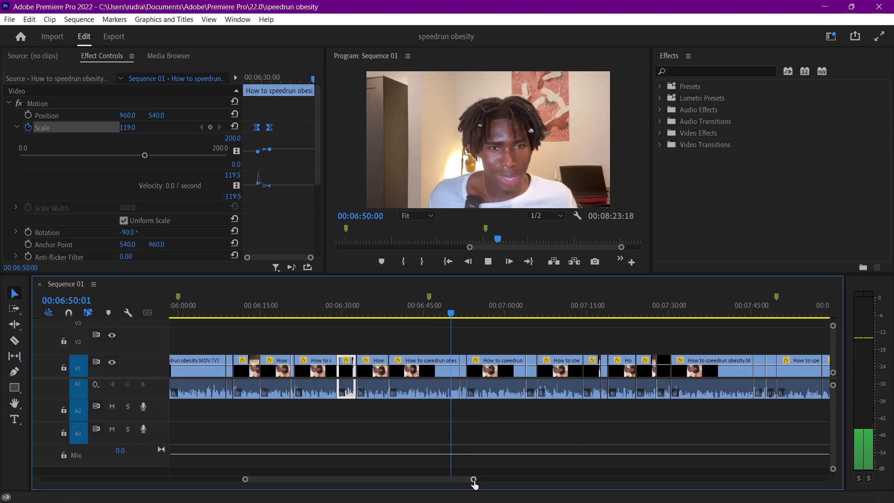
left_click_drag(474, 481, 439, 476)
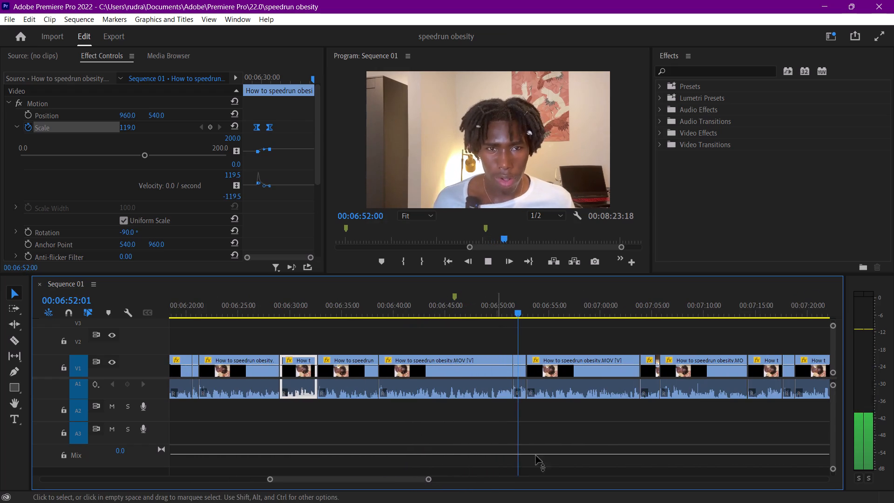
scroll(569, 449, "down", 3)
left_click_drag(435, 480, 426, 482)
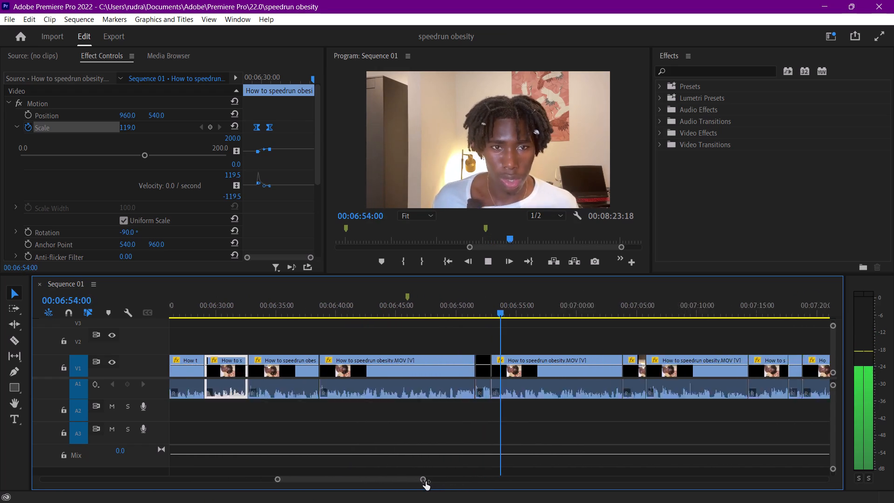
left_click_drag(426, 482, 410, 483)
scroll(570, 446, "down", 6)
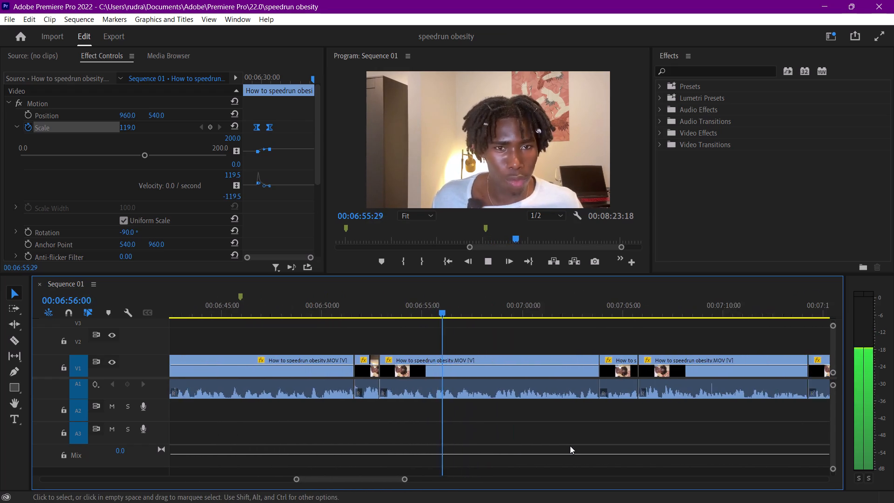
scroll(570, 446, "down", 4)
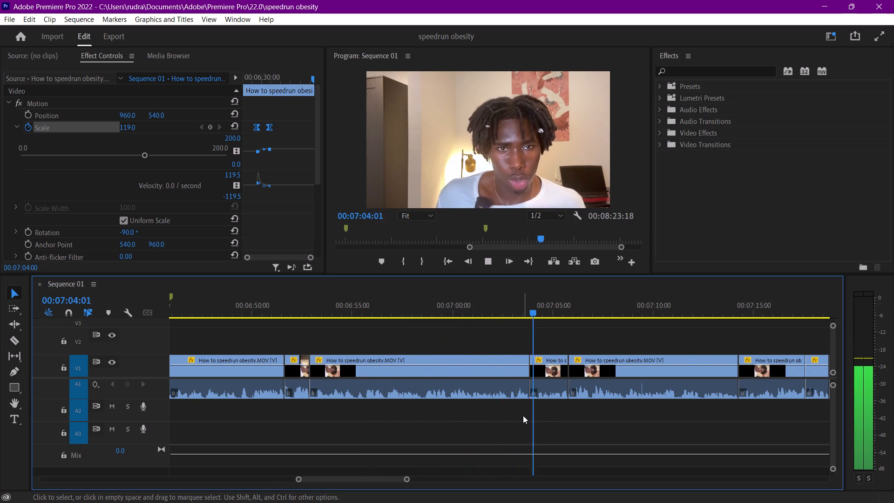
scroll(523, 415, "down", 3)
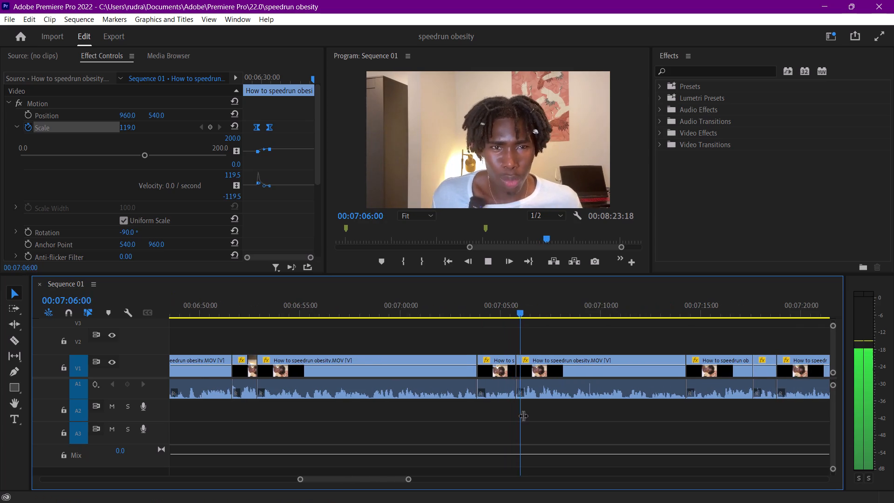
scroll(523, 415, "down", 7)
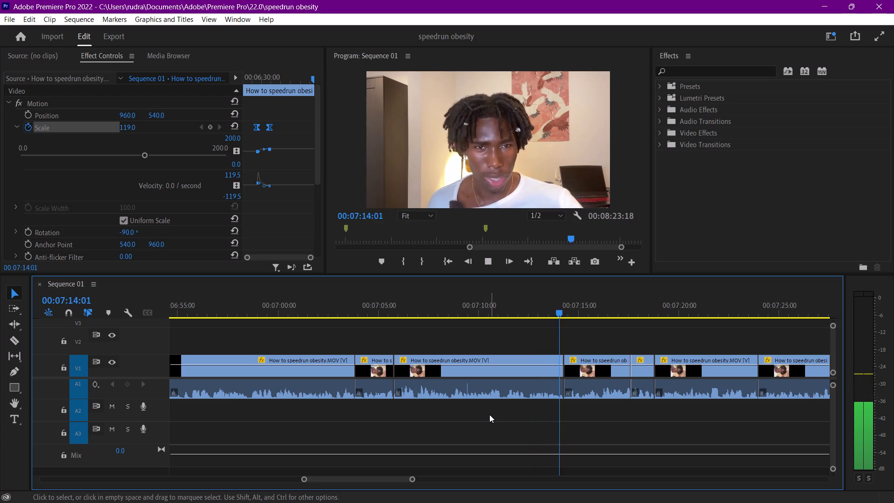
scroll(559, 428, "down", 3)
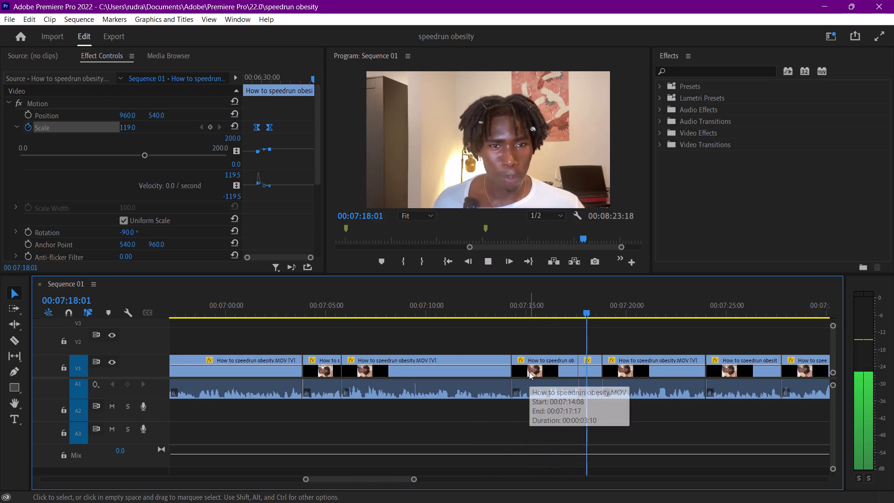
scroll(554, 440, "down", 4)
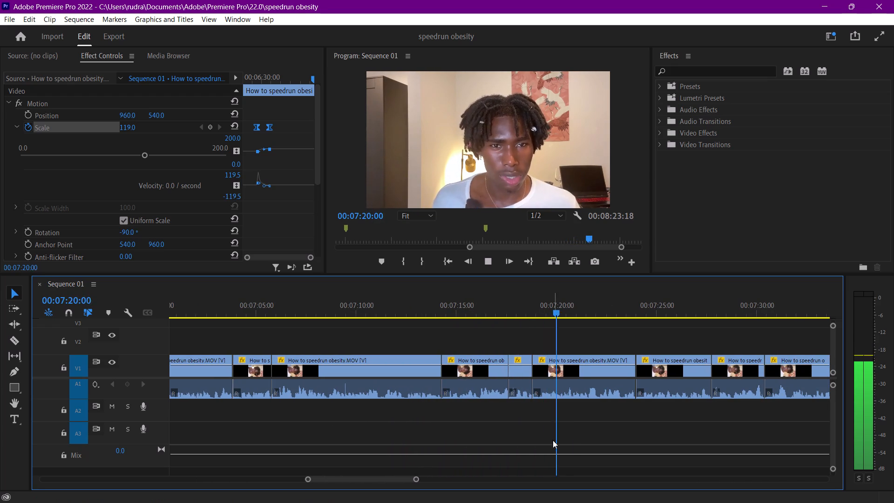
key("space")
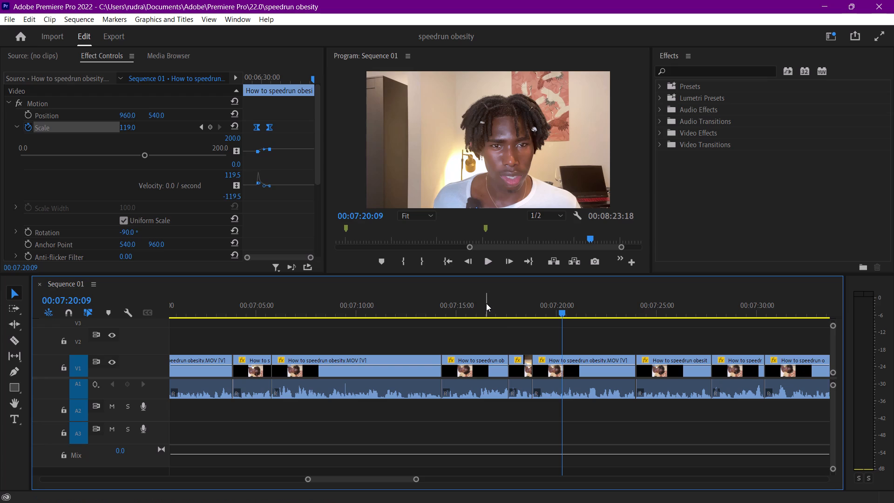
Set the Scale of the short clip after 00:07:17:17 to 116 and play back across its cuts.
left_click(486, 303)
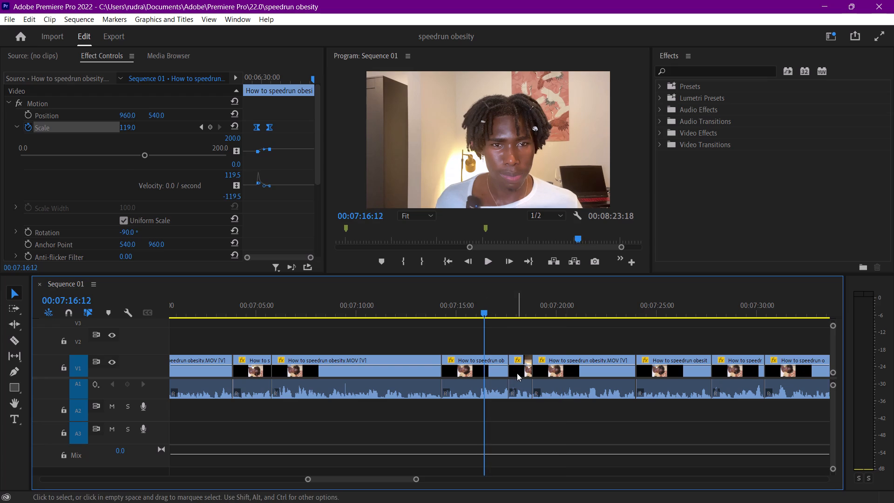
left_click(517, 373)
left_click_drag(125, 127, 135, 127)
key("space")
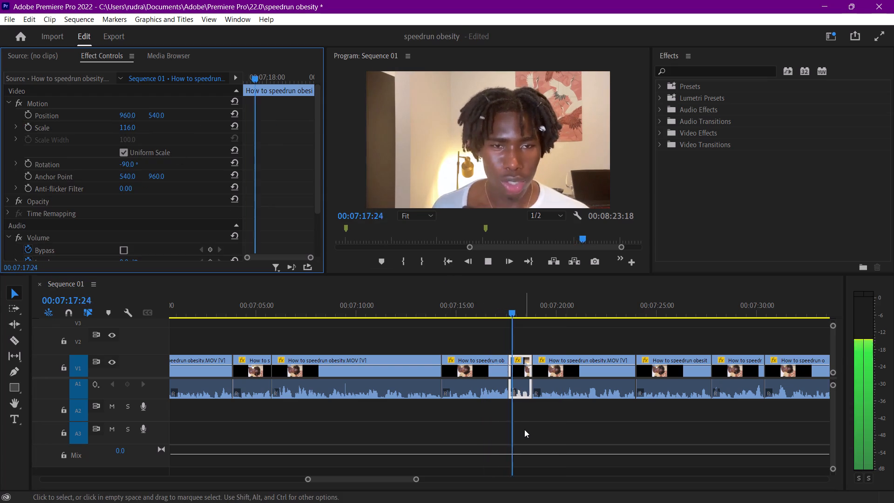
key("space")
key("space")
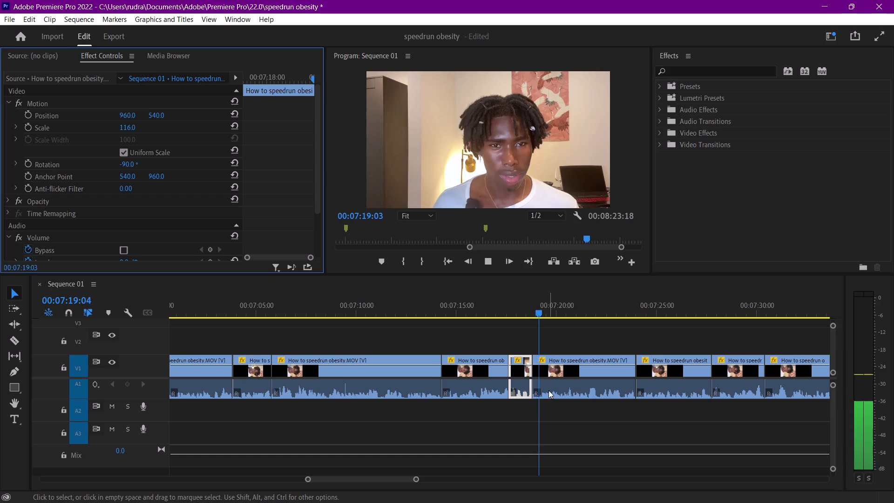
left_click(503, 299)
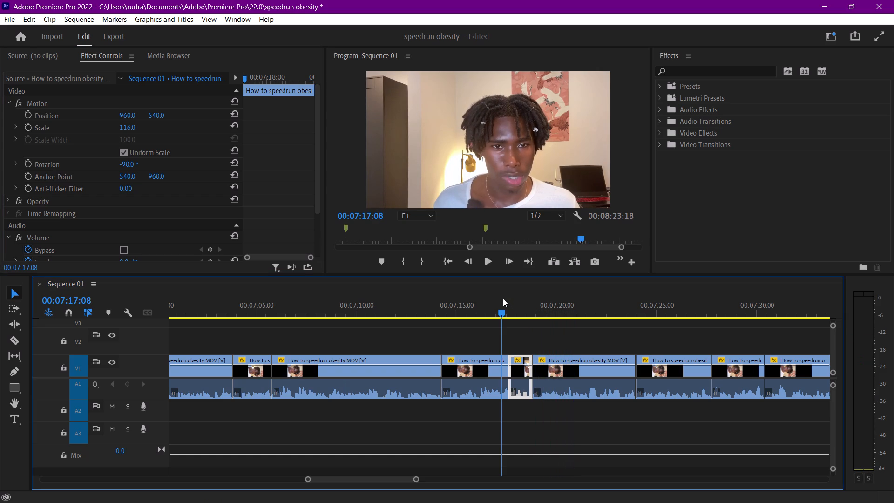
key("space")
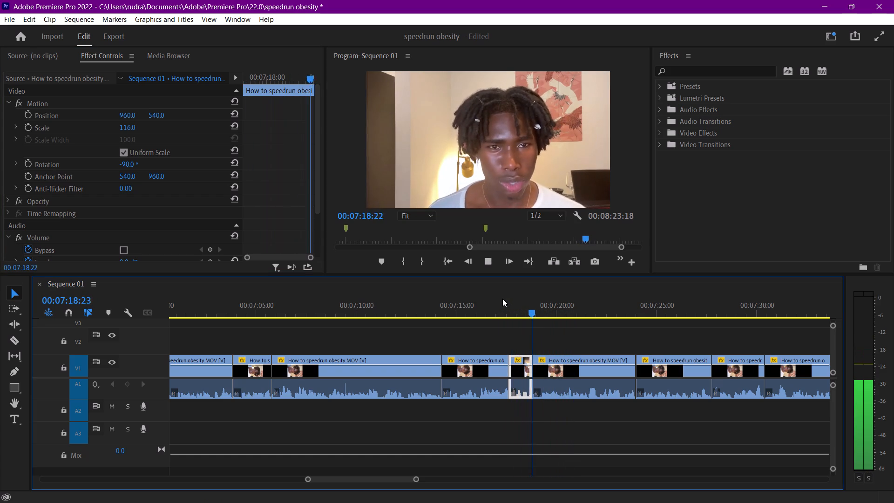
key("space")
Set the Scale of the following clip, at 00:07:19:00, to 116 and play back the transition into it.
left_click(546, 365)
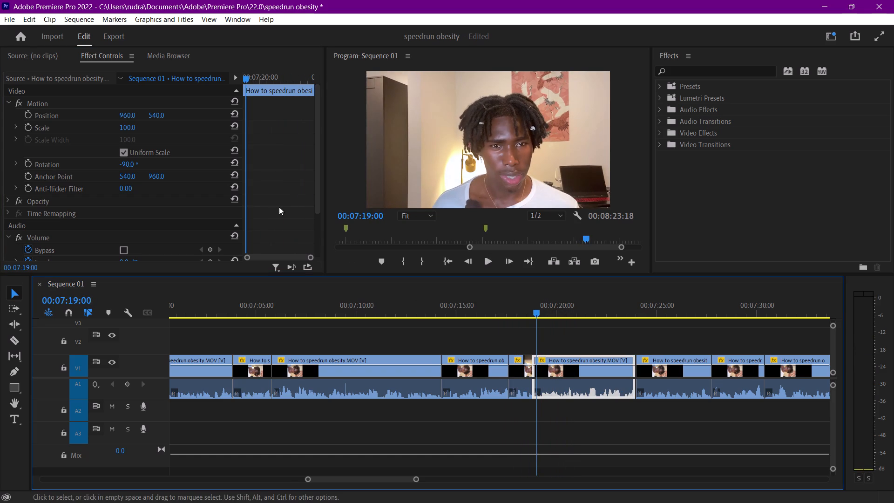
left_click(121, 127)
type("116")
key("Return")
key("space")
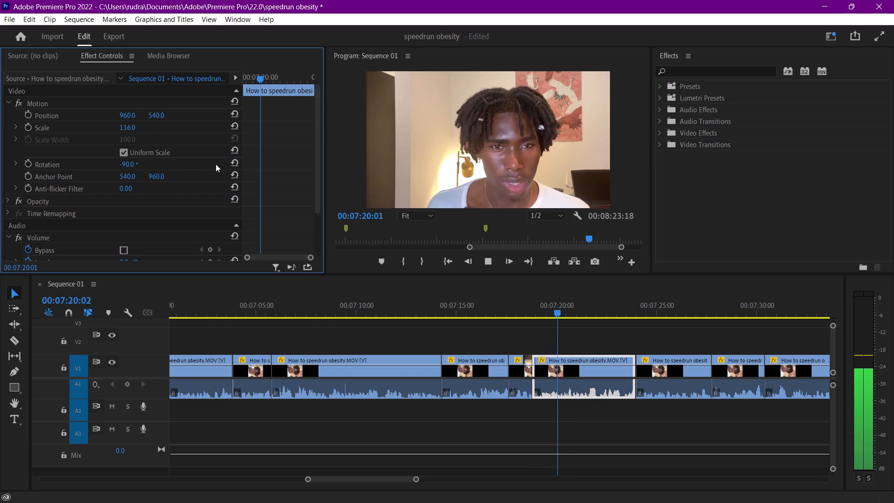
key("space")
left_click(495, 305)
key("space")
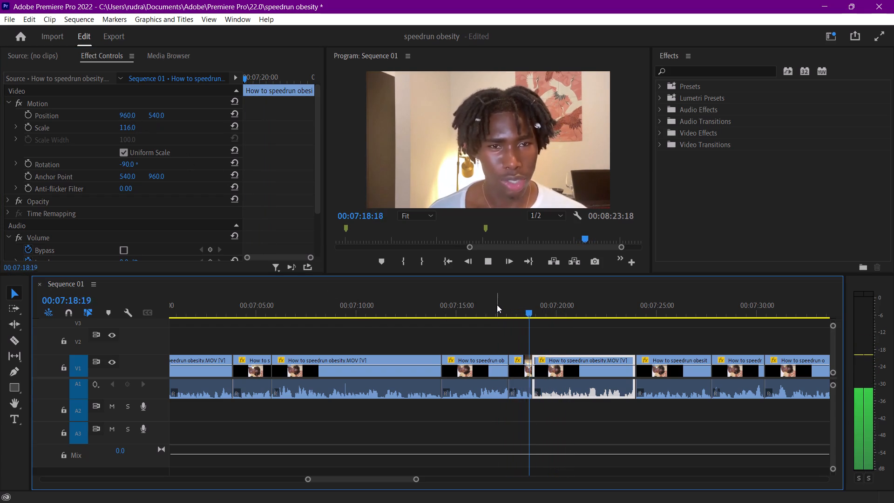
key("space")
Keyframe the short clip's Scale from 100 at 00:07:17:21 to 116 about eight frames later, with Ease In on both keyframes.
left_click(511, 311)
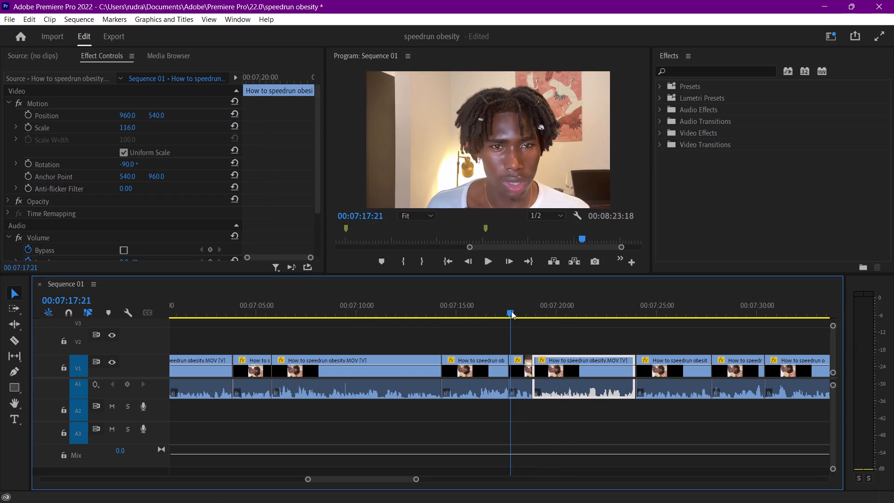
left_click(523, 371)
left_click(25, 126)
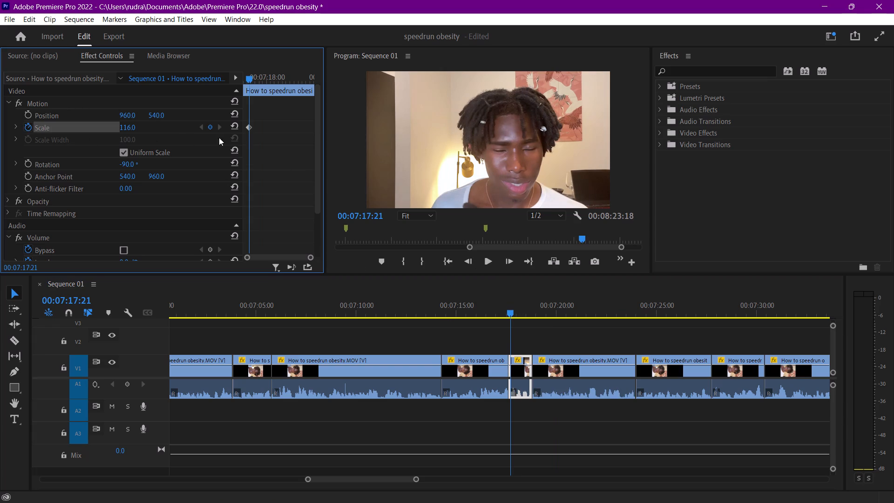
left_click_drag(251, 127, 265, 127)
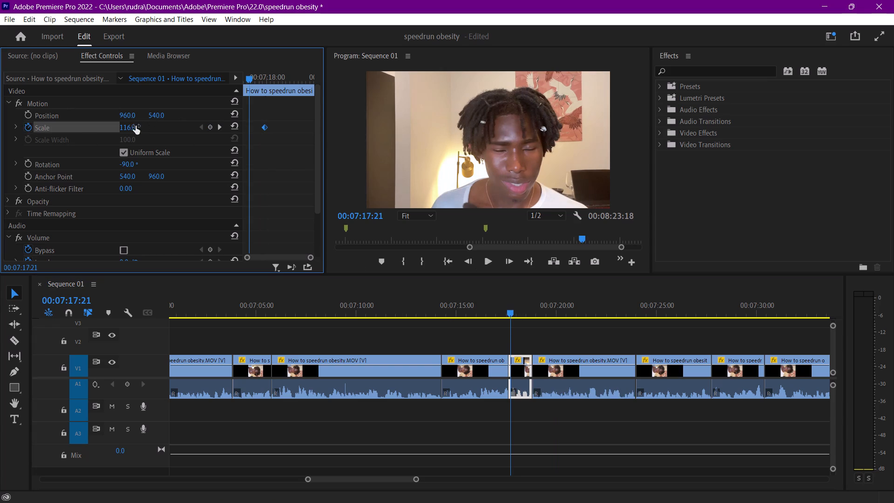
left_click(129, 126)
left_click(237, 125)
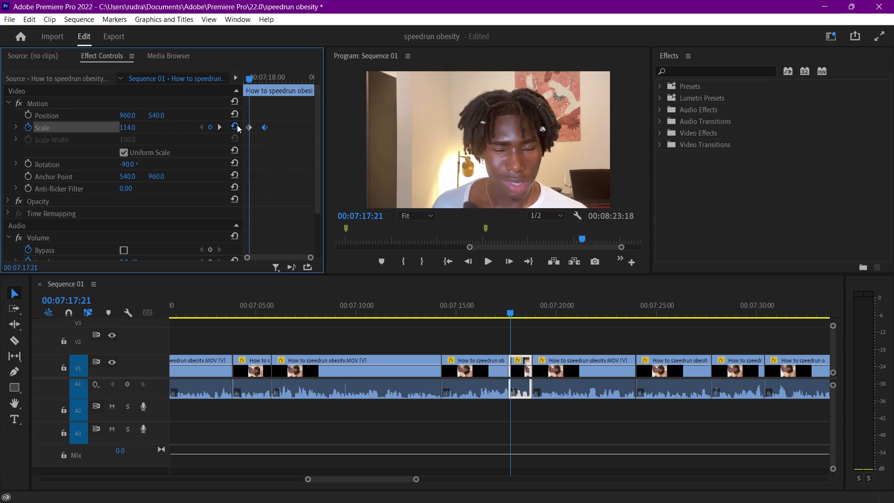
left_click_drag(283, 116, 241, 135)
right_click(264, 127)
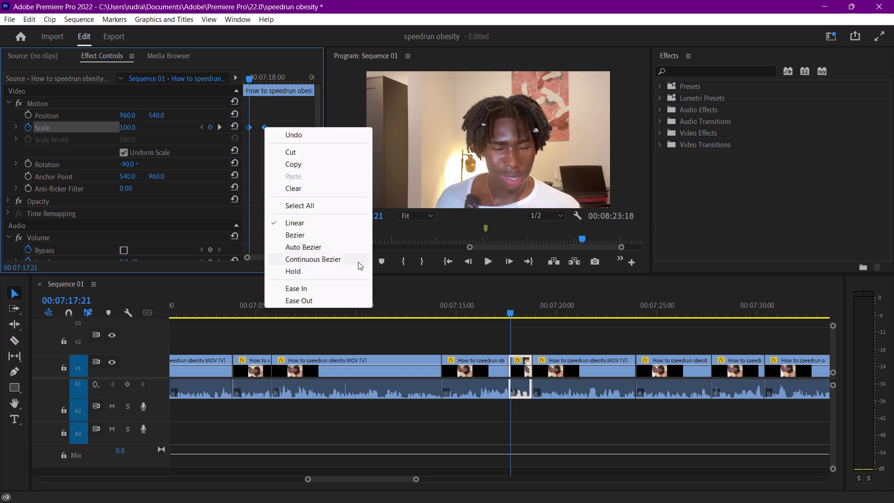
left_click(318, 290)
Extend the incoming ease of the 116 Scale keyframe toward the first keyframe in the velocity graph and preview the zoom.
left_click(16, 123)
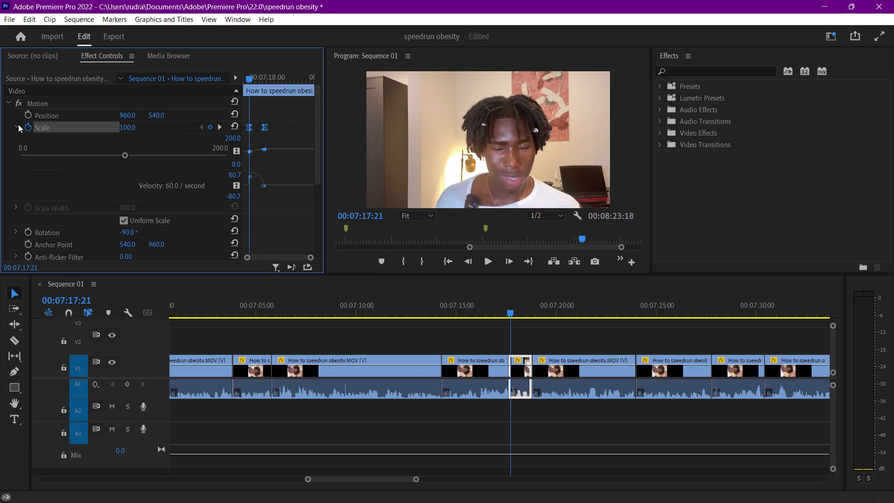
left_click_drag(262, 184, 255, 184)
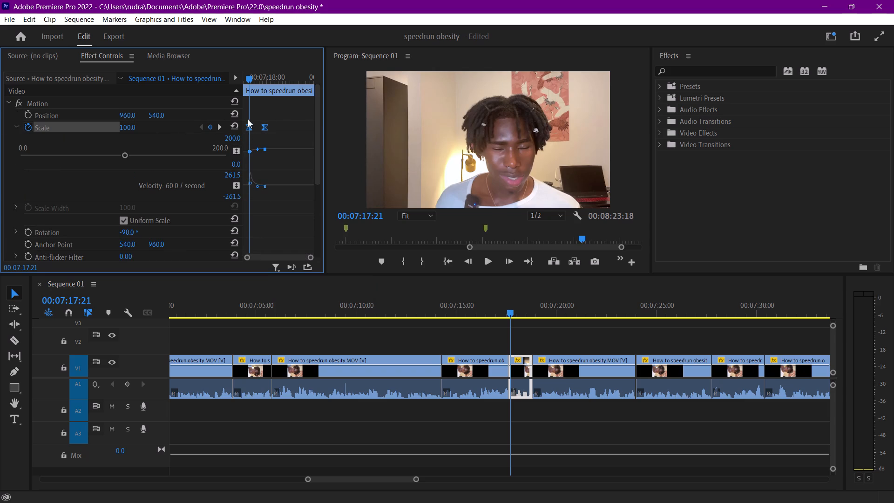
left_click_drag(256, 63, 244, 62)
left_click_drag(244, 71, 240, 74)
key("space")
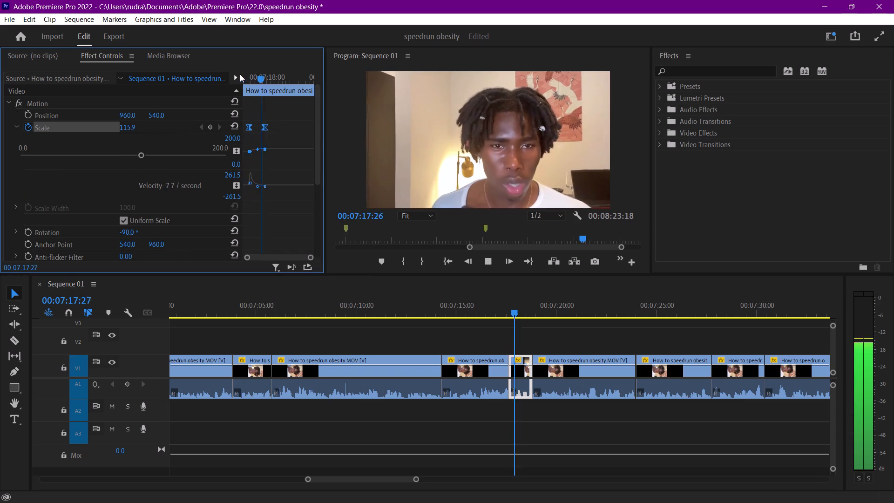
key("space")
Move the 116 Scale keyframe to 00:07:18:18 to lengthen the zoom, and play it back from the clip's start.
left_click(266, 132)
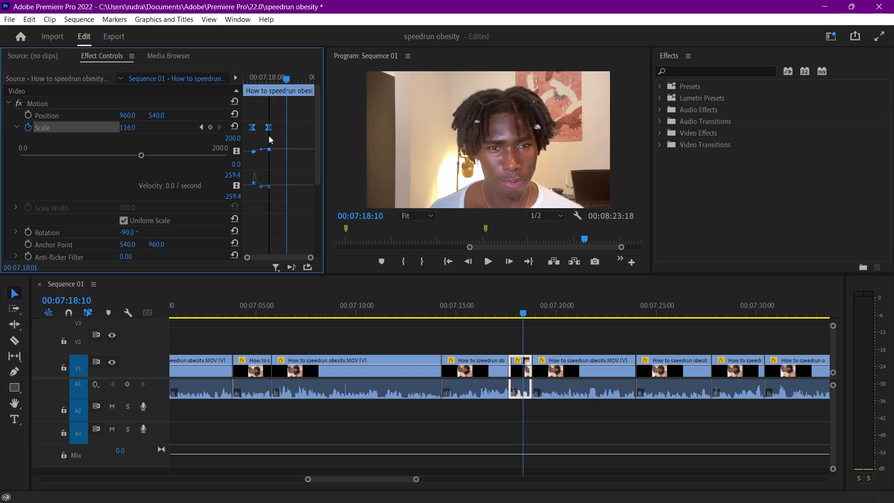
left_click(274, 137)
left_click_drag(268, 125, 302, 131)
left_click_drag(255, 62, 249, 62)
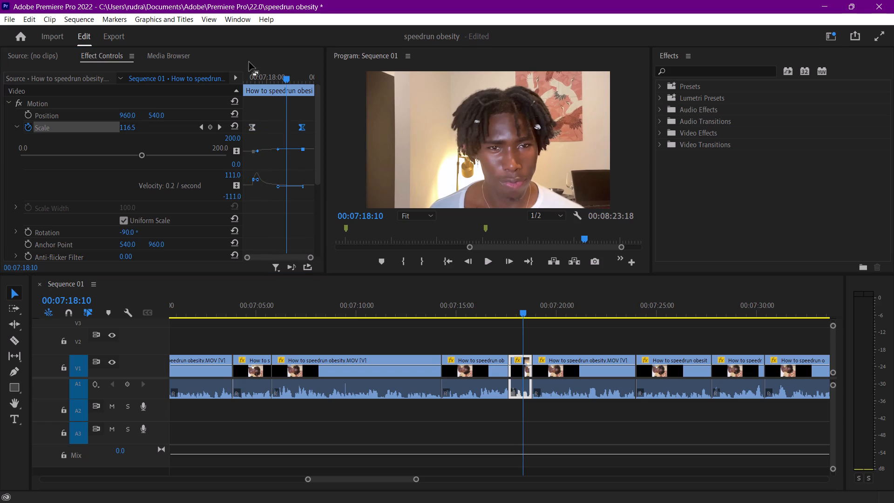
left_click_drag(249, 62, 241, 63)
left_click(247, 73)
key("space")
key("space")
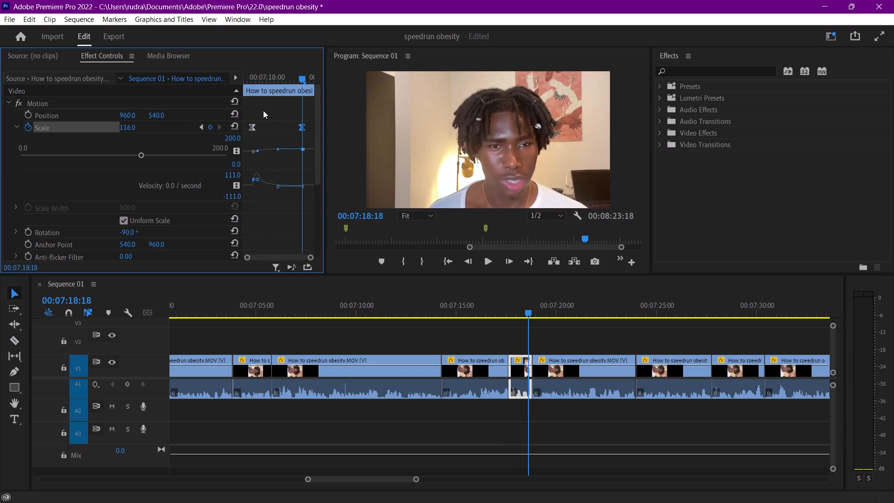
Move the first Scale keyframe to the short clip's start and the 116 keyframe to its end, and preview the zoom.
left_click_drag(252, 129, 242, 130)
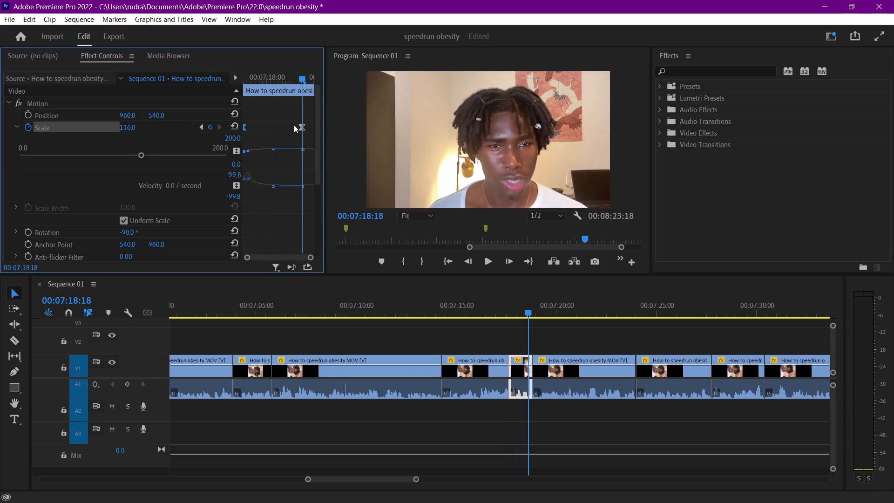
left_click_drag(303, 129, 318, 132)
left_click_drag(286, 72, 231, 73)
key("space")
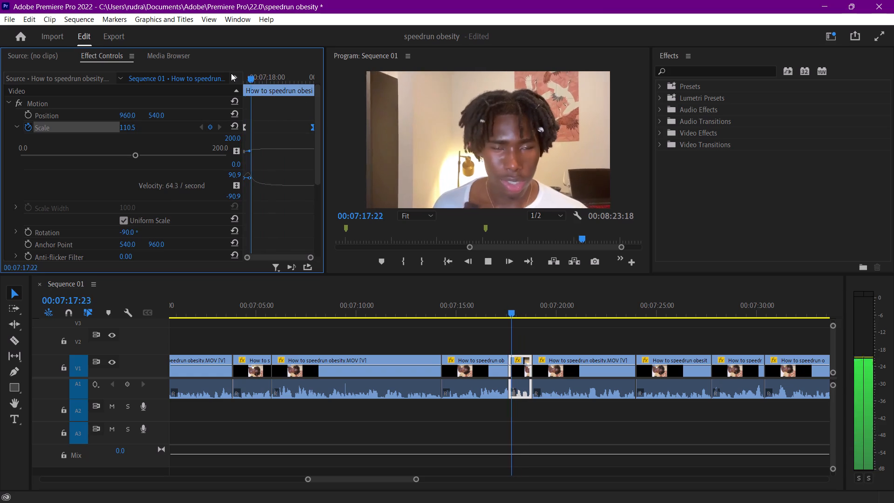
key("space")
Reshape the first Scale keyframe's outgoing ease in the velocity graph to a short handle at zero velocity, and play back the zoom.
left_click_drag(251, 180, 254, 182)
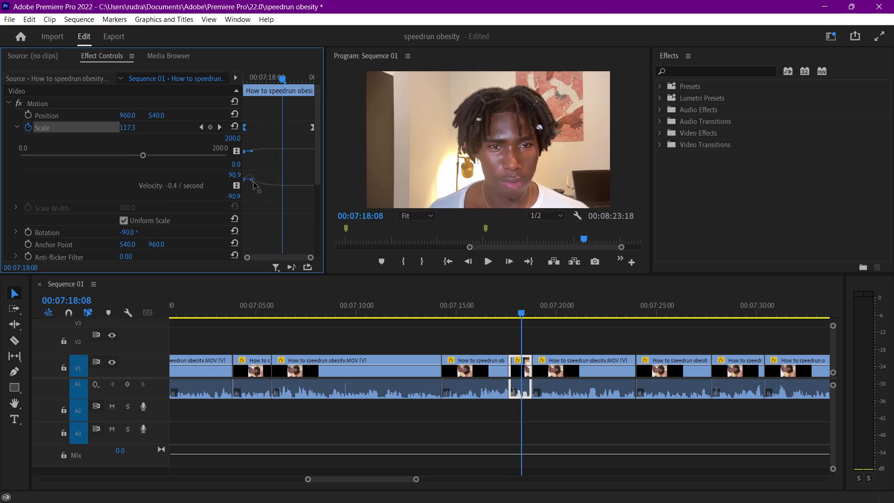
left_click_drag(254, 182, 257, 184)
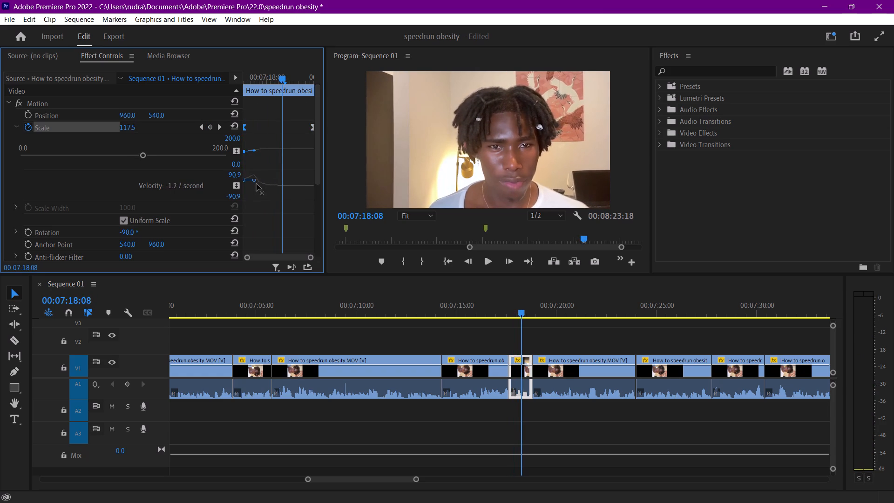
left_click_drag(257, 184, 249, 188)
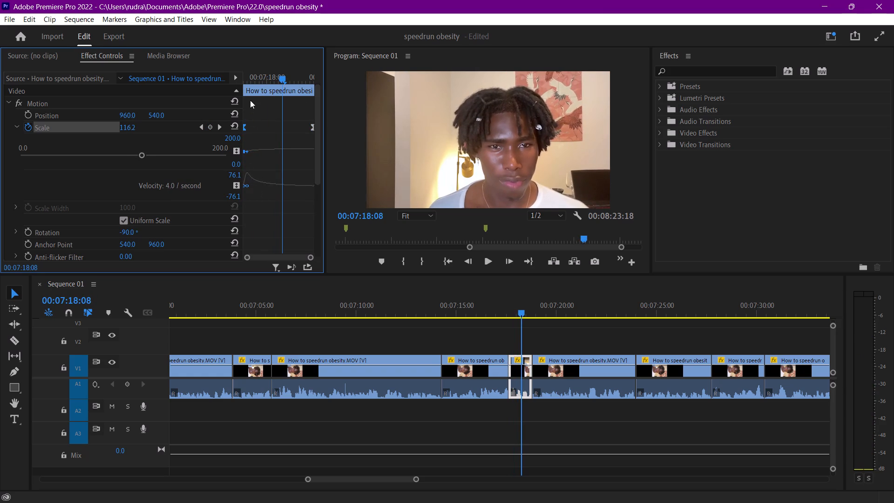
left_click_drag(251, 73, 236, 72)
key("space")
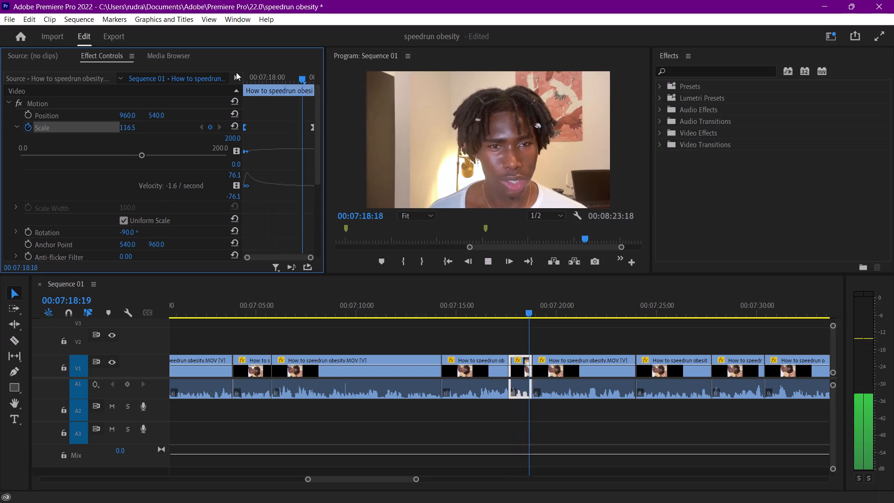
key("space")
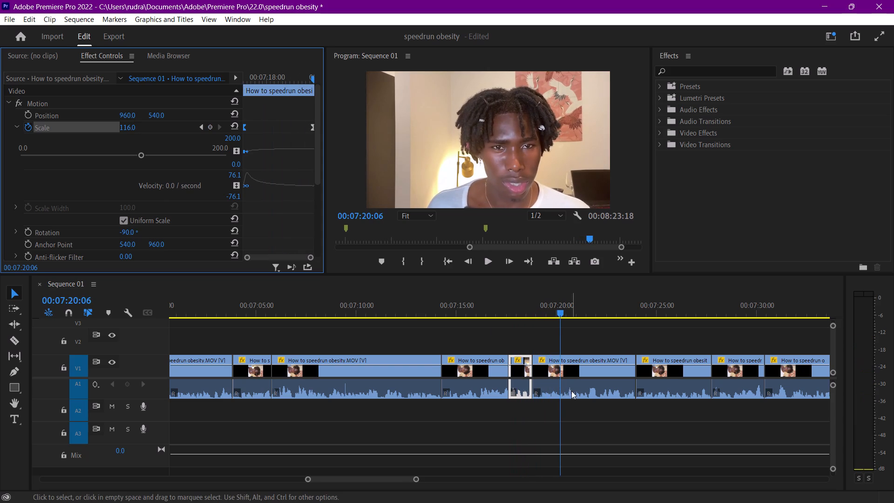
Play the footage after the zoom, from 00:07:20:06 to about 00:07:41, to review the following talking-head clips.
scroll(574, 392, "down", 5)
key("space")
scroll(551, 405, "down", 4)
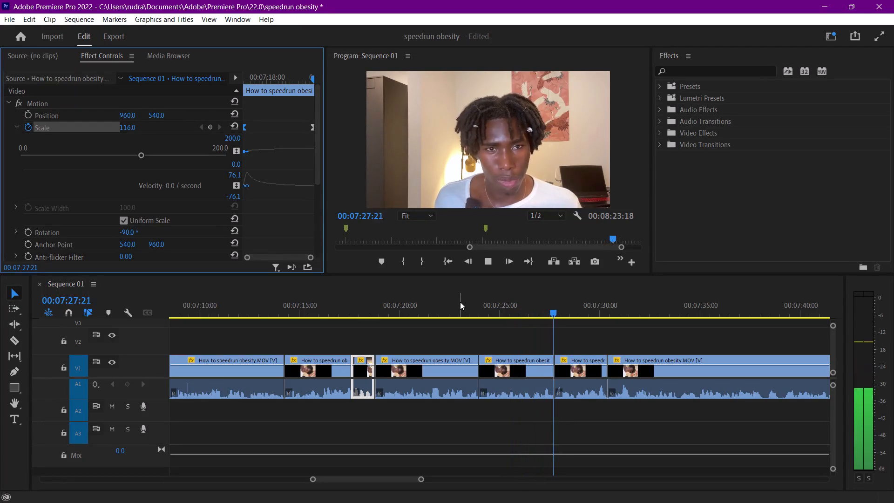
scroll(586, 431, "down", 4)
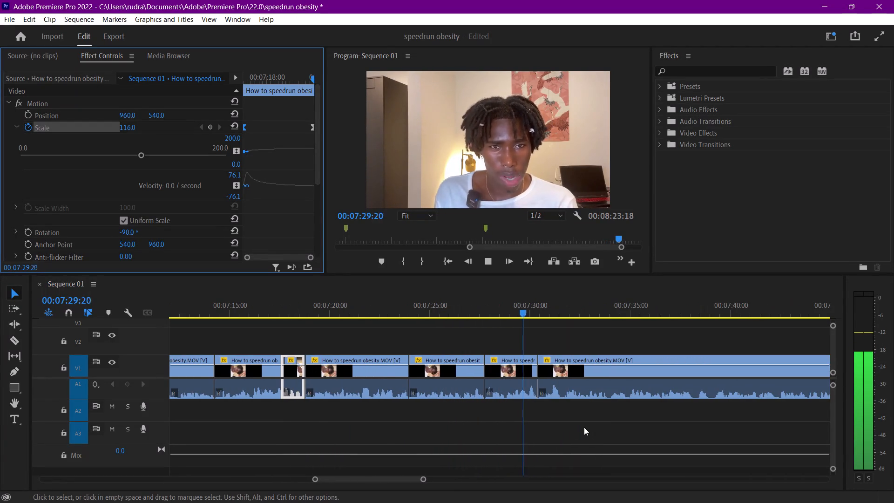
scroll(584, 427, "down", 7)
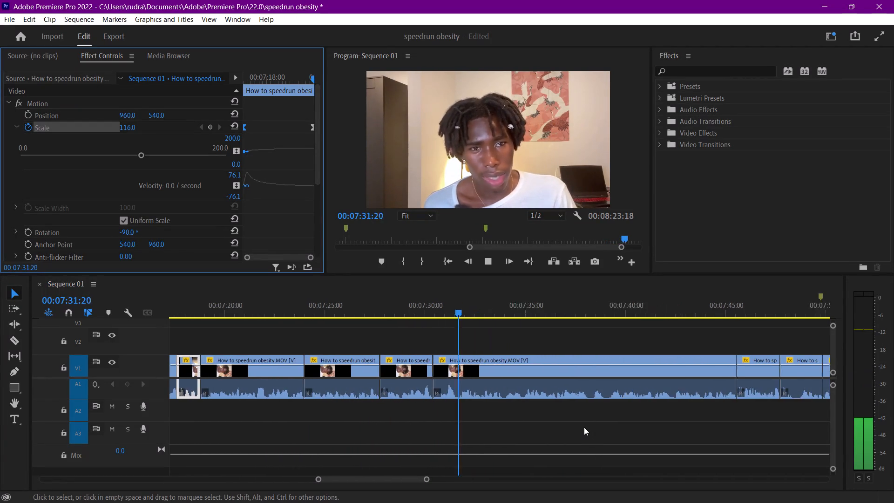
scroll(584, 427, "down", 5)
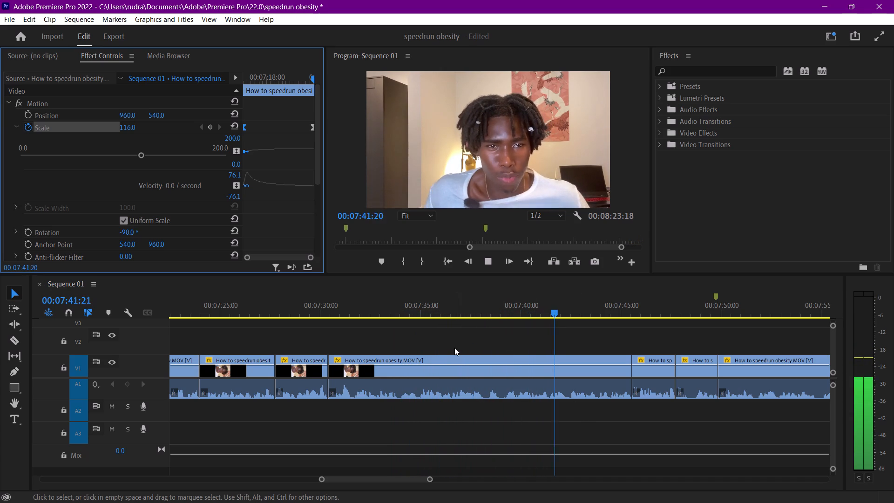
Save the project.
key("ctrl+s")
Review the next talking-head clips in playback up to 00:07:56:07, with no clip selected.
key("space")
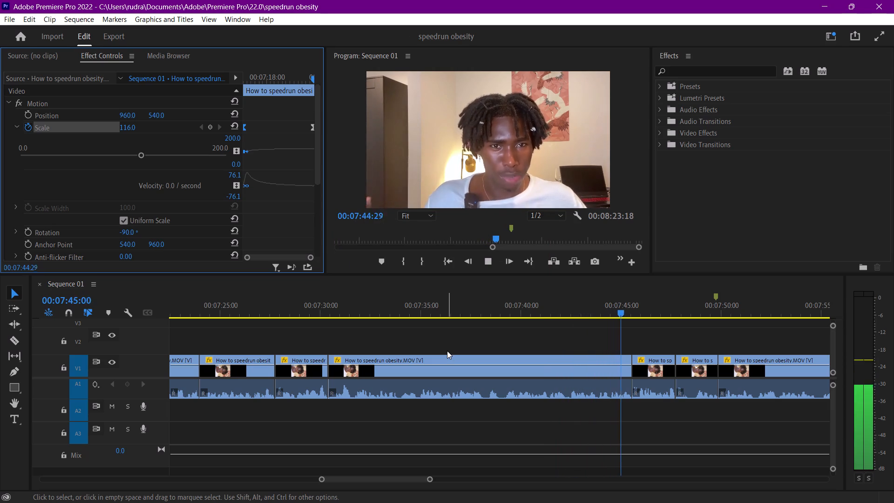
key("space")
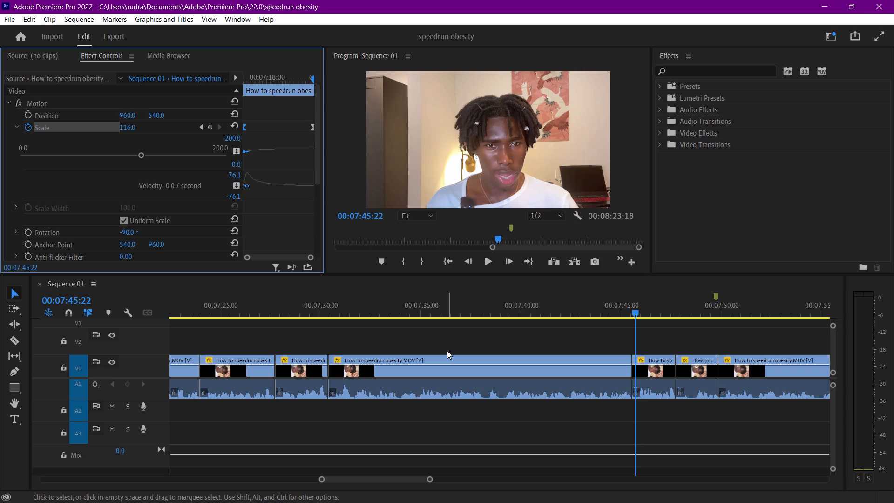
key("space")
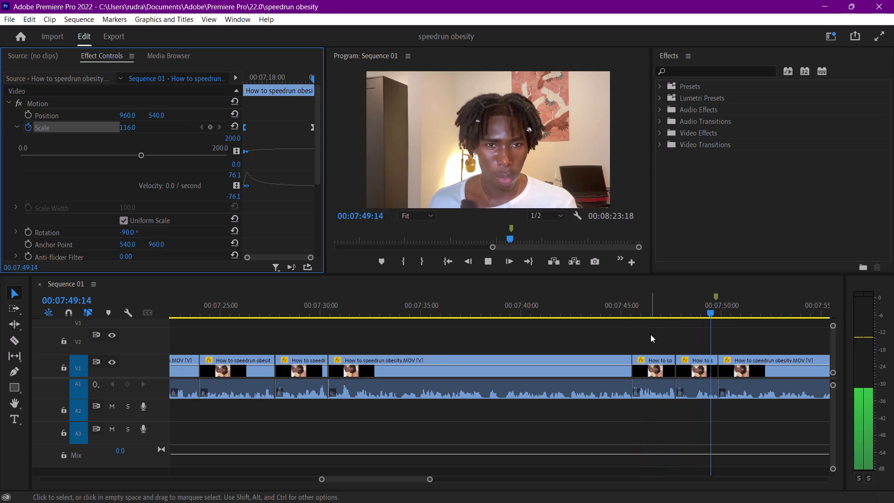
left_click_drag(650, 334, 653, 329)
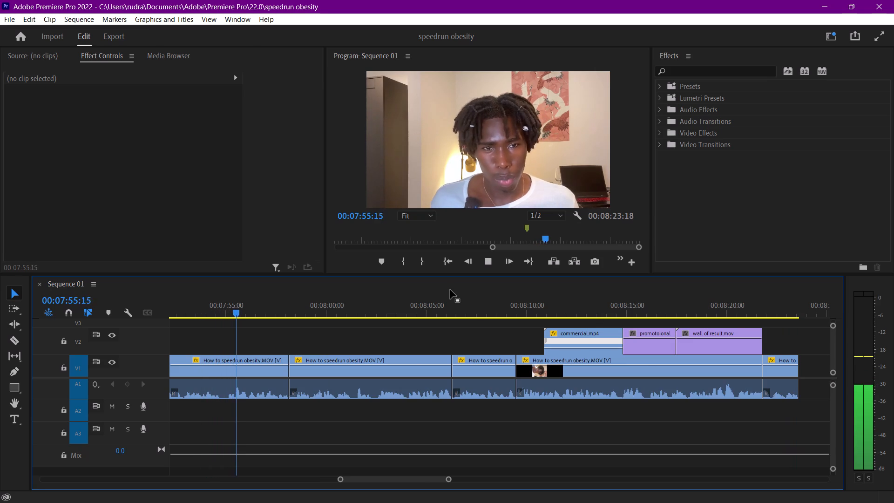
key("space")
Review the footage around the earlier markers near 00:04:53, 00:03:13 and 00:01:42 in the sequence.
left_click_drag(342, 482, 278, 489)
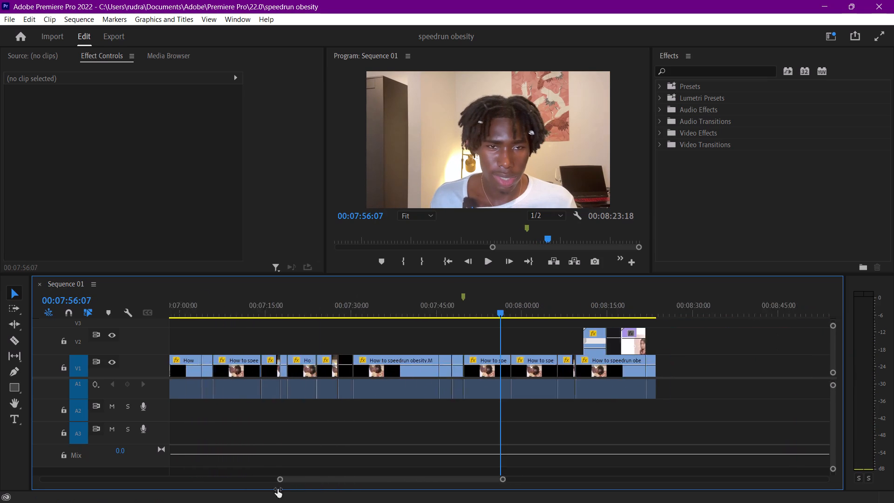
left_click_drag(278, 489, 181, 487)
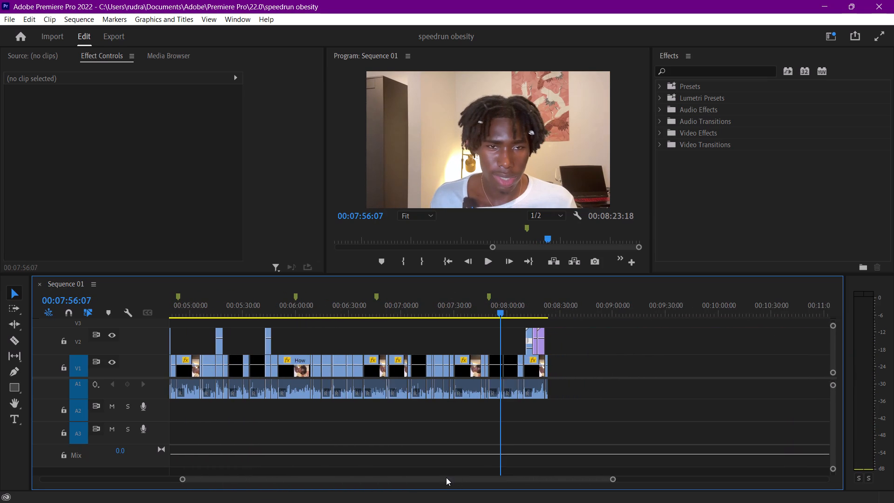
left_click_drag(446, 477, 363, 470)
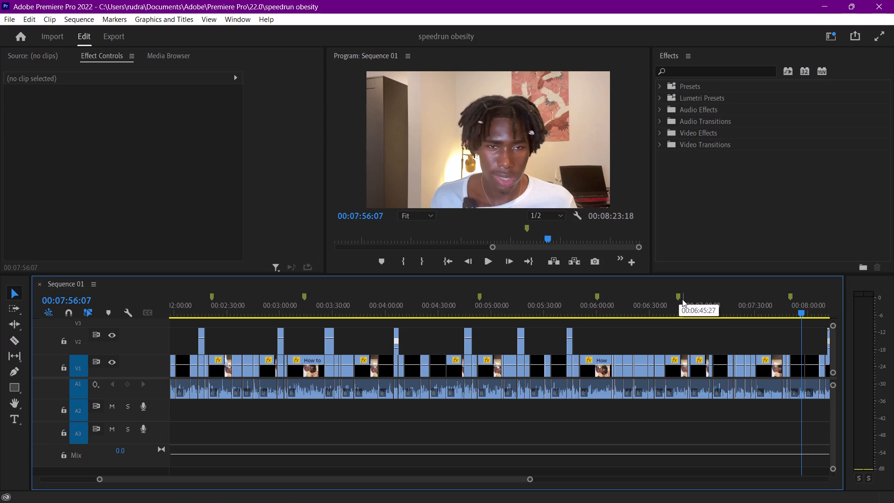
left_click(479, 315)
key("space")
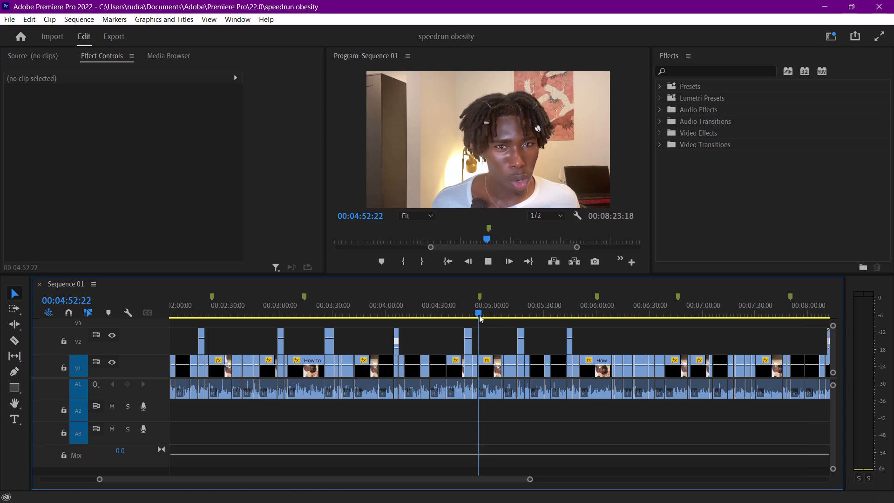
left_click(303, 309)
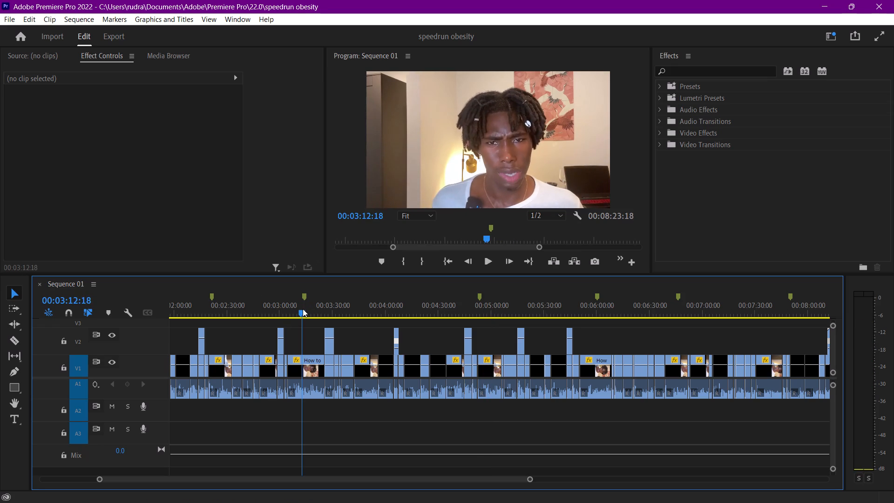
key("space")
scroll(270, 352, "up", 6)
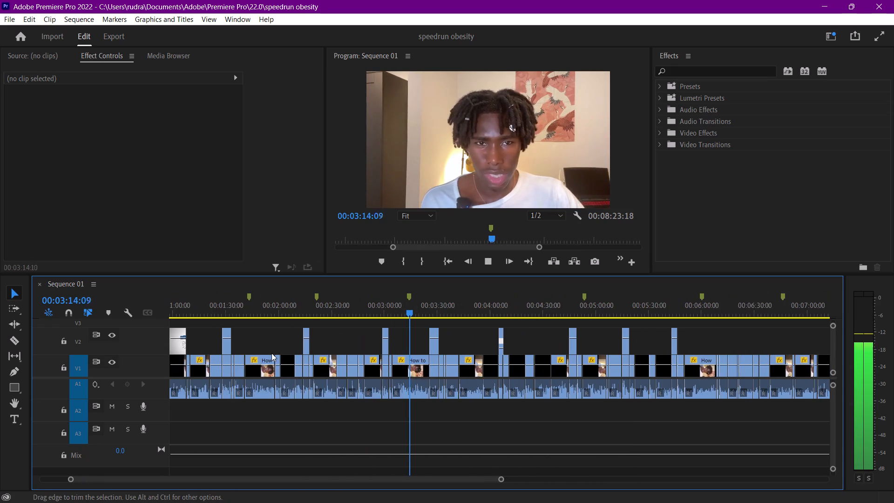
scroll(271, 353, "up", 5)
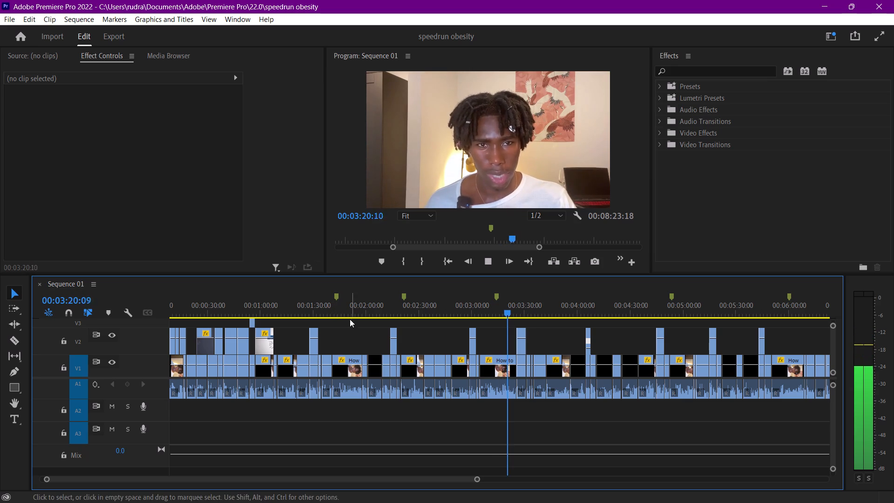
left_click(335, 315)
key("space")
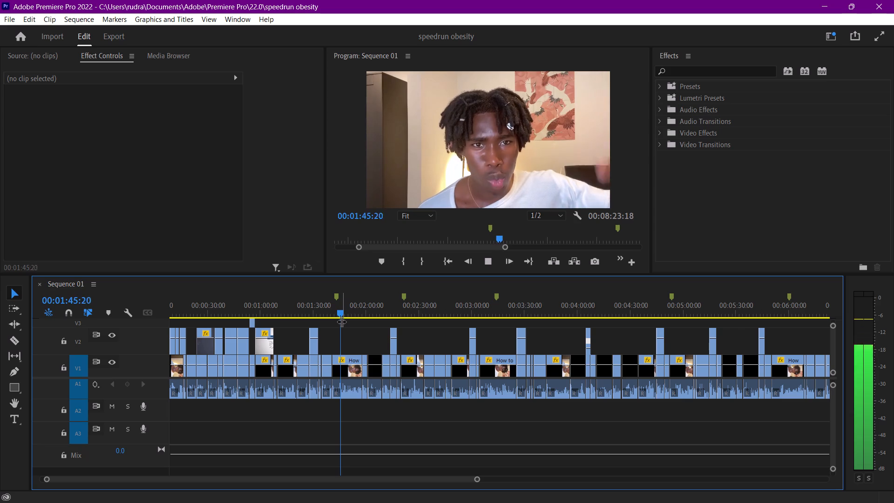
key("space")
Set the export format for Sequence 01 to Waveform Audio.
left_click(108, 27)
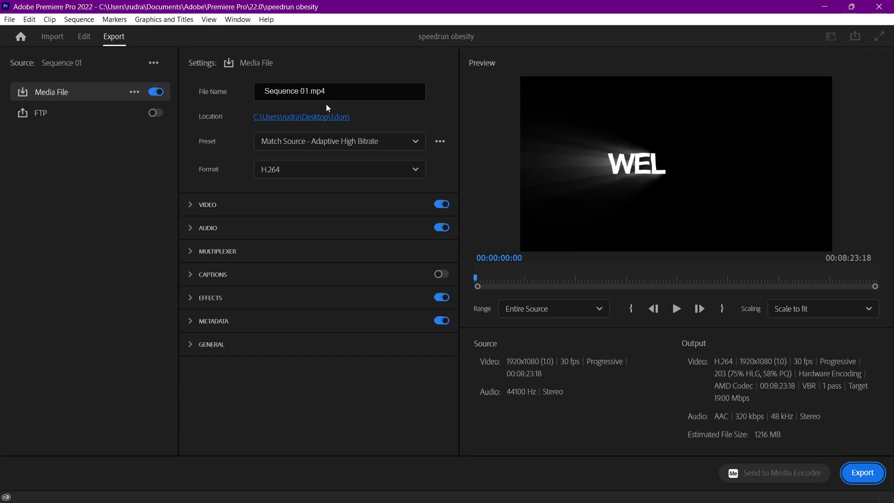
left_click(330, 138)
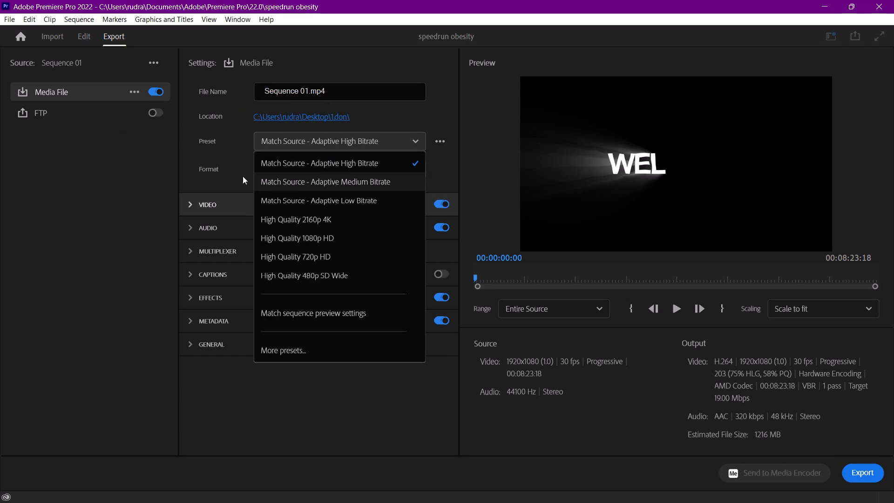
left_click(243, 176)
left_click(293, 170)
scroll(280, 443, "down", 2)
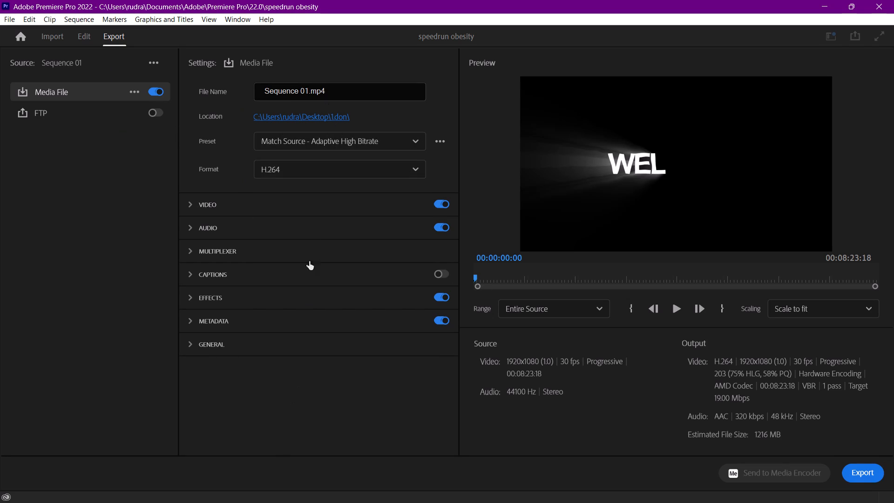
left_click(318, 175)
scroll(293, 321, "down", 9)
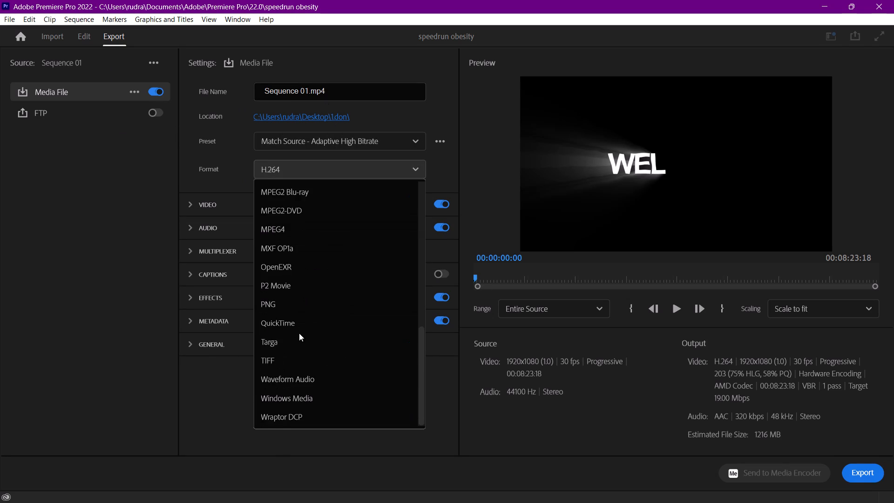
left_click(287, 380)
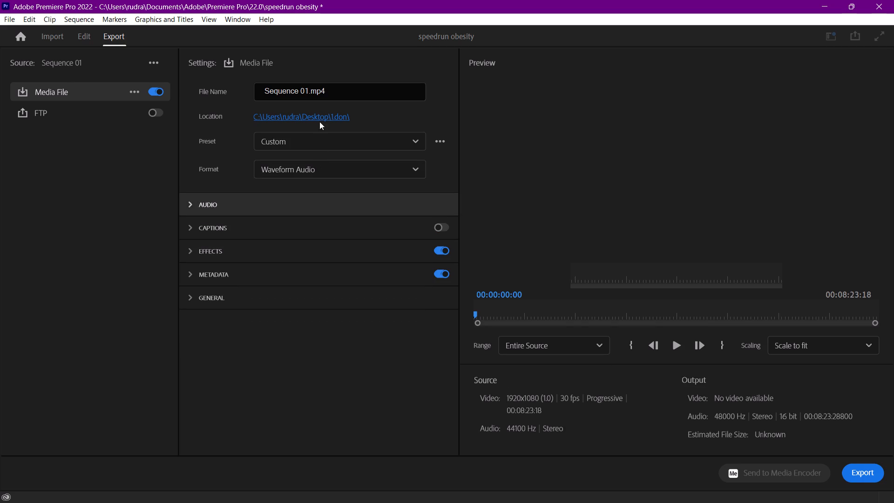
Name the export file "obesity audio" and export it.
left_click_drag(334, 90, 238, 105)
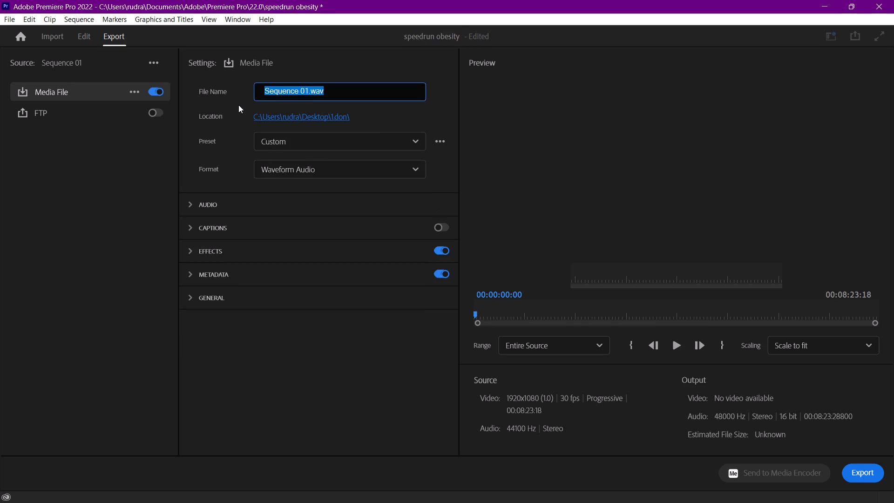
type("obesity audio")
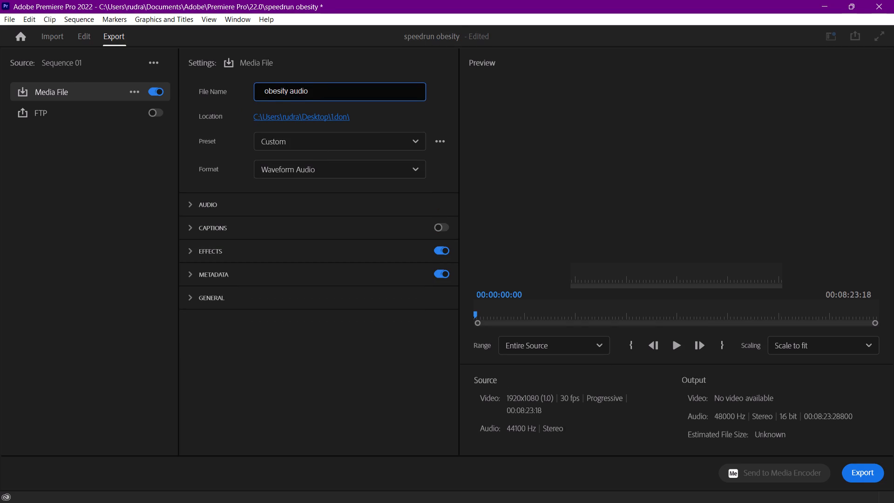
left_click(867, 473)
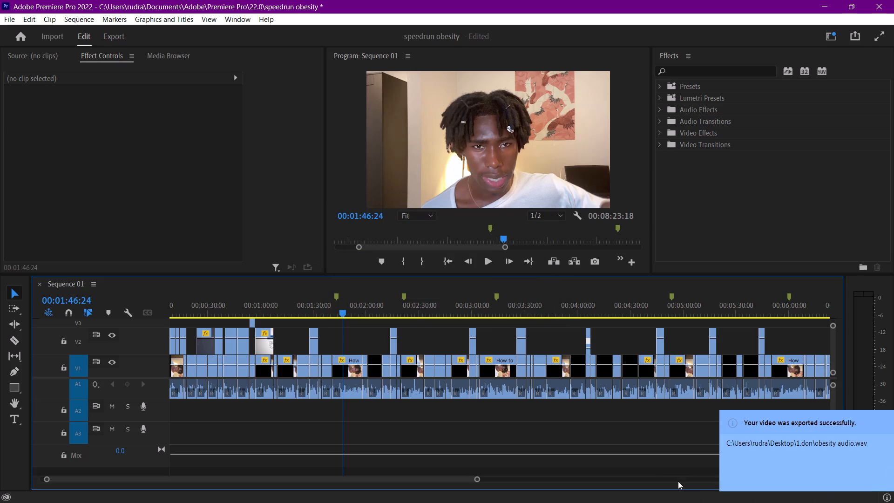
Visit each sequence marker in order, from the one at 00:01:42:25 through to the one at 00:07:49:22.
left_click(336, 295)
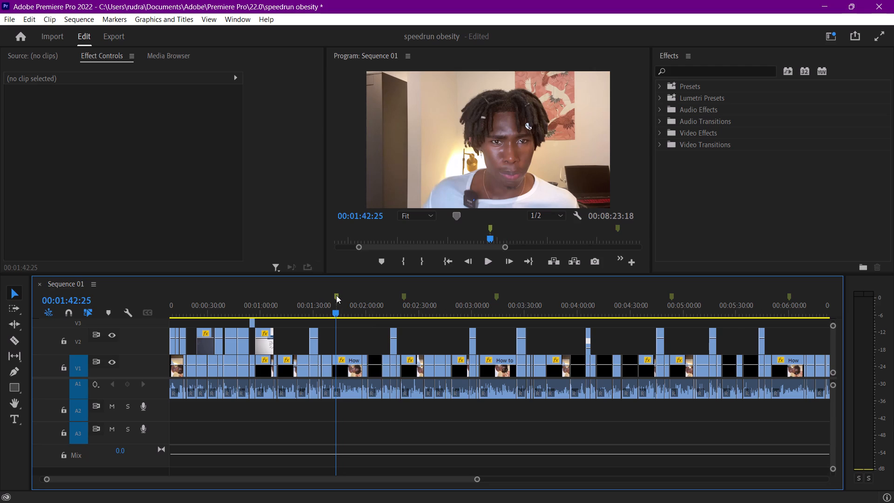
left_click(404, 296)
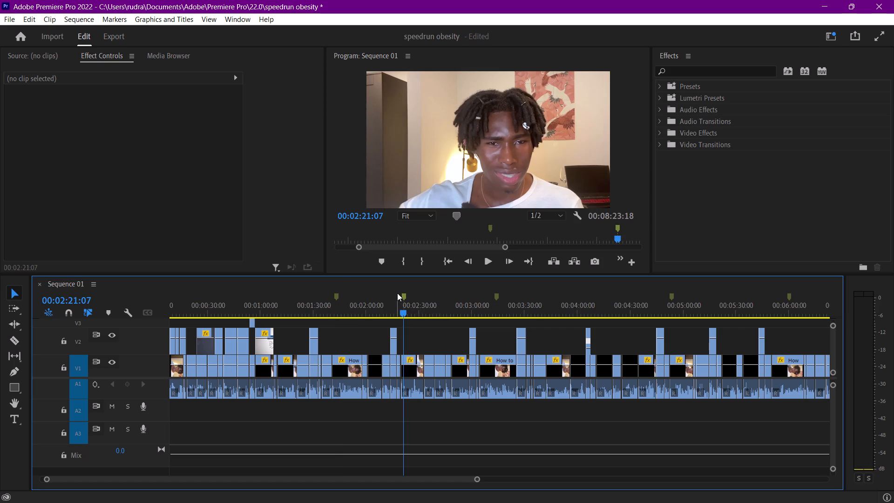
left_click(497, 298)
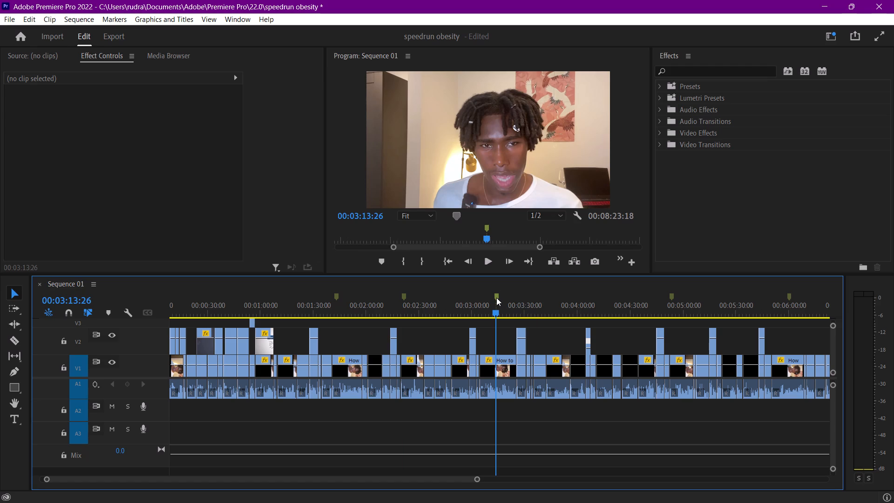
left_click(672, 297)
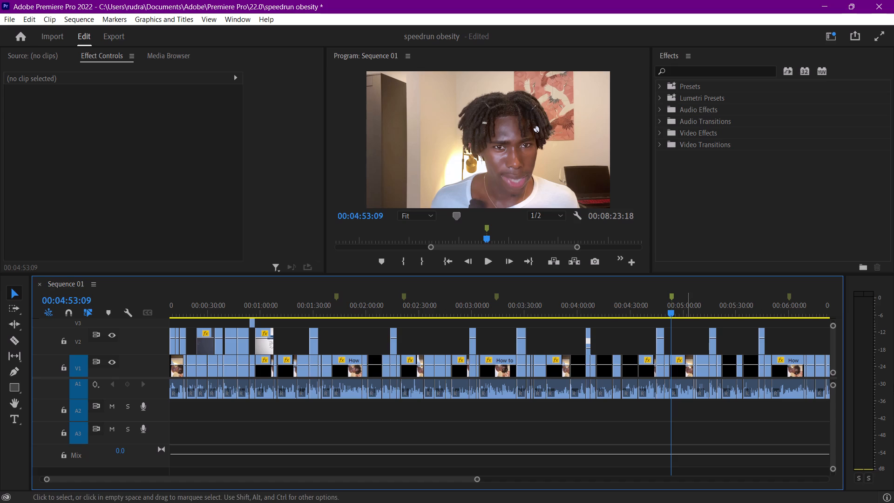
left_click(789, 293)
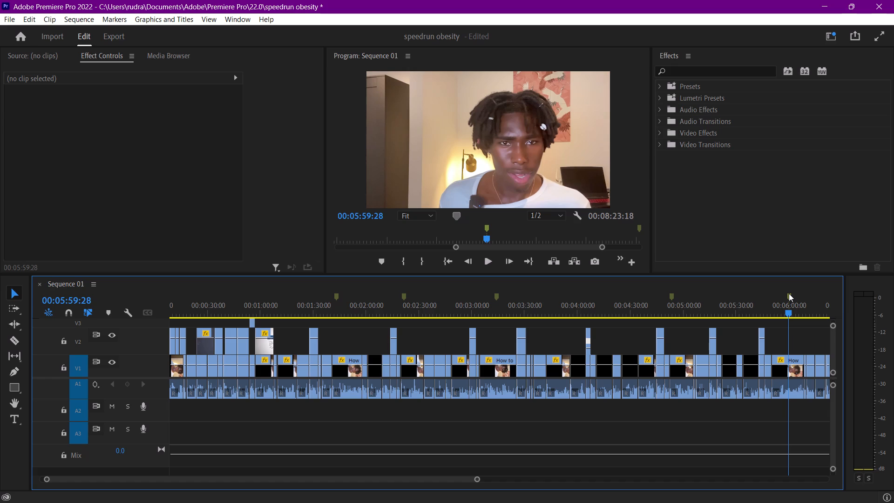
scroll(787, 399, "down", 3)
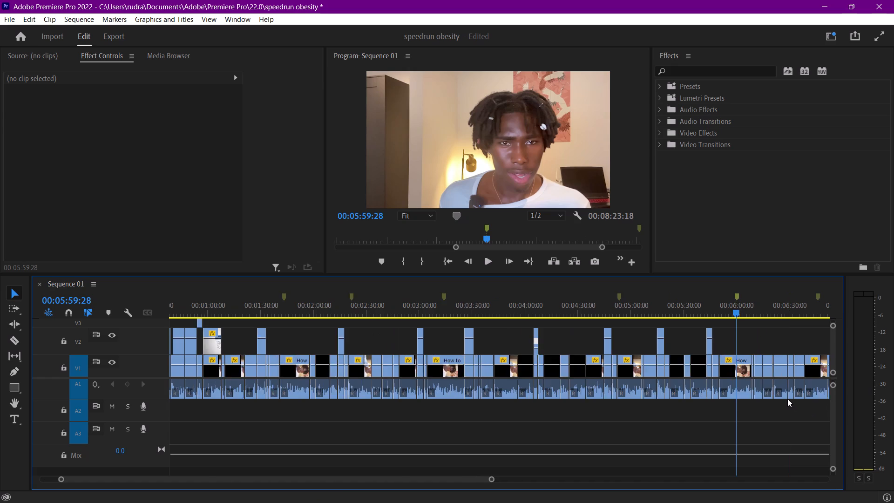
scroll(787, 399, "down", 7)
scroll(695, 303, "down", 3)
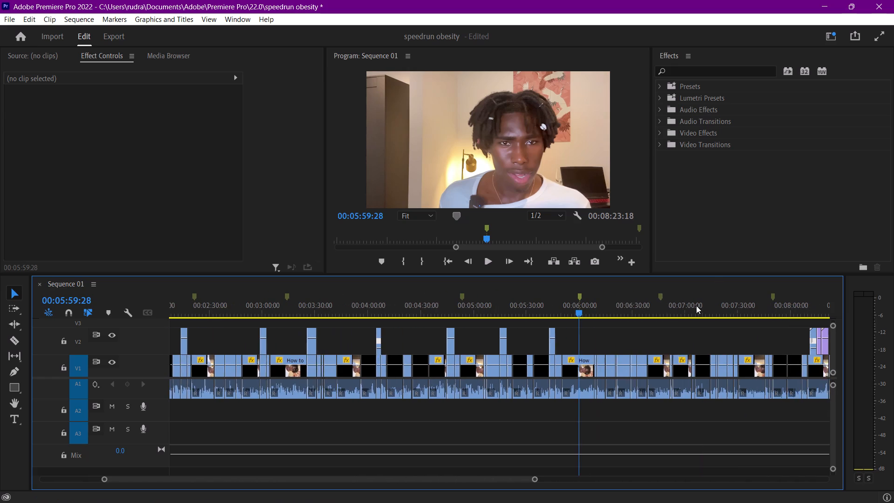
left_click(643, 292)
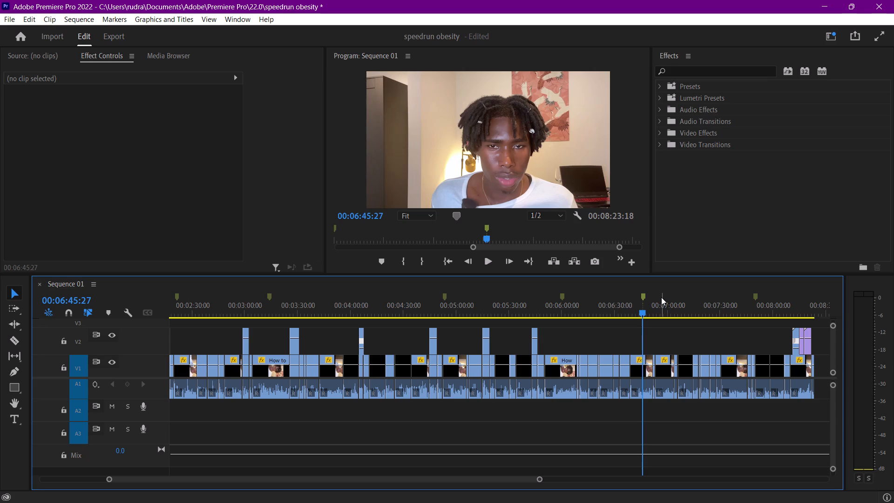
left_click(757, 295)
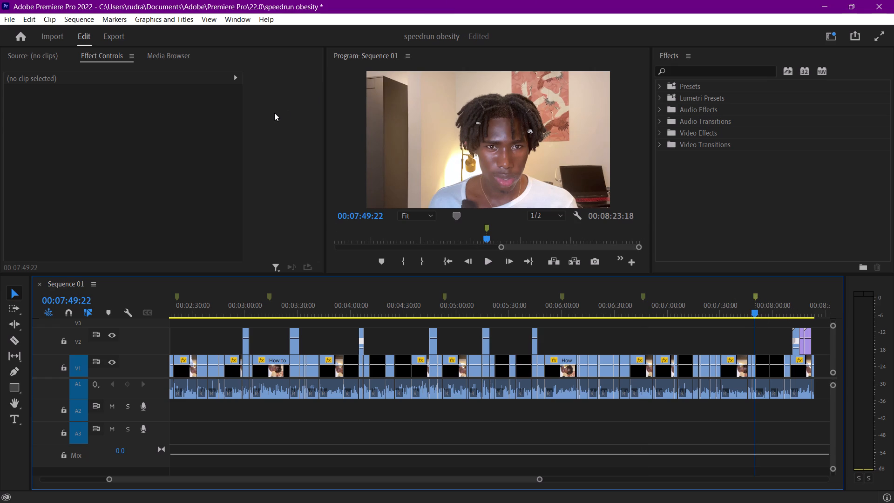
Save the speedrun obesity project, briefly play the footage after the last marker, and close the application.
key("ctrl+s")
key("space")
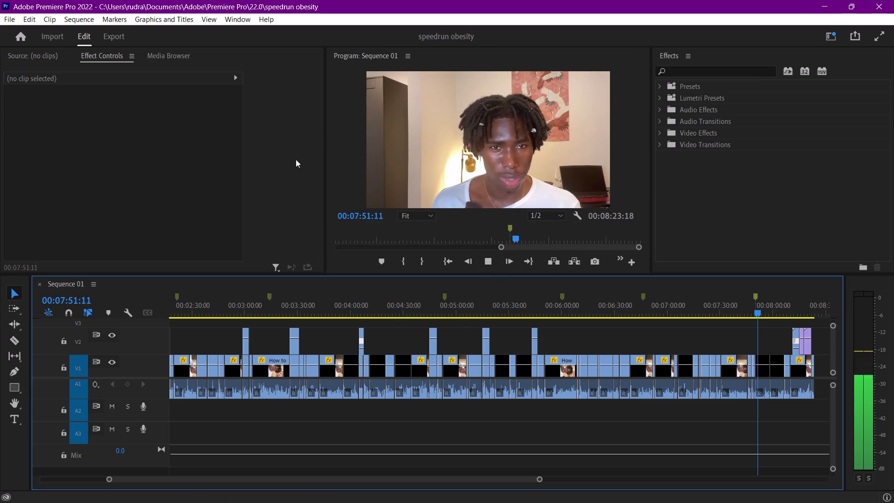
key("space")
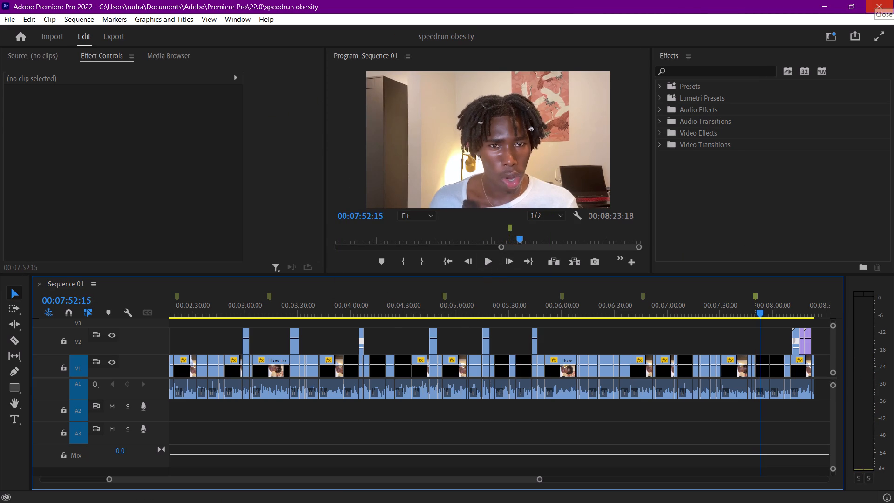
left_click(893, 0)
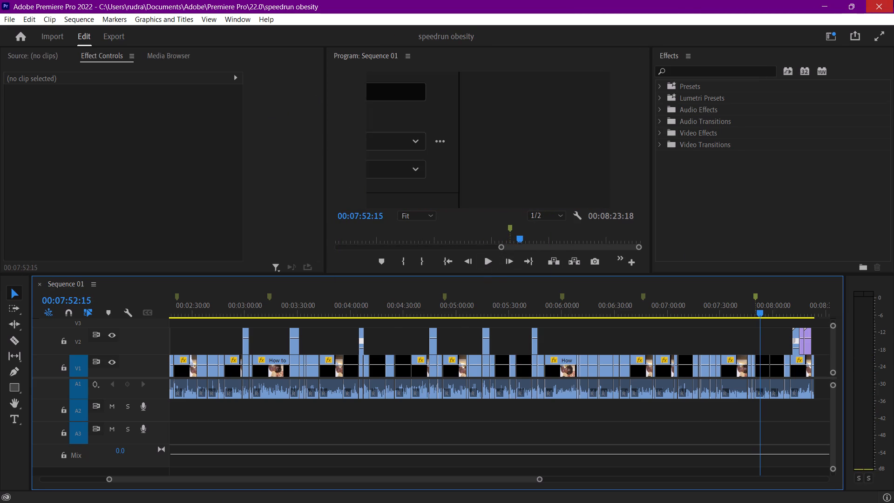